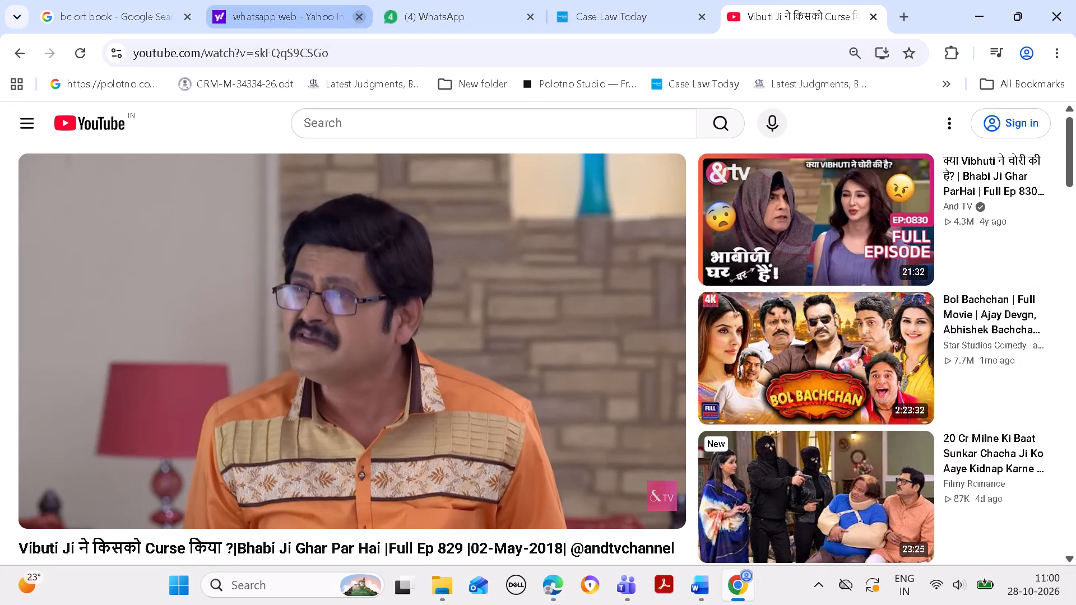
Check the files in the FB NEWS POST----27 OCT folder, then open the FB NEWS POST --- 28 OCT folder.
{"action": "left_click", "coordinate": [604, 7]}
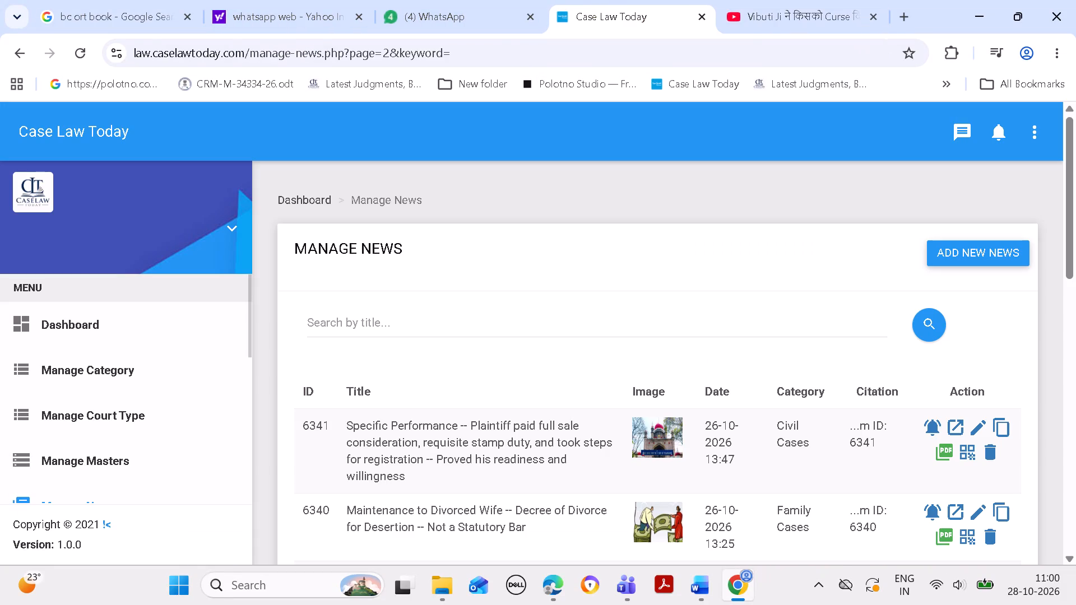
{"action": "left_click", "coordinate": [972, 13]}
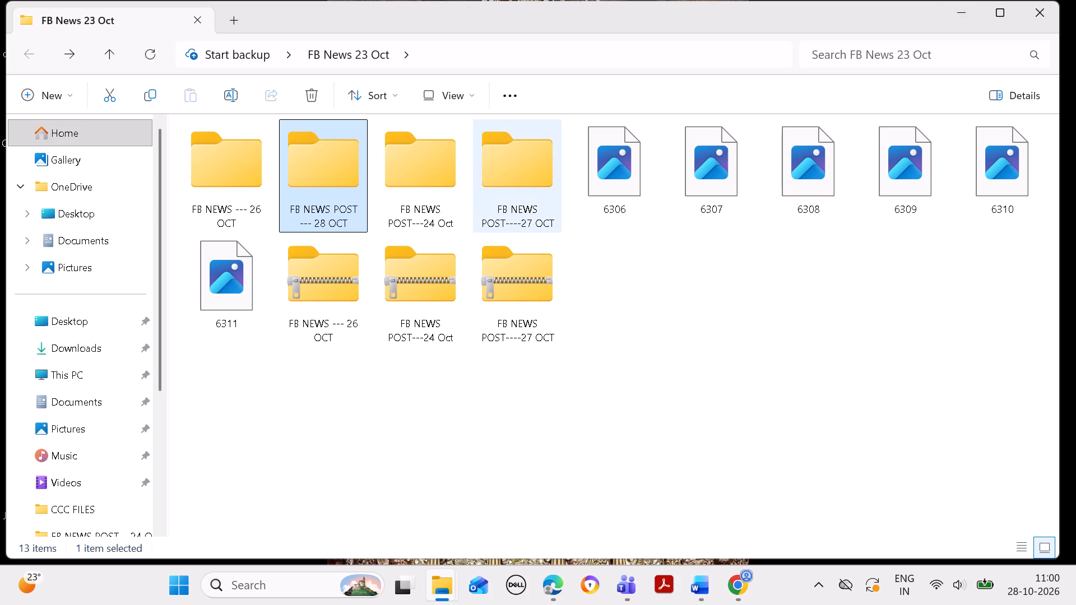
{"action": "double_click", "coordinate": [520, 173]}
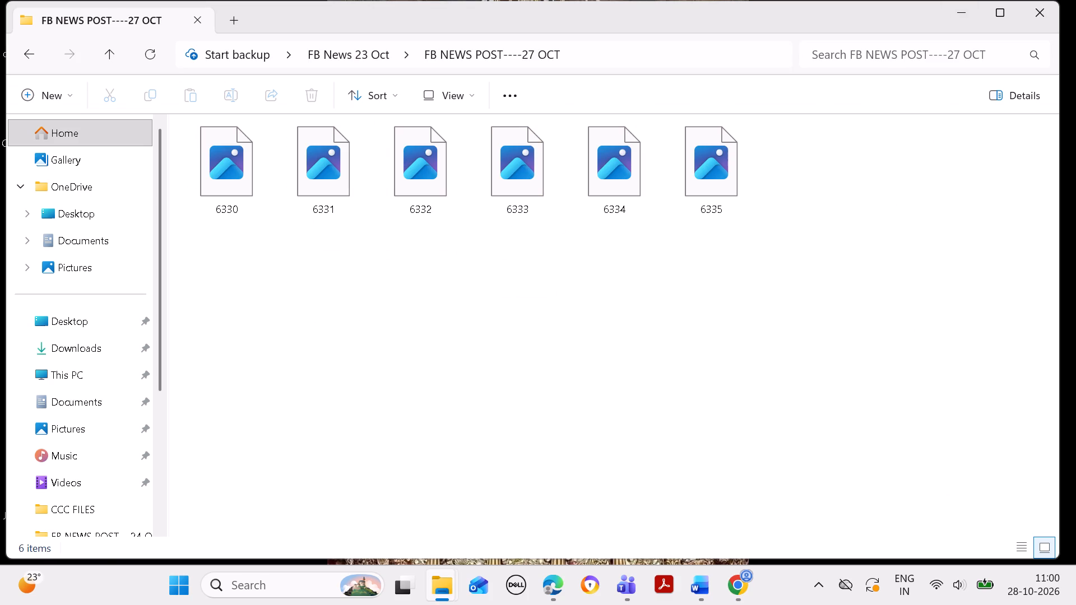
{"action": "left_click", "coordinate": [32, 46]}
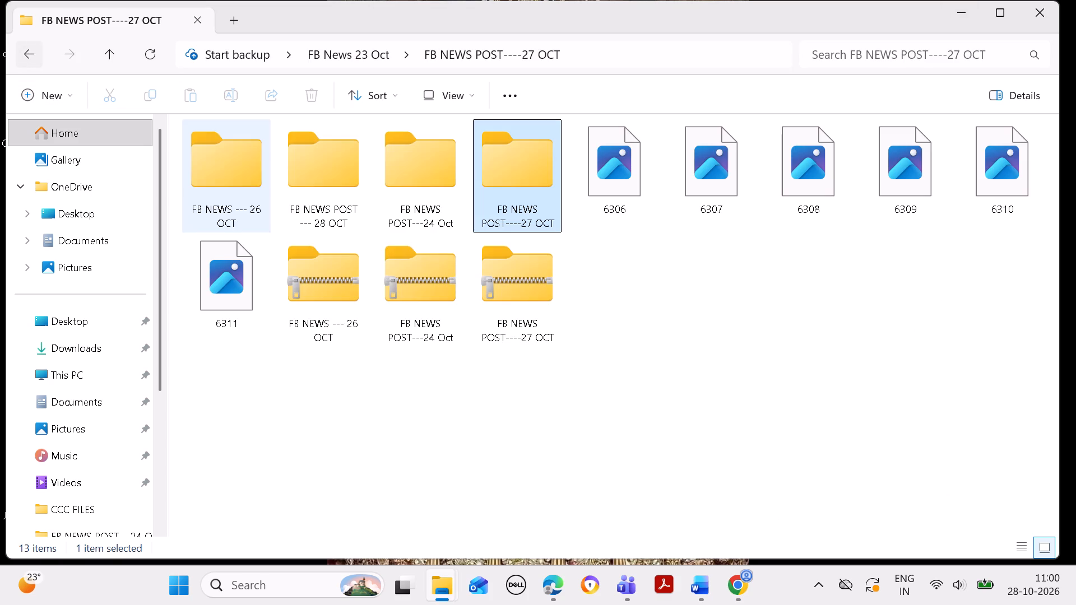
{"action": "double_click", "coordinate": [335, 160]}
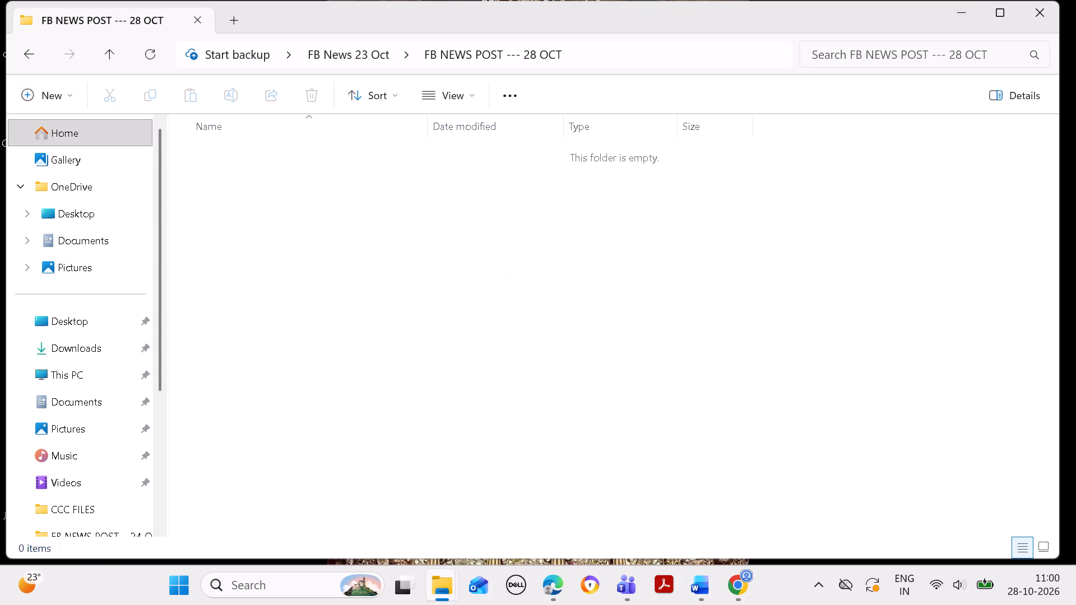
In Chrome's Manage News list, open entry 6336 for editing and copy its ID from the page address.
{"action": "left_click", "coordinate": [731, 583]}
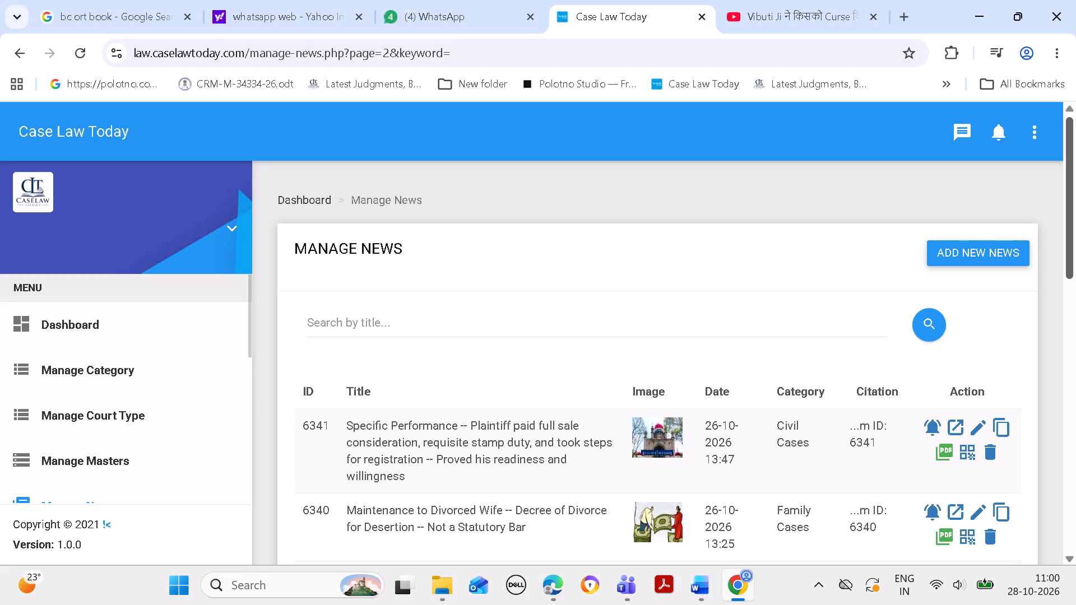
{"action": "left_click_drag", "start_coordinate": [1073, 245], "coordinate": [1075, 427]}
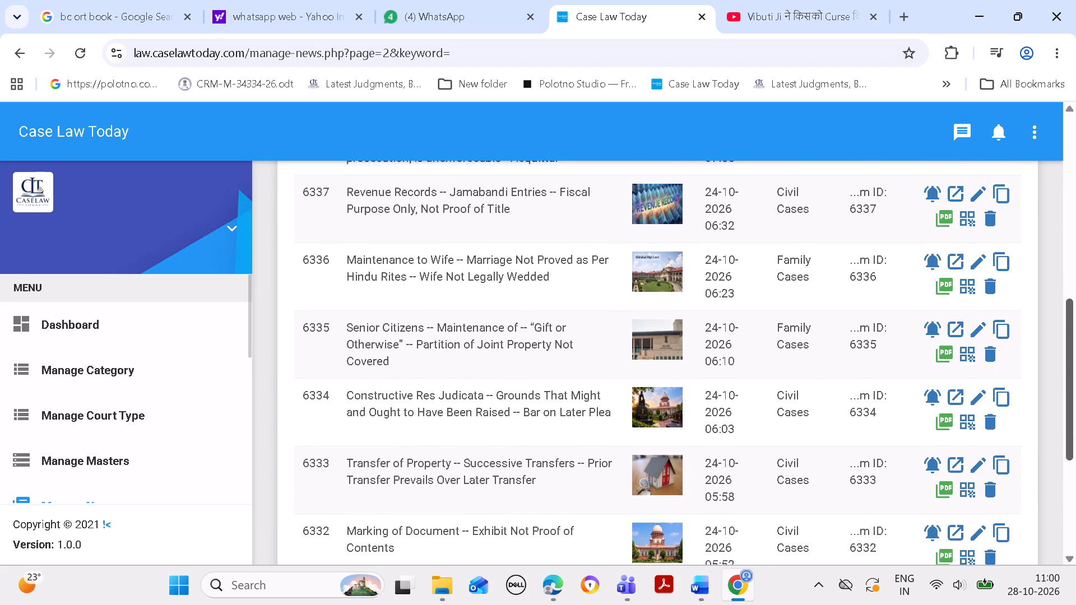
{"action": "left_click_drag", "start_coordinate": [1075, 427], "coordinate": [1075, 417]}
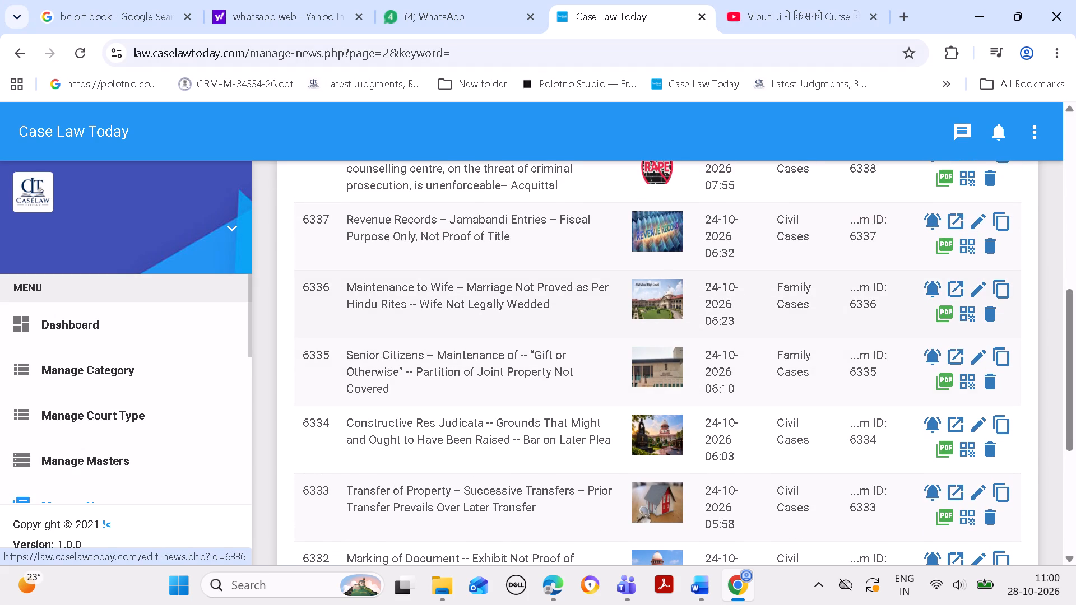
{"action": "left_click", "coordinate": [981, 285]}
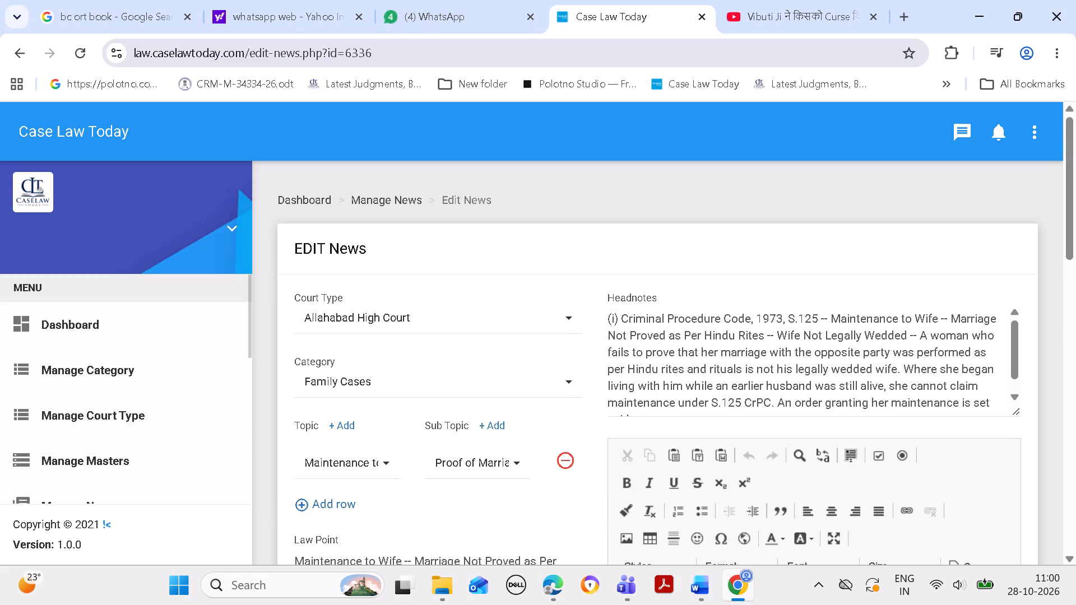
{"action": "left_click_drag", "start_coordinate": [346, 50], "coordinate": [382, 51]}
{"action": "key", "text": "ctrl+c"}
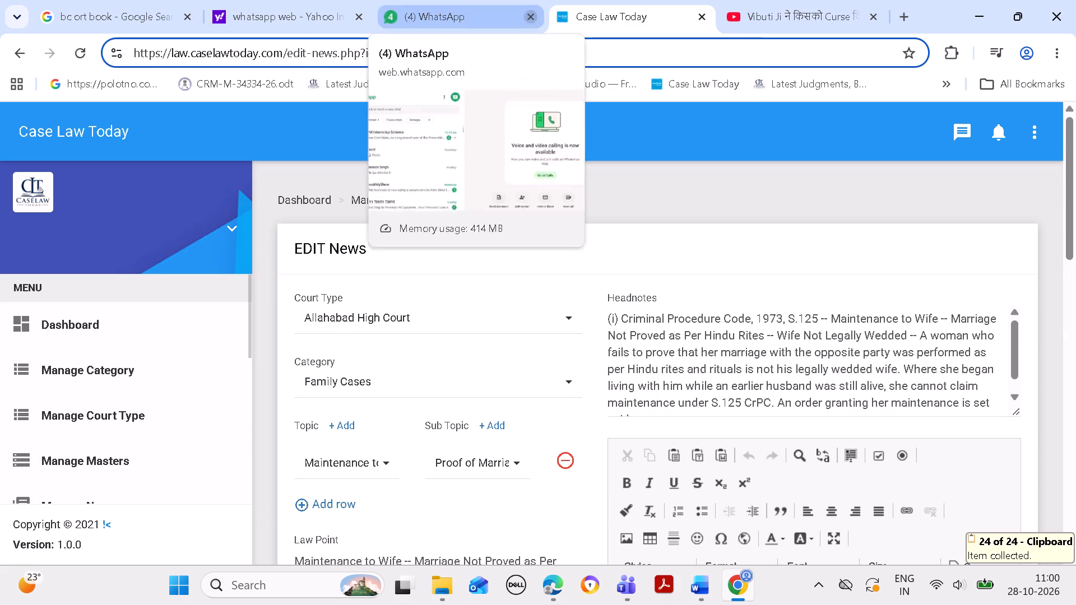
Close the YouTube video tab.
{"action": "left_click", "coordinate": [876, 8]}
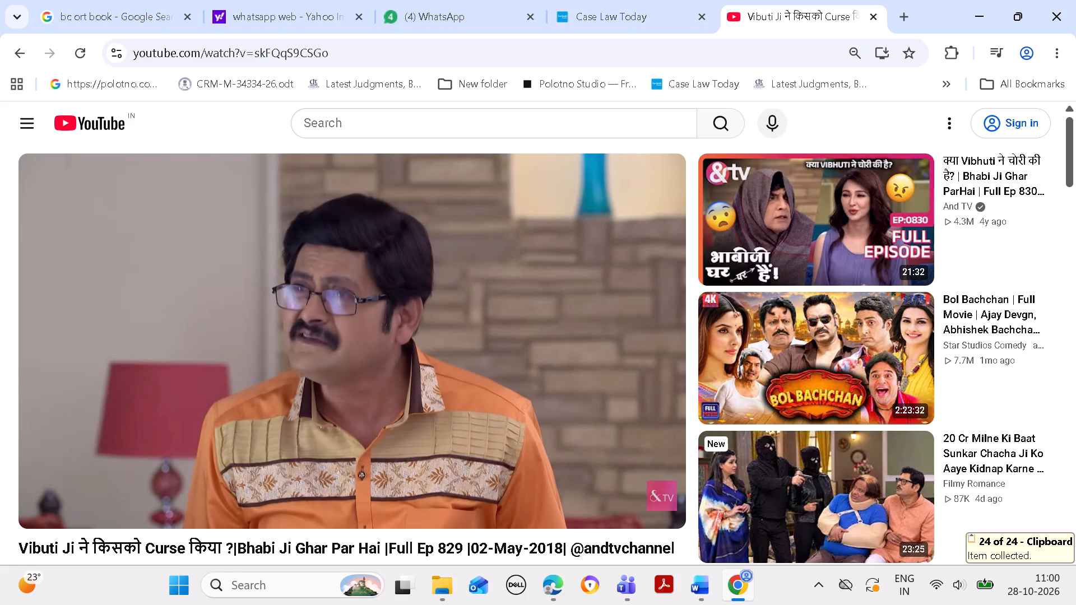
{"action": "left_click", "coordinate": [872, 14]}
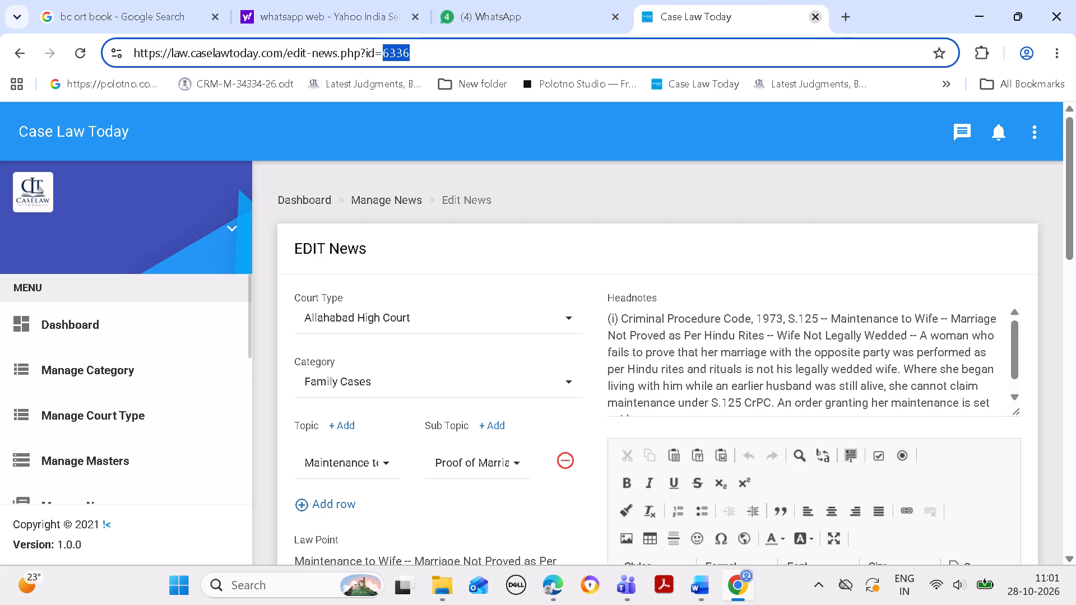
Search the public CaseLawToday.com site in a new tab for case ID 6336 and open its Maintenance to Wife article.
{"action": "left_click", "coordinate": [848, 12]}
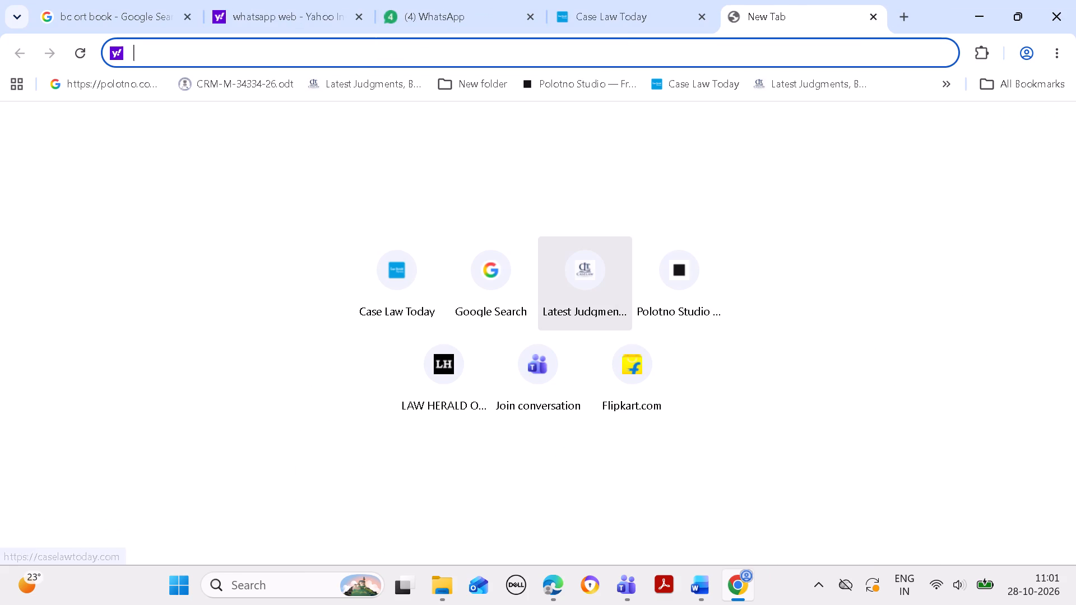
{"action": "left_click", "coordinate": [588, 262]}
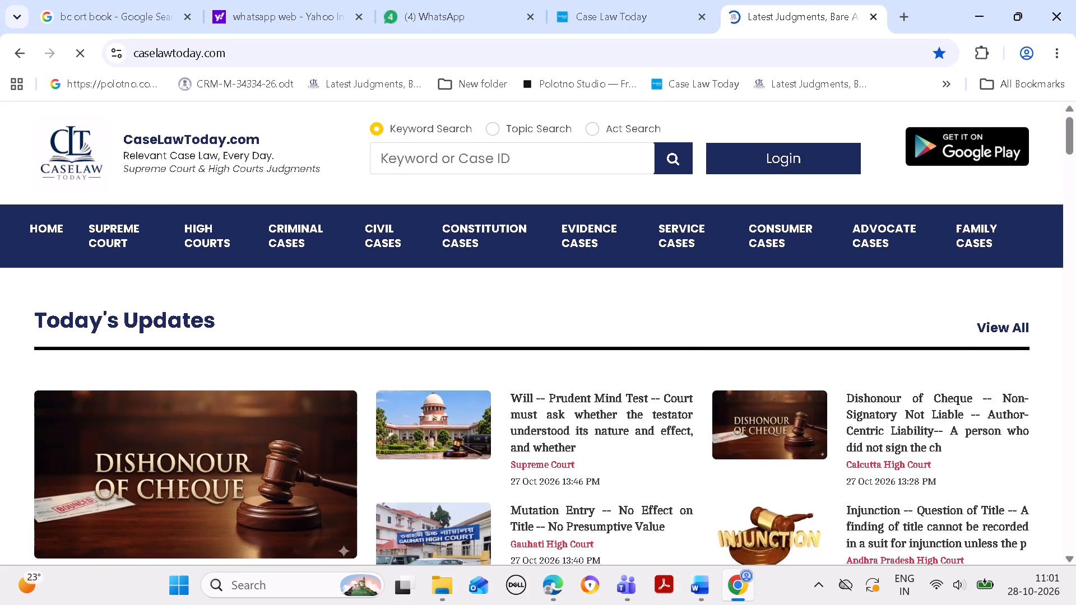
{"action": "left_click", "coordinate": [581, 152]}
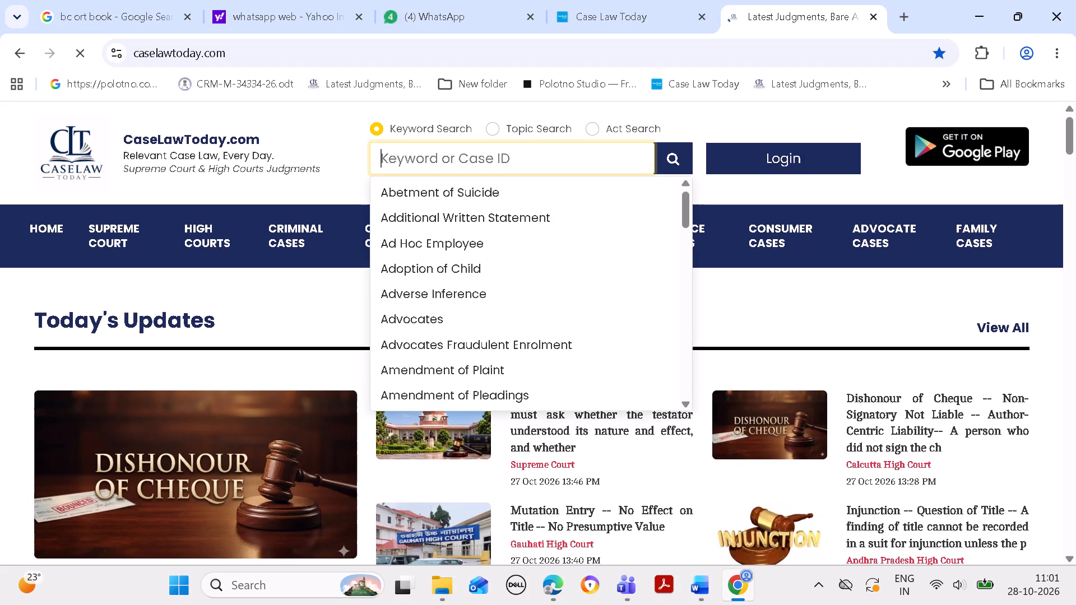
{"action": "key", "text": "ctrl+v"}
{"action": "left_click", "coordinate": [670, 159]}
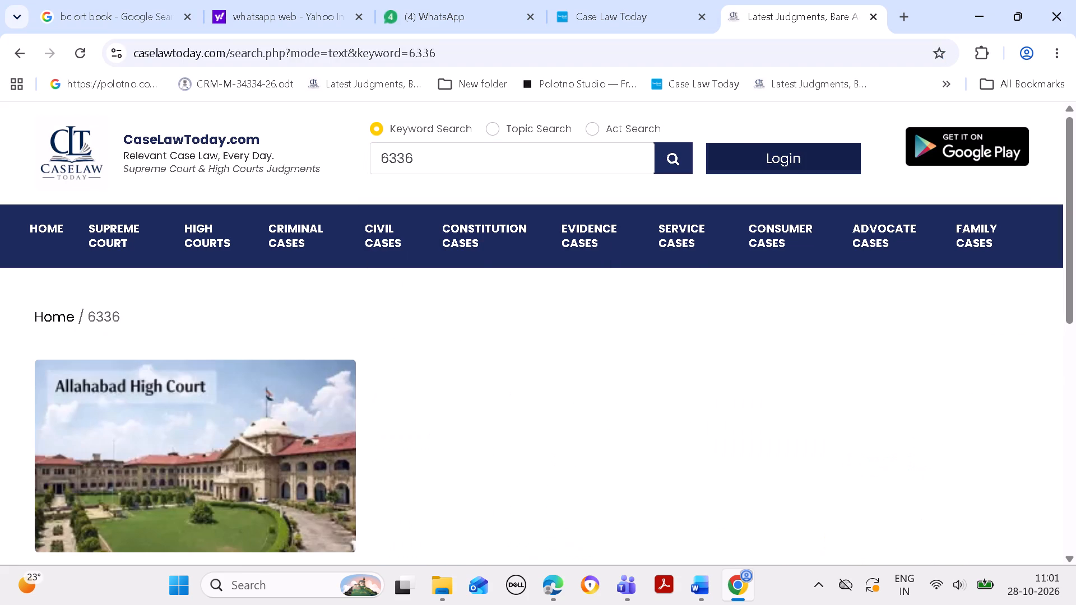
{"action": "left_click_drag", "start_coordinate": [1073, 206], "coordinate": [1074, 258]}
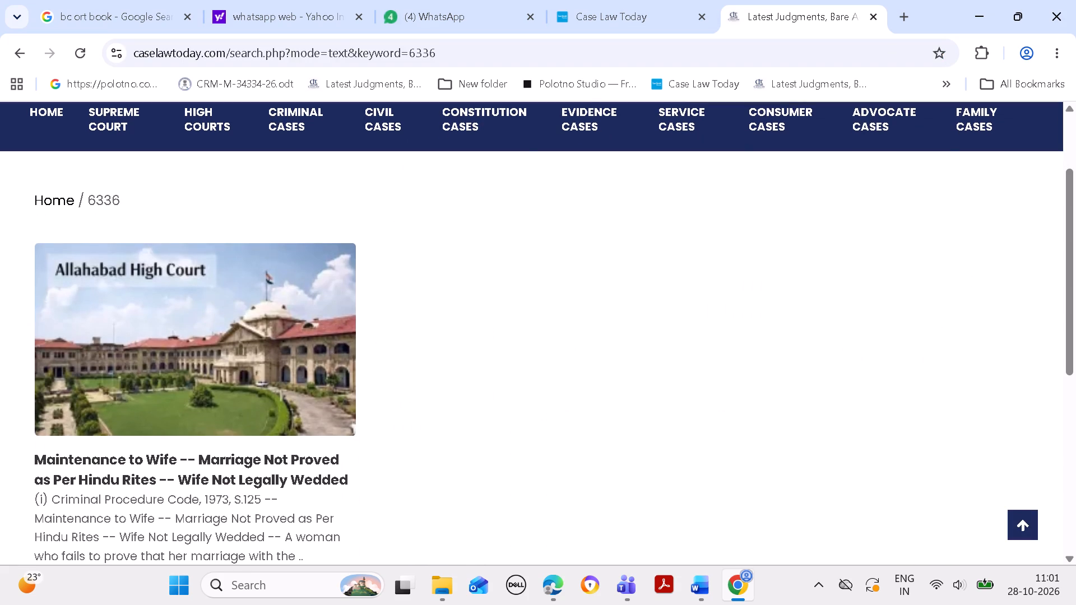
{"action": "left_click", "coordinate": [312, 469]}
Copy the article's Allahabad High Court image.
{"action": "right_click", "coordinate": [318, 431]}
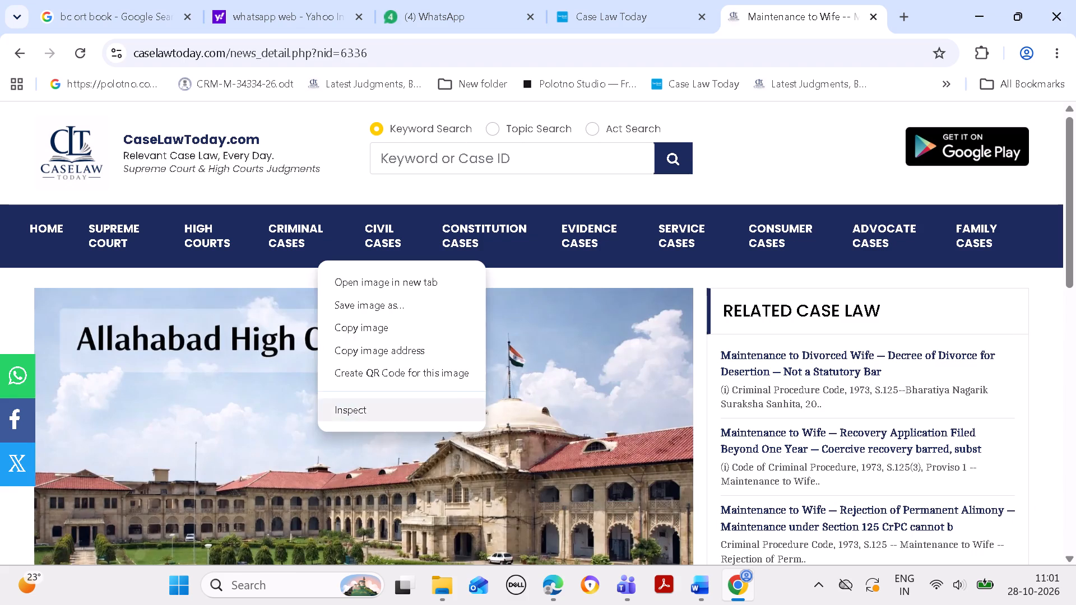
{"action": "left_click", "coordinate": [359, 329]}
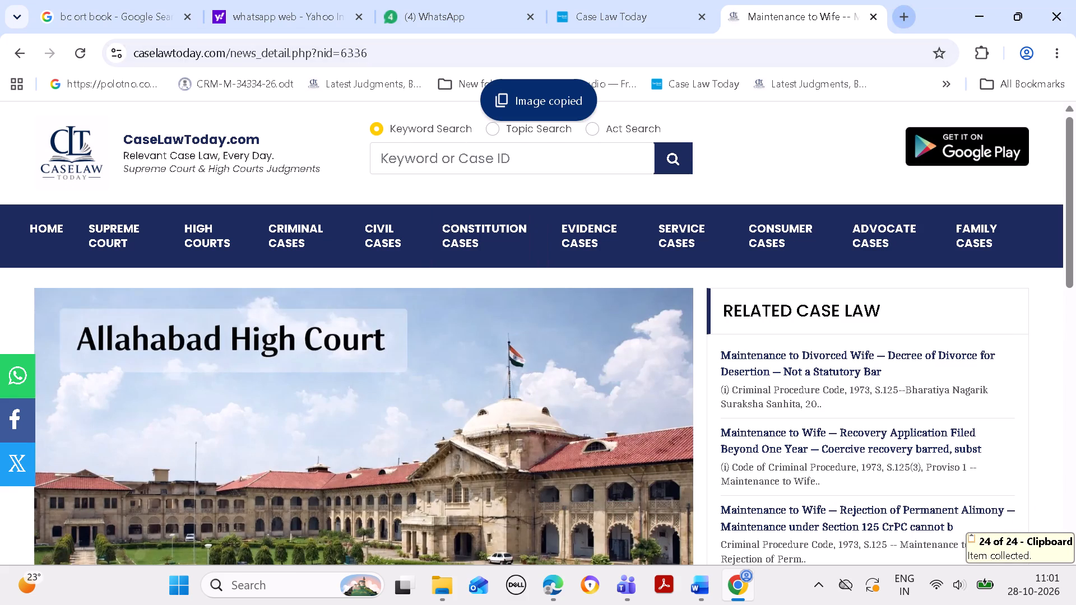
Open Polotno Studio in a new tab and import the project file dt reel 1.json.
{"action": "left_click", "coordinate": [908, 12]}
{"action": "left_click", "coordinate": [704, 259]}
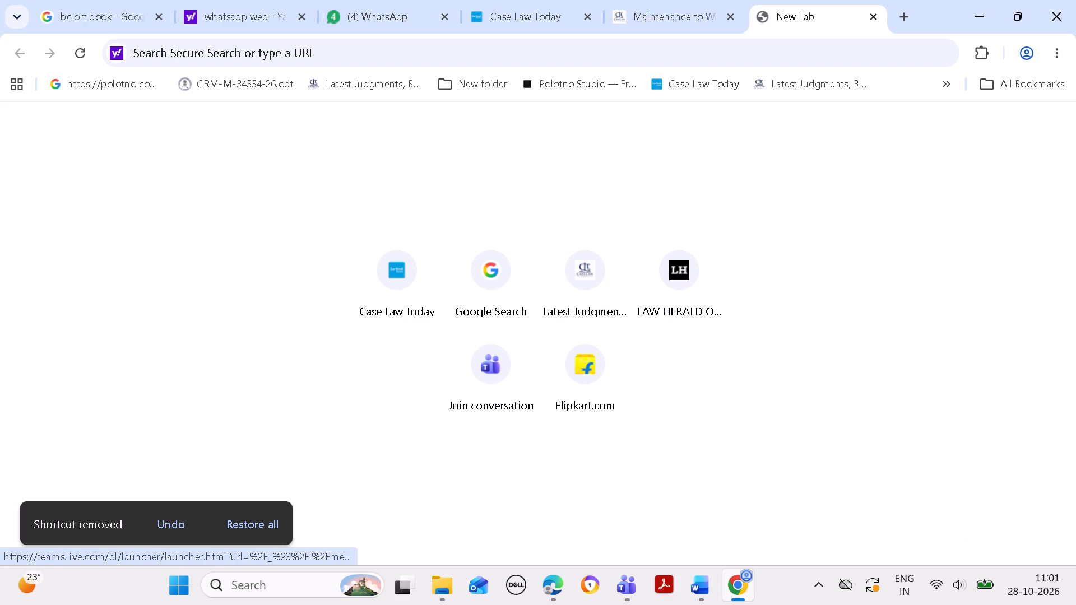
{"action": "left_click", "coordinate": [183, 519]}
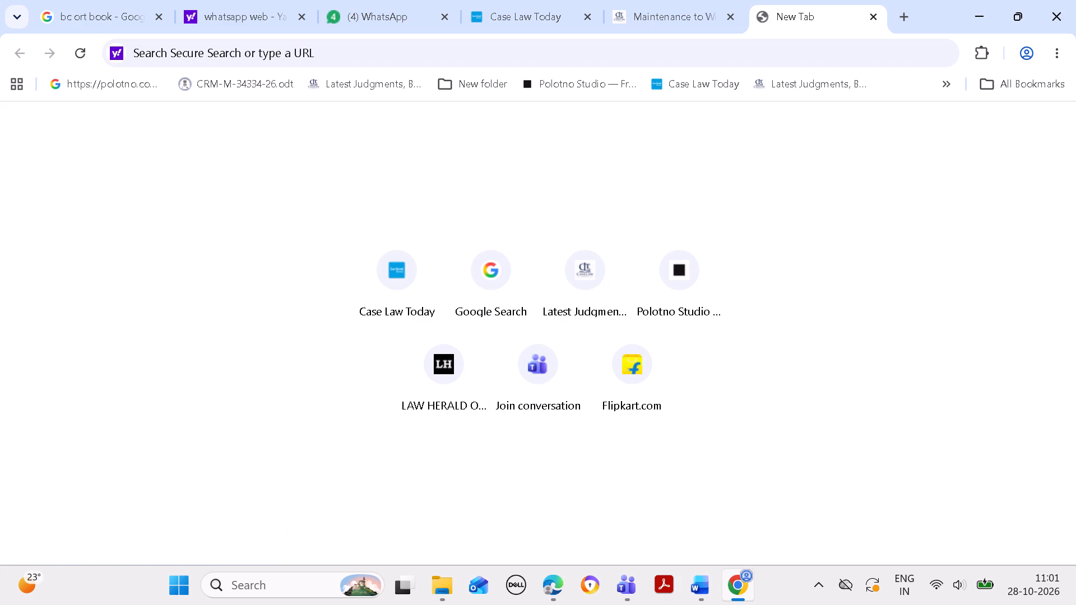
{"action": "left_click", "coordinate": [676, 263]}
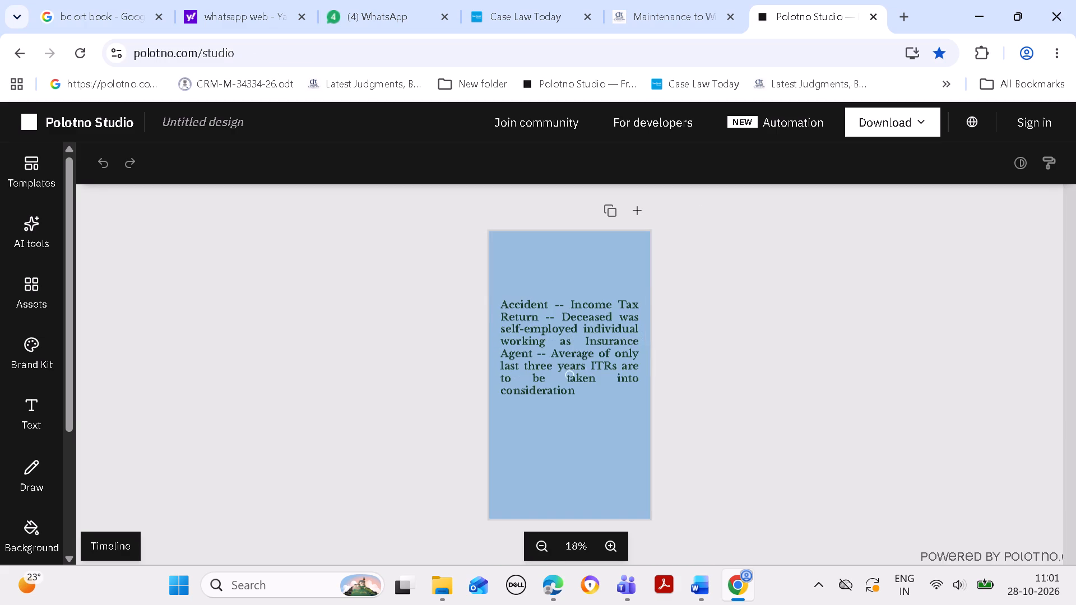
{"action": "scroll", "coordinate": [43, 500], "scroll_direction": "down", "scroll_amount": 5}
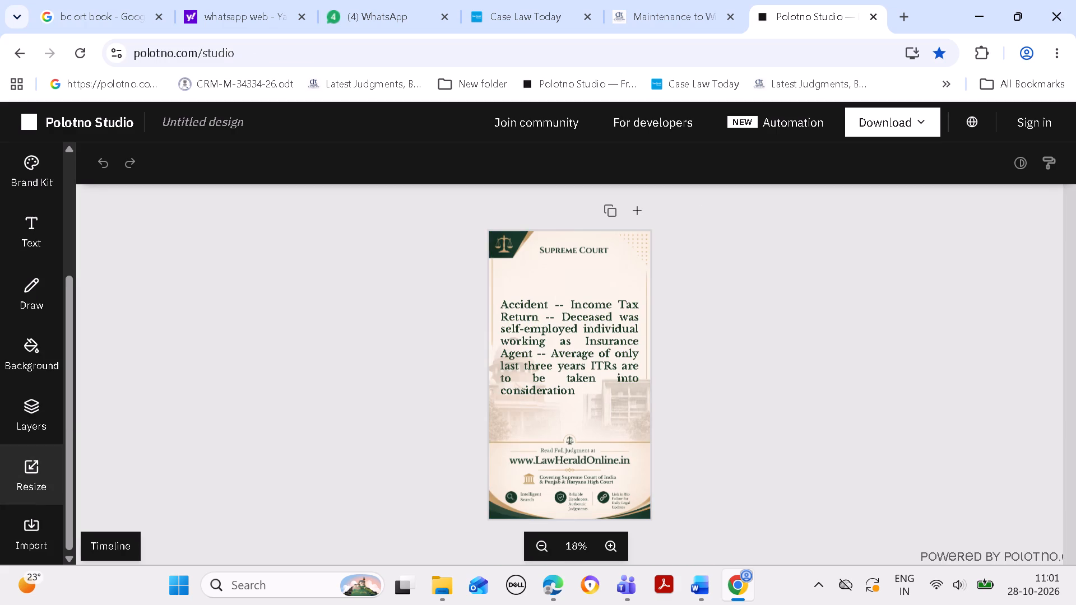
{"action": "left_click", "coordinate": [34, 523]}
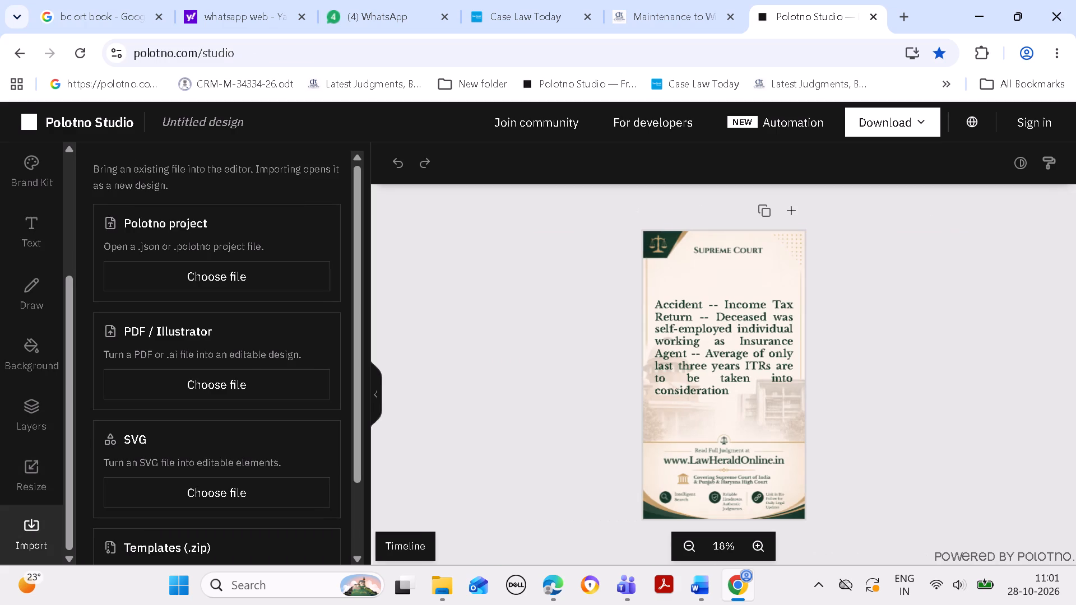
{"action": "left_click", "coordinate": [241, 276]}
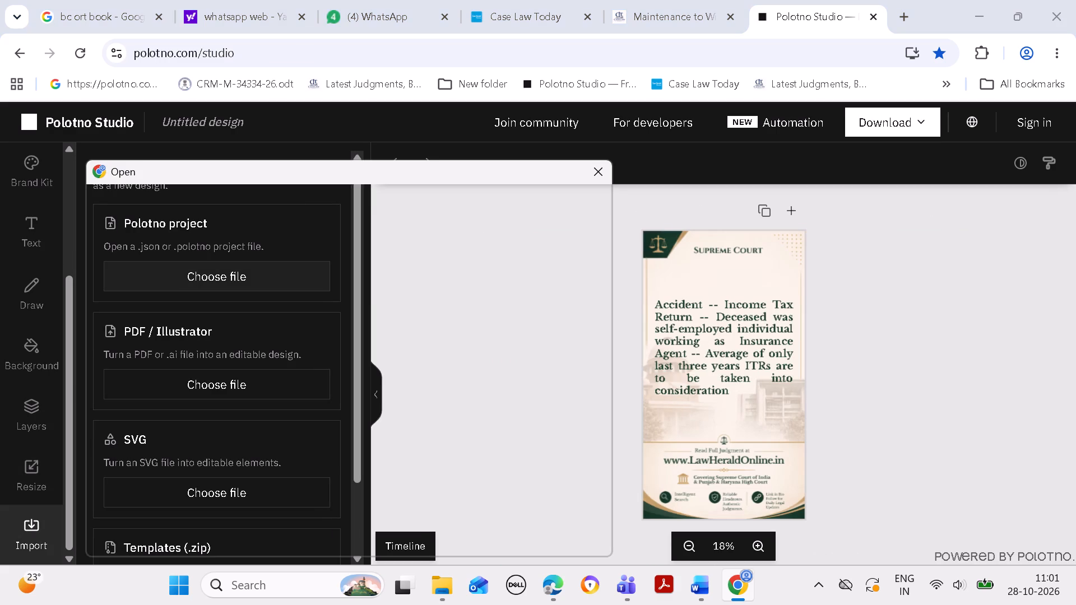
{"action": "left_click", "coordinate": [312, 317]}
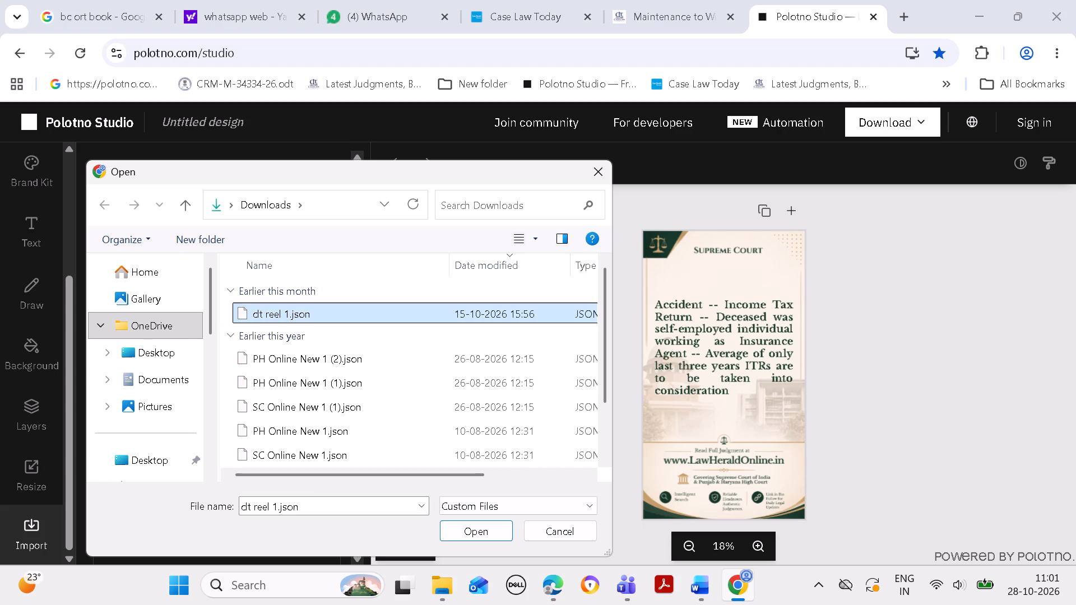
{"action": "left_click", "coordinate": [475, 529]}
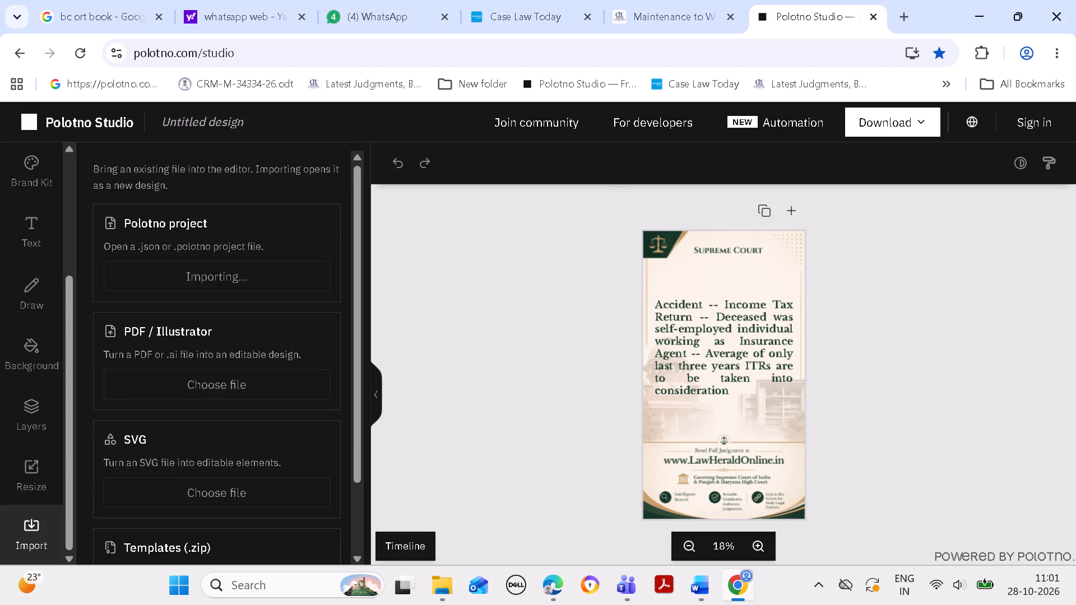
Delete the court building photo above the Punjab & Haryana High Court label on the first page.
{"action": "left_click", "coordinate": [372, 390]}
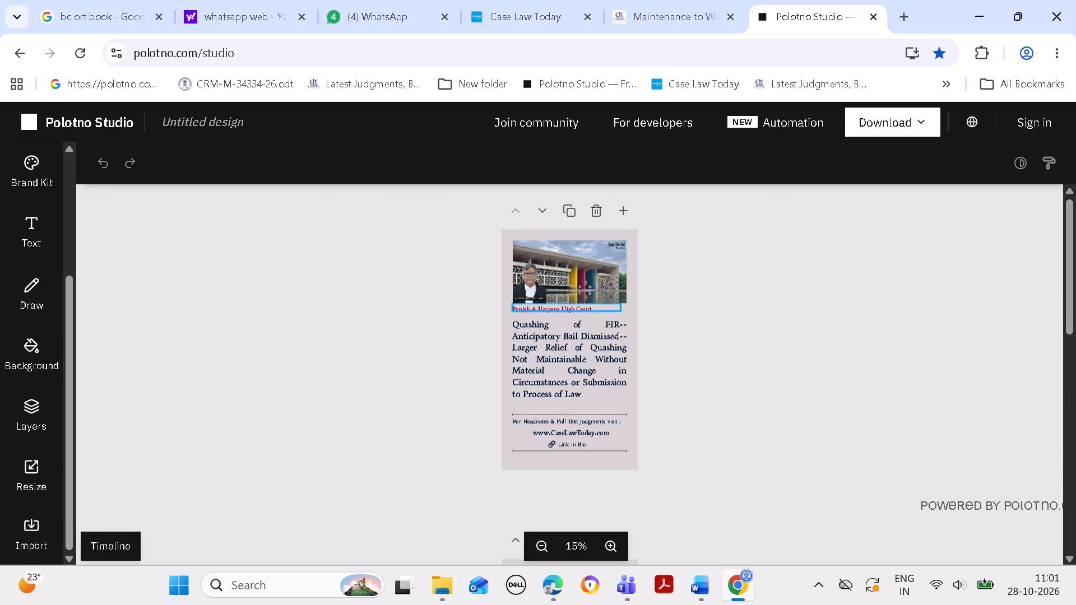
{"action": "triple_click", "coordinate": [611, 547]}
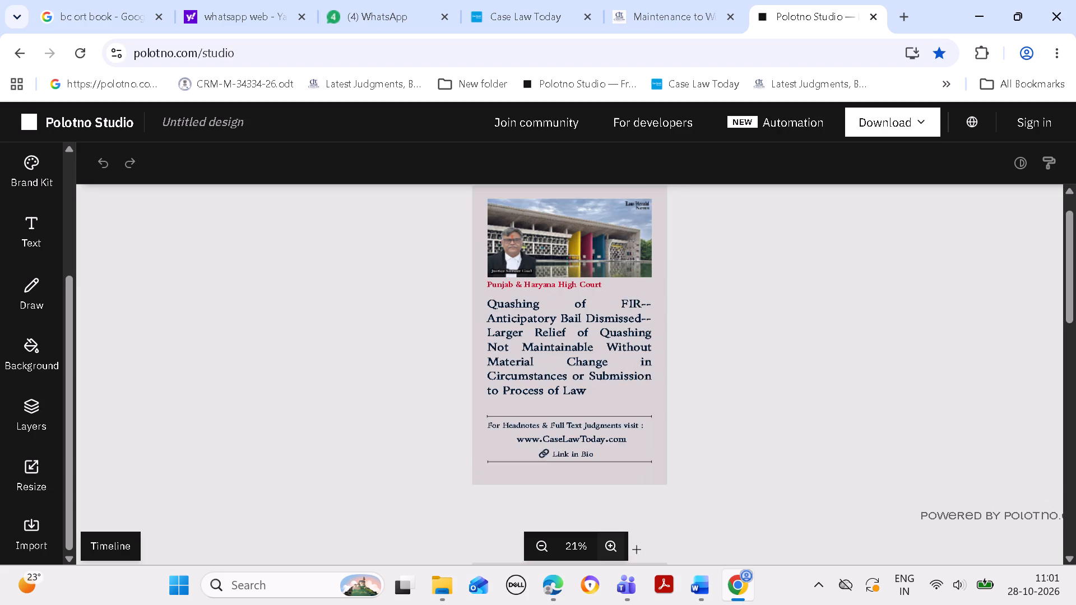
{"action": "left_click_drag", "start_coordinate": [1074, 285], "coordinate": [1072, 269]}
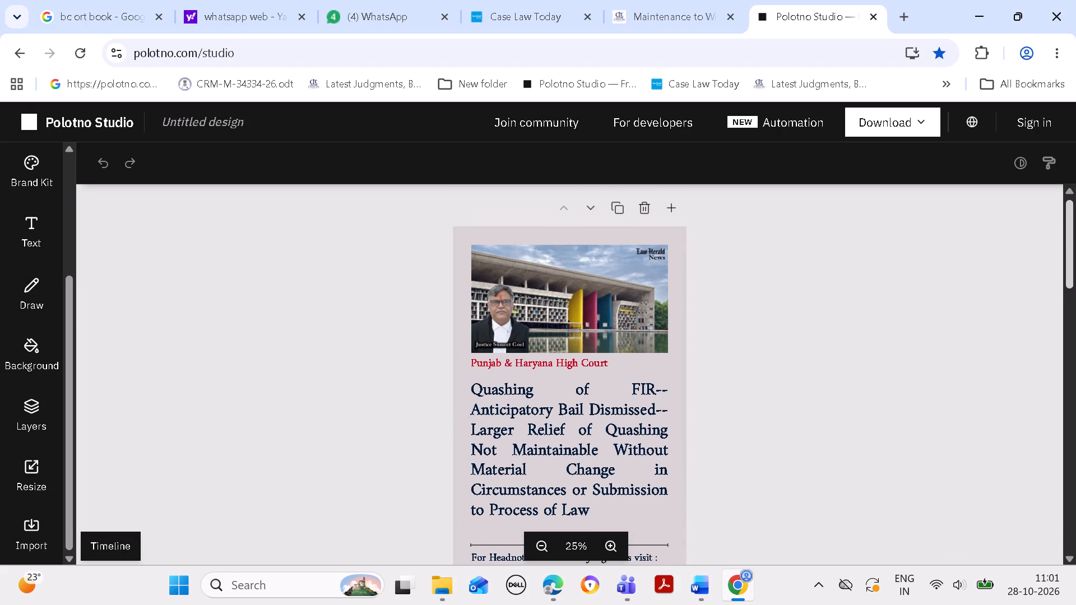
{"action": "left_click_drag", "start_coordinate": [1072, 269], "coordinate": [1071, 246]}
{"action": "left_click", "coordinate": [564, 285]}
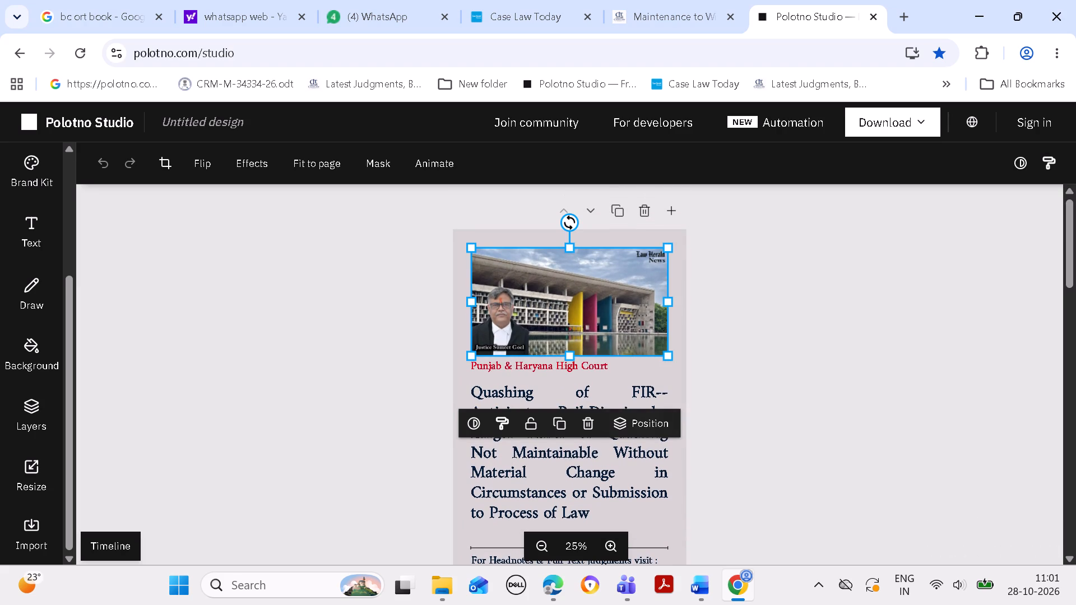
{"action": "left_click", "coordinate": [593, 417]}
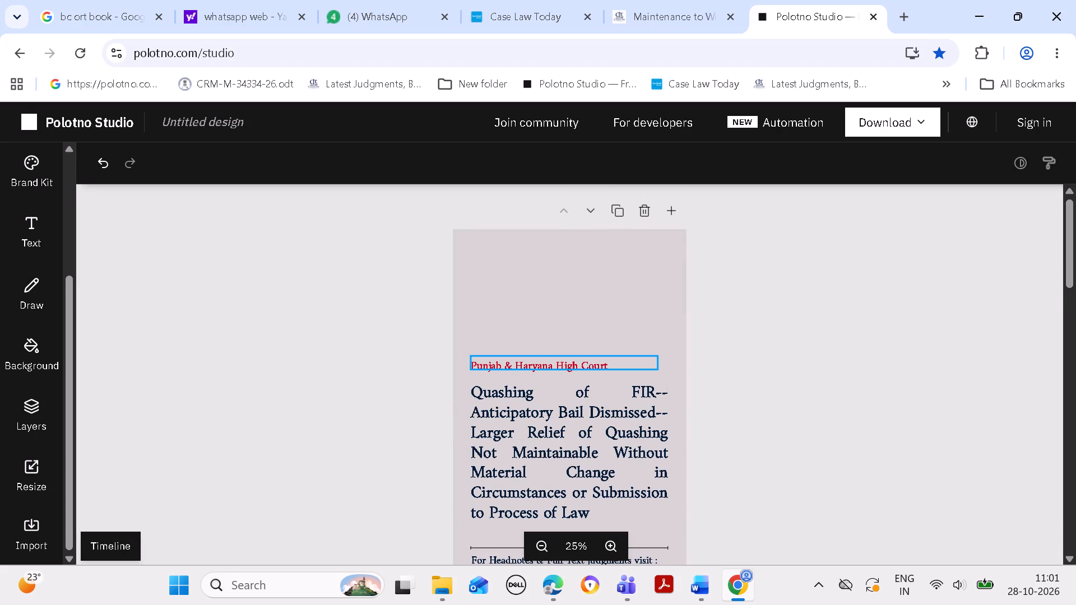
Paste the copied Allahabad High Court image and place it at the top of the page, above the court label.
{"action": "key", "text": "ctrl+v"}
{"action": "left_click_drag", "start_coordinate": [578, 388], "coordinate": [593, 281]}
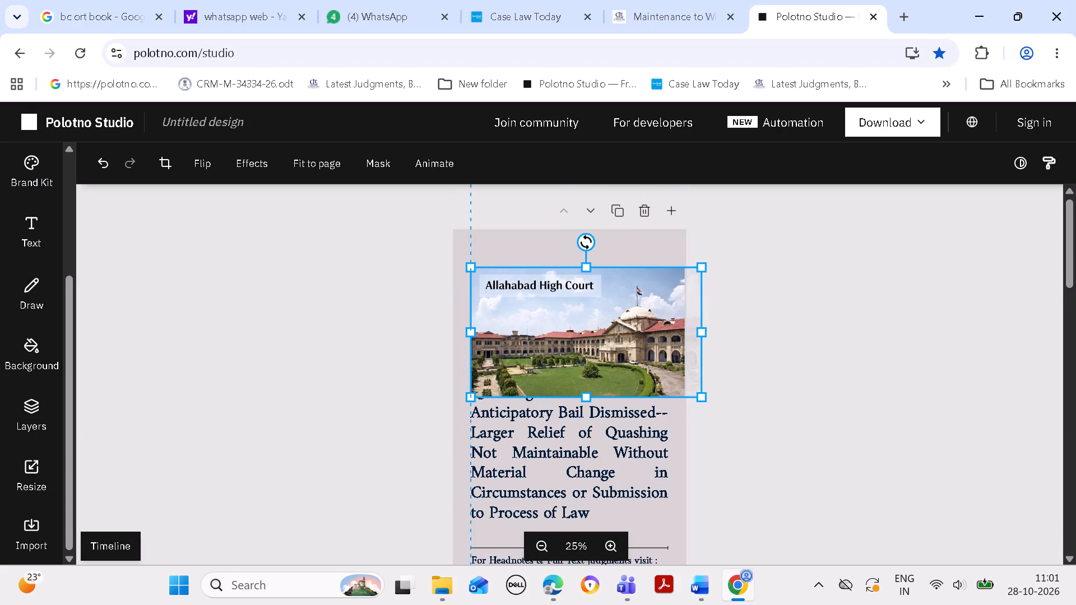
{"action": "left_click_drag", "start_coordinate": [593, 281], "coordinate": [583, 240]}
Crop a thin strip off the top edge of the Allahabad High Court image on the first page.
{"action": "double_click", "coordinate": [578, 250]}
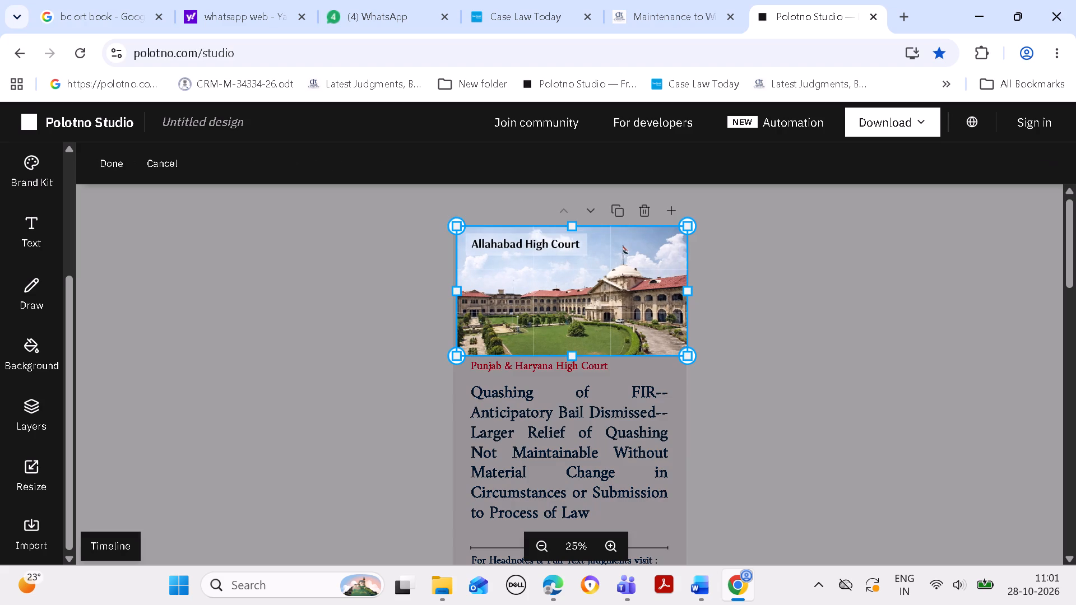
{"action": "left_click_drag", "start_coordinate": [573, 222], "coordinate": [573, 230]}
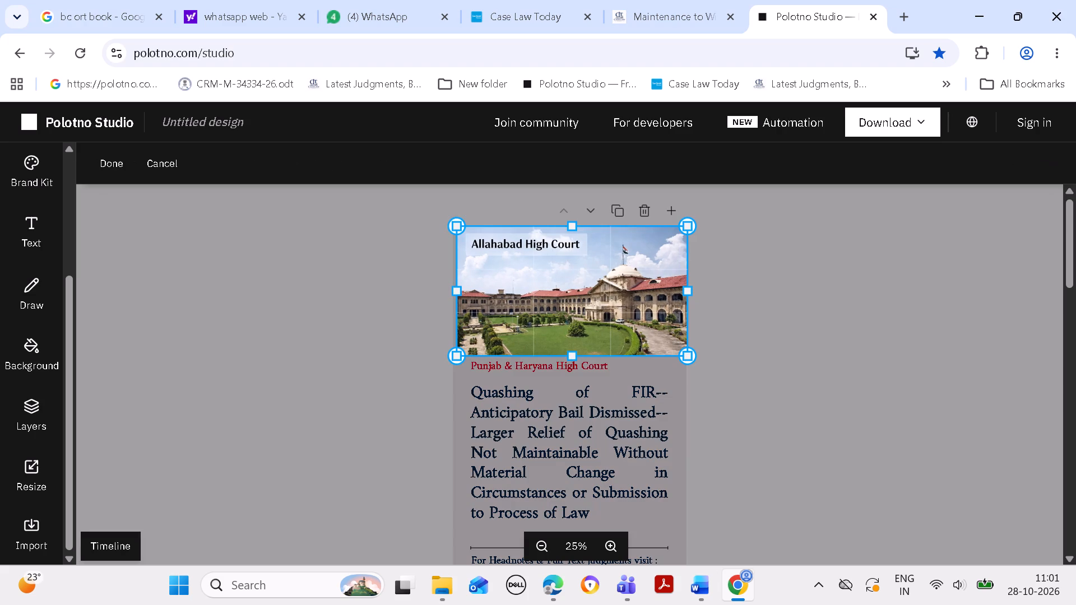
{"action": "left_click_drag", "start_coordinate": [573, 230], "coordinate": [575, 237]}
{"action": "double_click", "coordinate": [575, 237]}
{"action": "left_click_drag", "start_coordinate": [569, 224], "coordinate": [574, 231]}
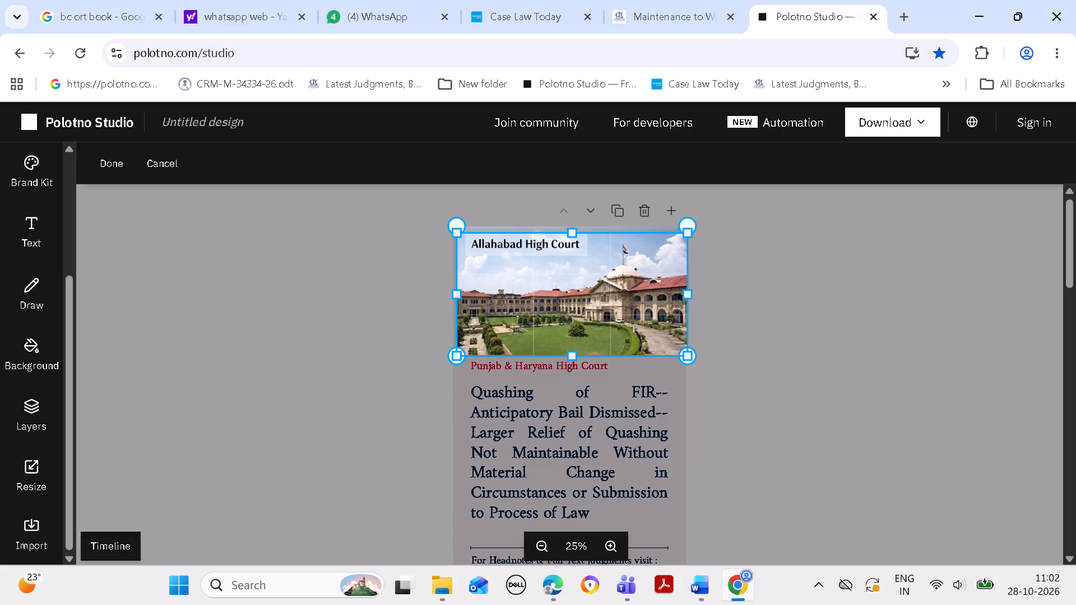
{"action": "left_click", "coordinate": [570, 351]}
{"action": "left_click", "coordinate": [813, 333]}
{"action": "left_click", "coordinate": [813, 329]}
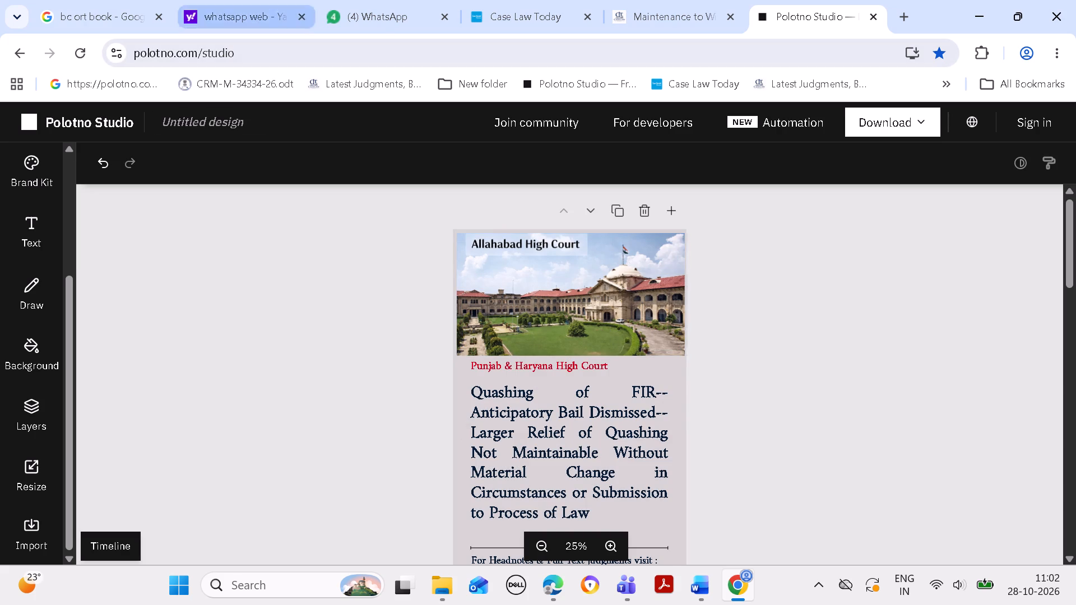
Copy the full Law Point text from the Case Law Today edit form of news entry 6336.
{"action": "left_click", "coordinate": [510, 13]}
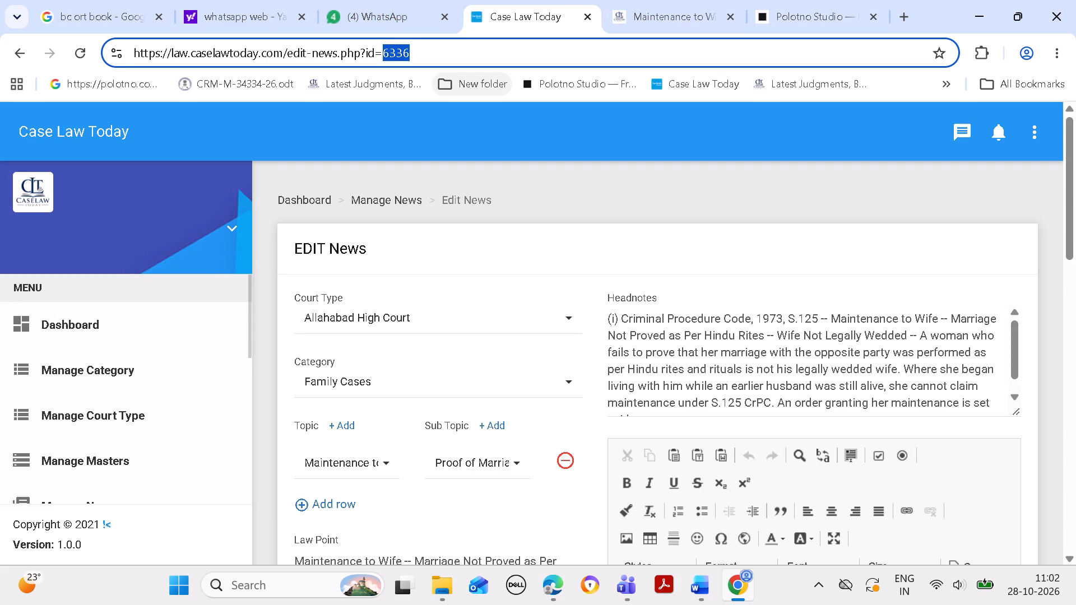
{"action": "left_click_drag", "start_coordinate": [1073, 210], "coordinate": [1073, 294]}
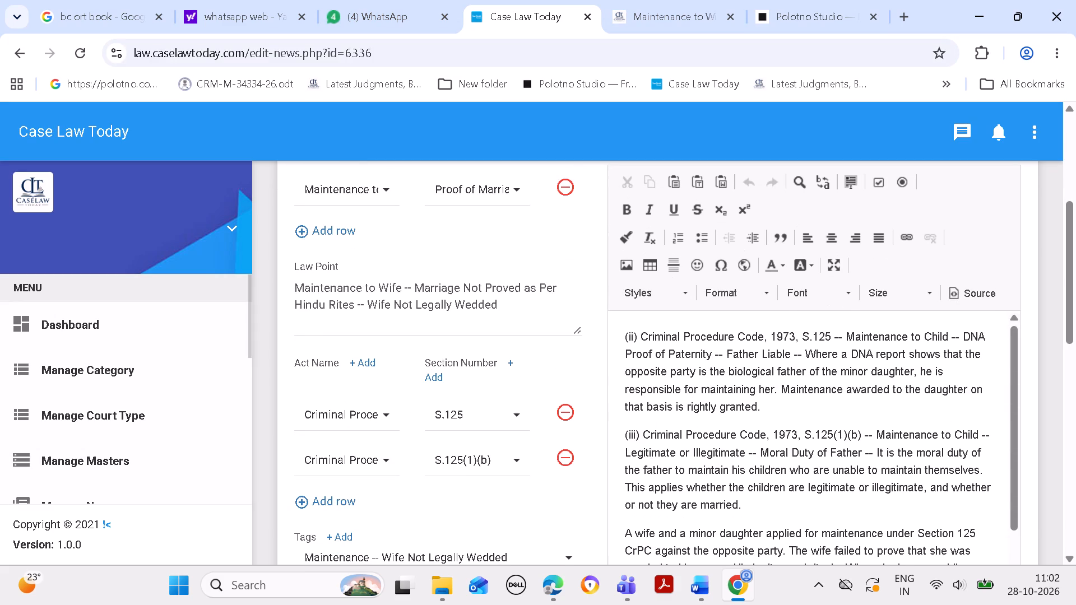
{"action": "left_click", "coordinate": [295, 286]}
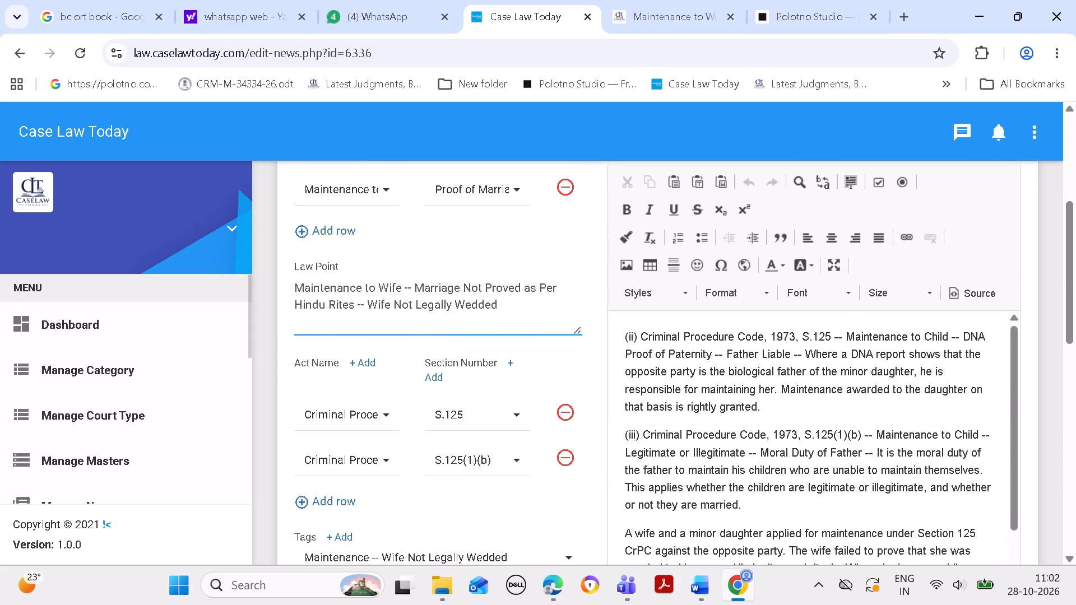
{"action": "key", "text": "ctrl+a"}
{"action": "key", "text": "ctrl+c"}
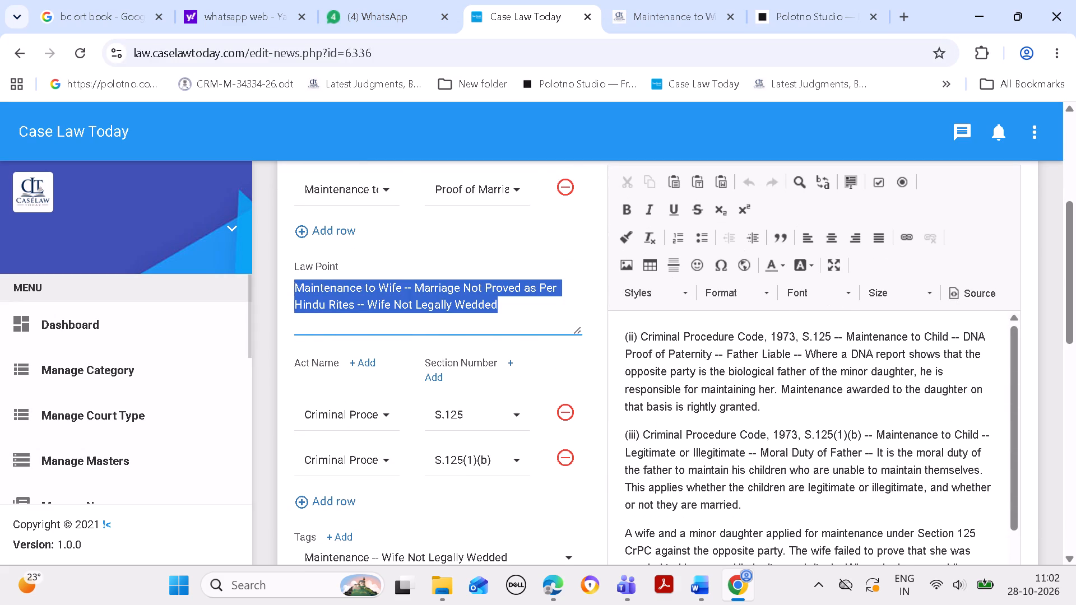
In Polotno Studio, replace the first page's headline text with the copied law point about maintenance to wife.
{"action": "left_click", "coordinate": [766, 10]}
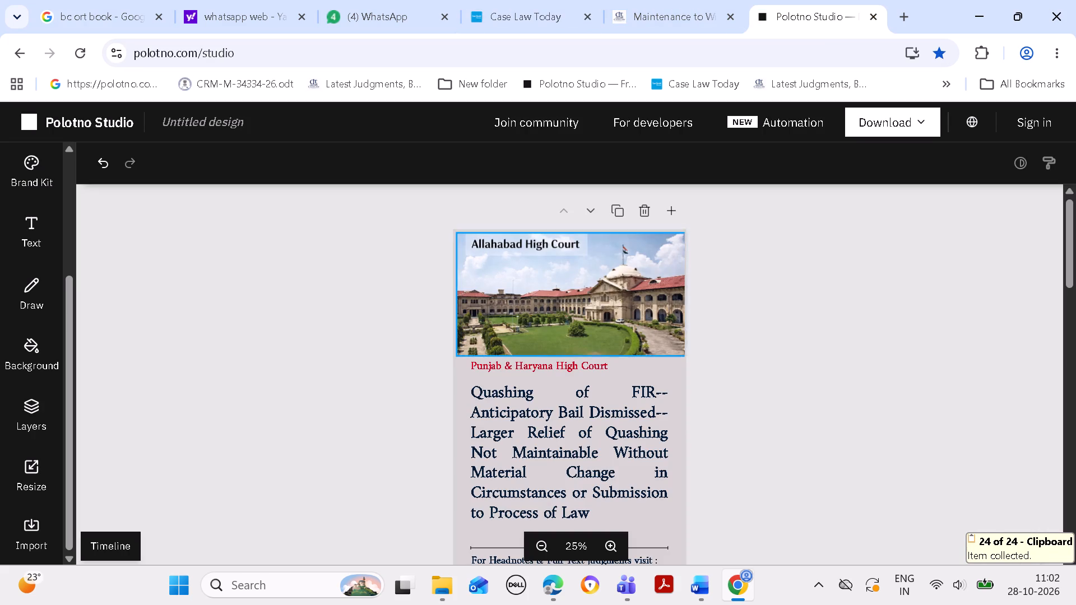
{"action": "double_click", "coordinate": [544, 447]}
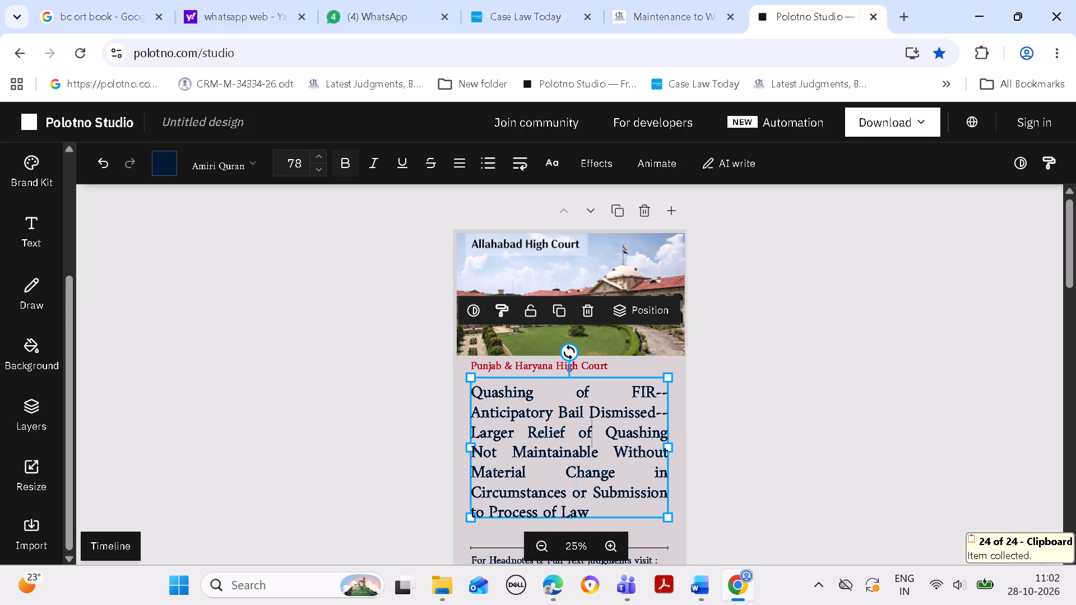
{"action": "key", "text": "ctrl+a"}
{"action": "key", "text": "ctrl+v"}
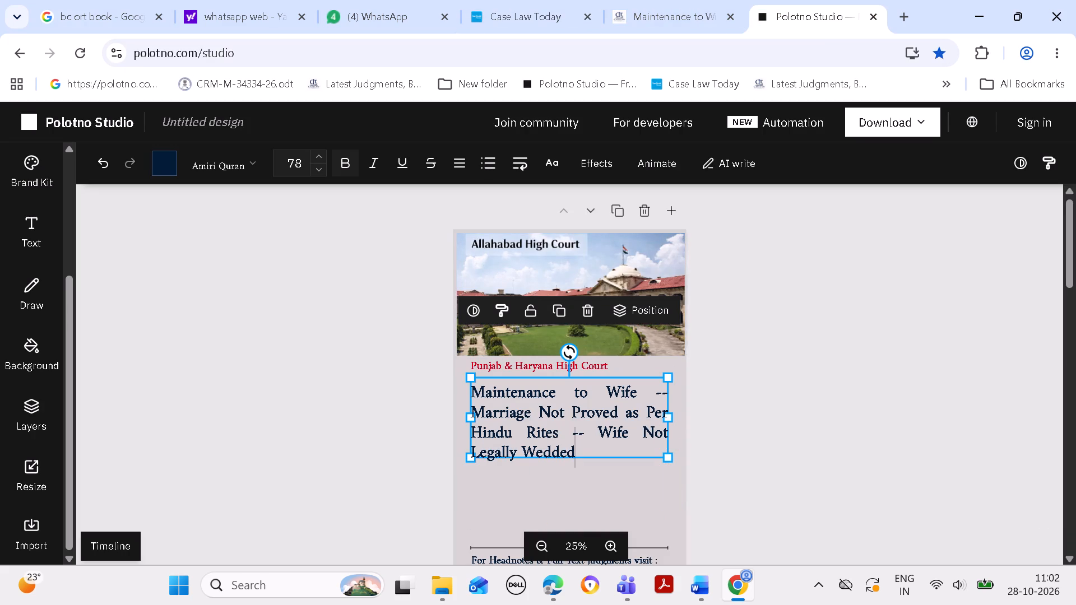
Set the headline's font size to 97.
{"action": "triple_click", "coordinate": [323, 155]}
{"action": "triple_click", "coordinate": [323, 153]}
{"action": "triple_click", "coordinate": [323, 153]}
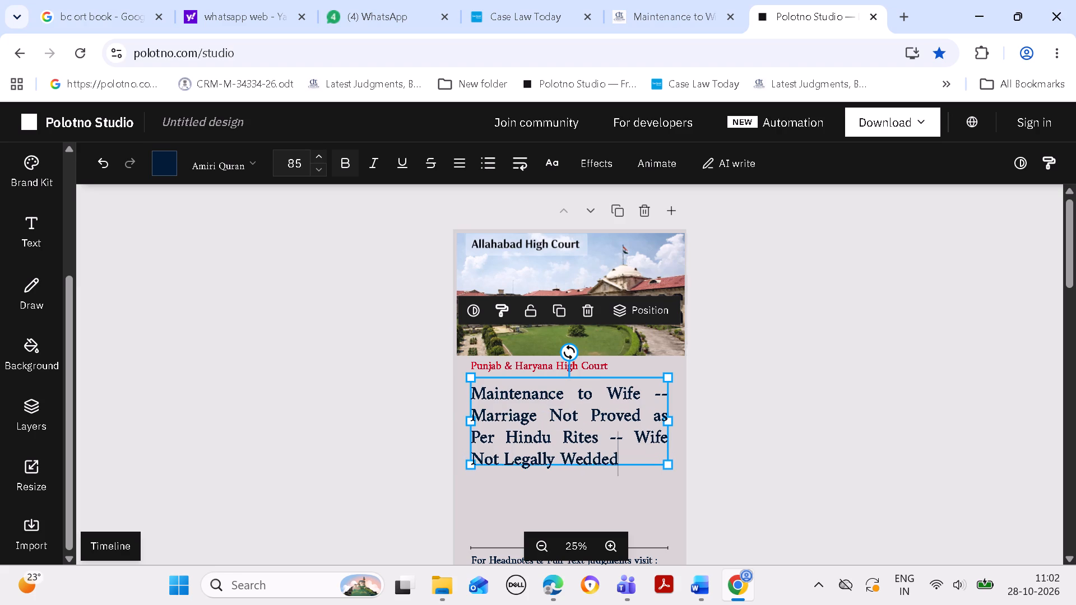
{"action": "triple_click", "coordinate": [323, 153]}
{"action": "triple_click", "coordinate": [323, 153]}
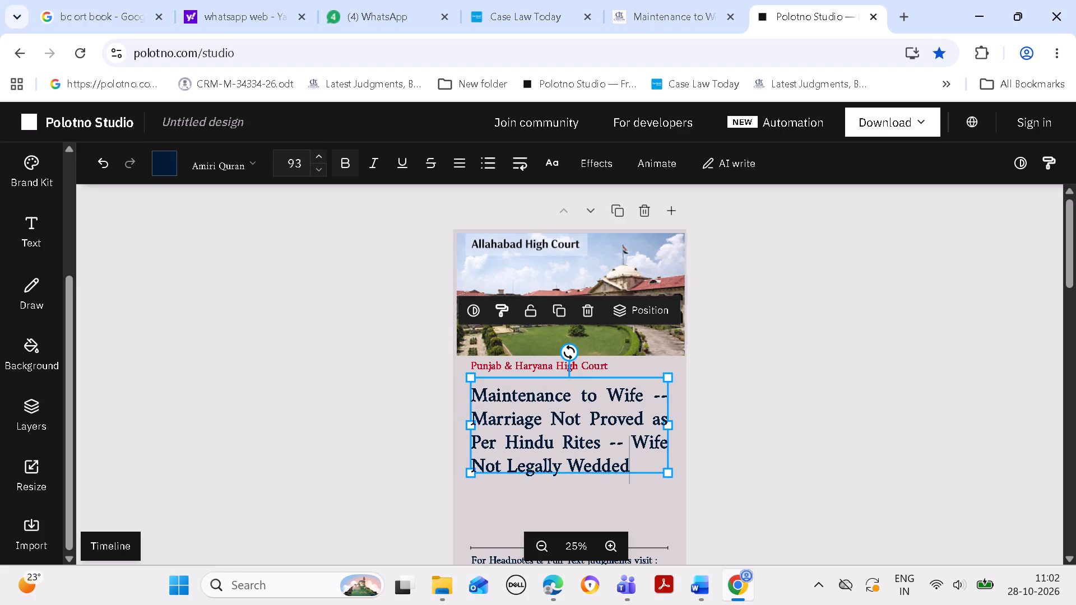
{"action": "triple_click", "coordinate": [322, 153]}
{"action": "double_click", "coordinate": [322, 153]}
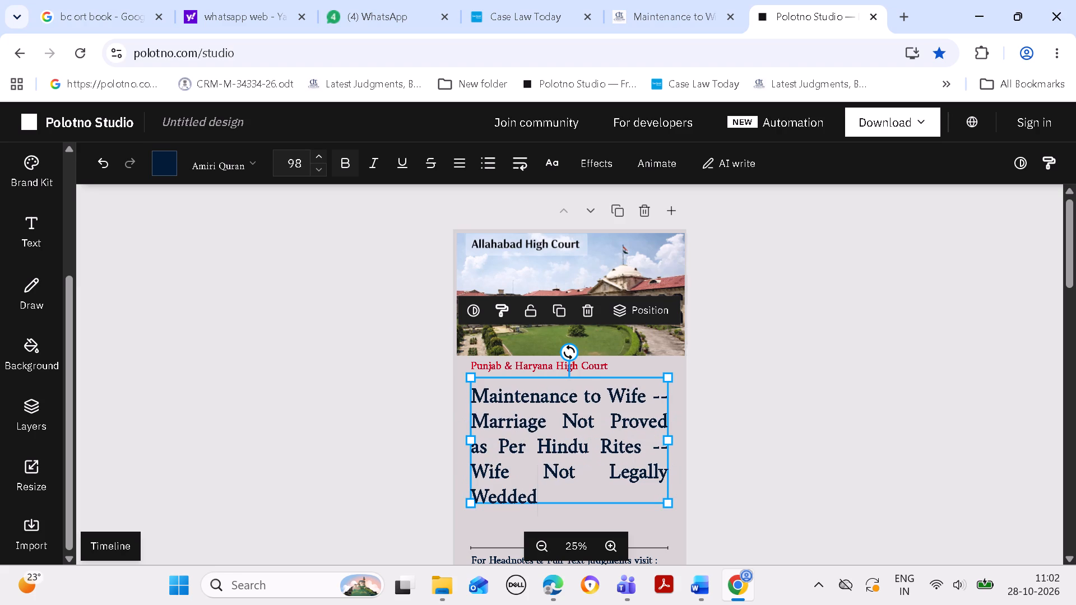
{"action": "triple_click", "coordinate": [321, 153]}
{"action": "left_click", "coordinate": [321, 153]}
{"action": "triple_click", "coordinate": [321, 153]}
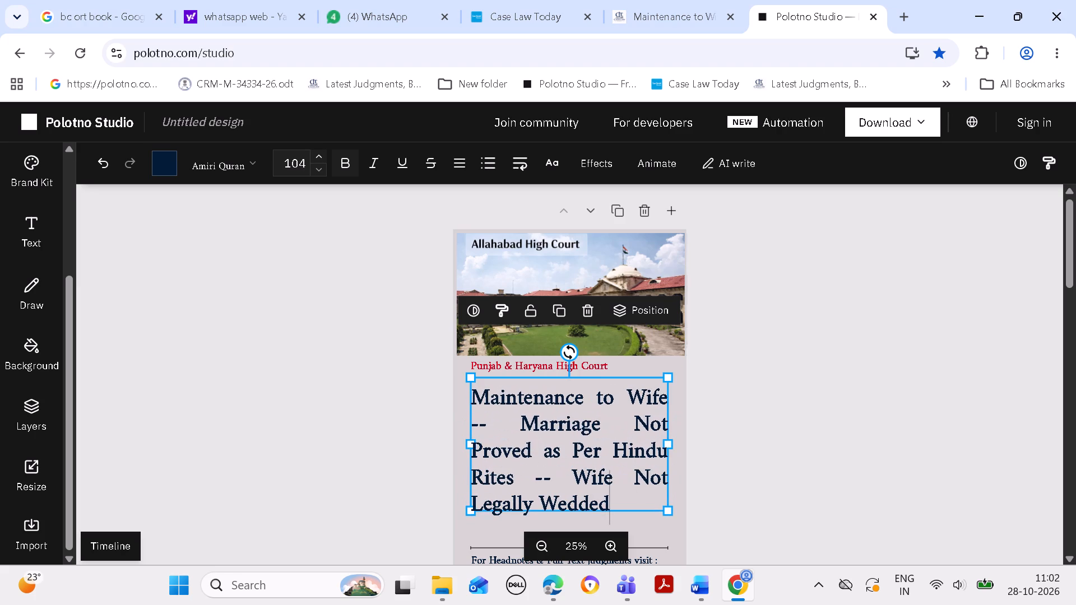
{"action": "triple_click", "coordinate": [321, 153]}
{"action": "triple_click", "coordinate": [321, 153]}
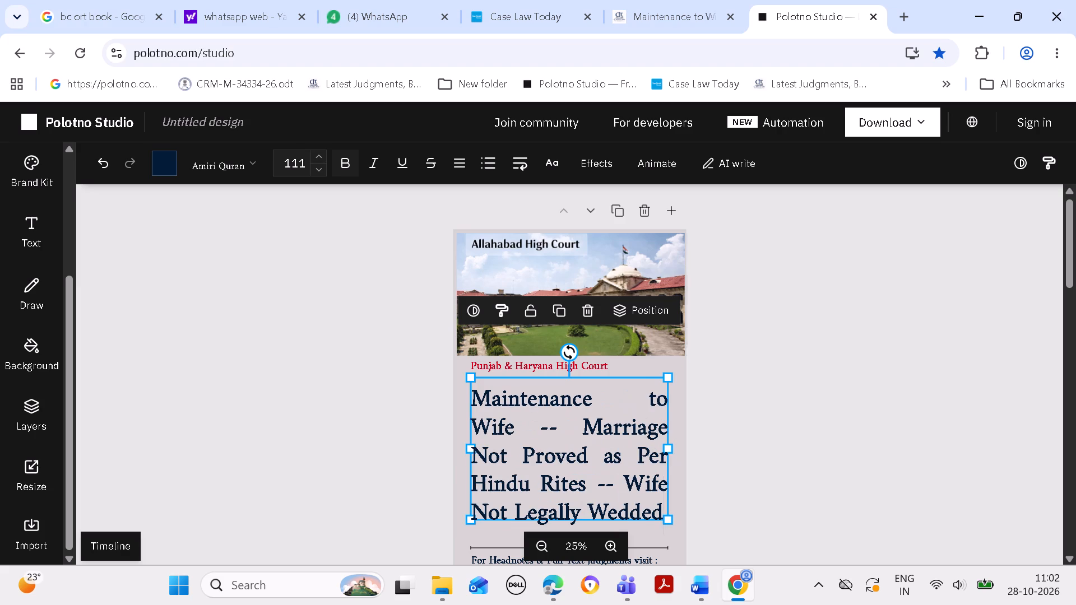
{"action": "triple_click", "coordinate": [317, 171]}
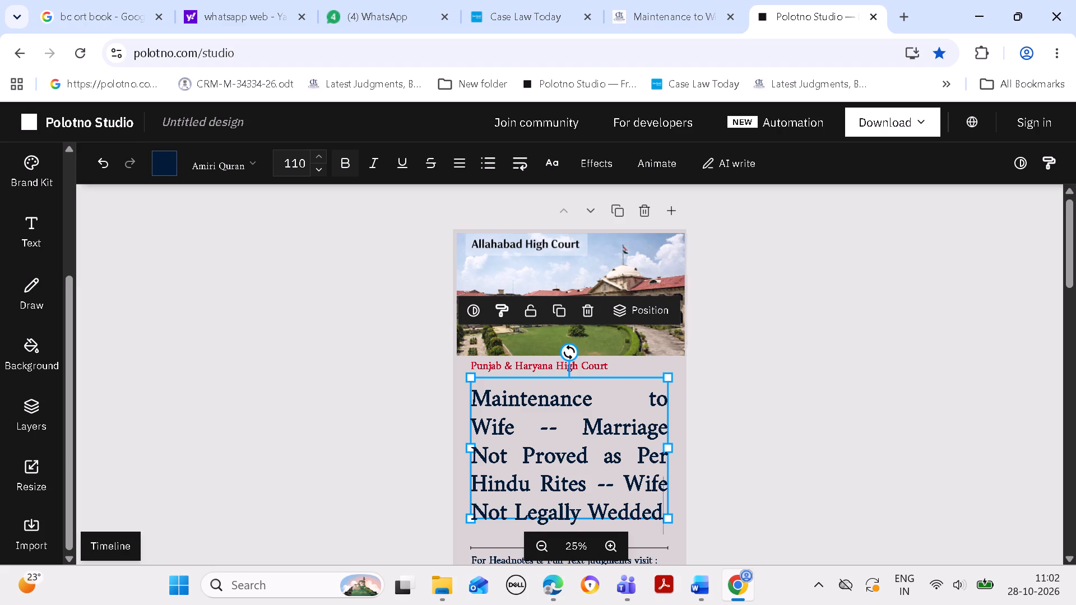
{"action": "triple_click", "coordinate": [317, 170]}
{"action": "triple_click", "coordinate": [316, 168]}
{"action": "triple_click", "coordinate": [316, 168]}
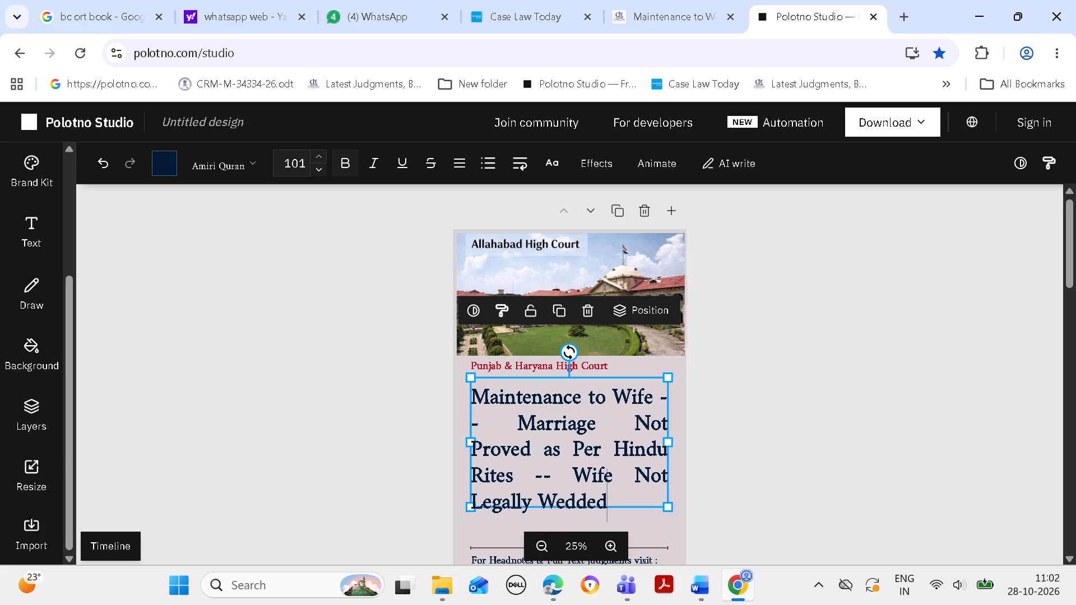
{"action": "double_click", "coordinate": [316, 168]}
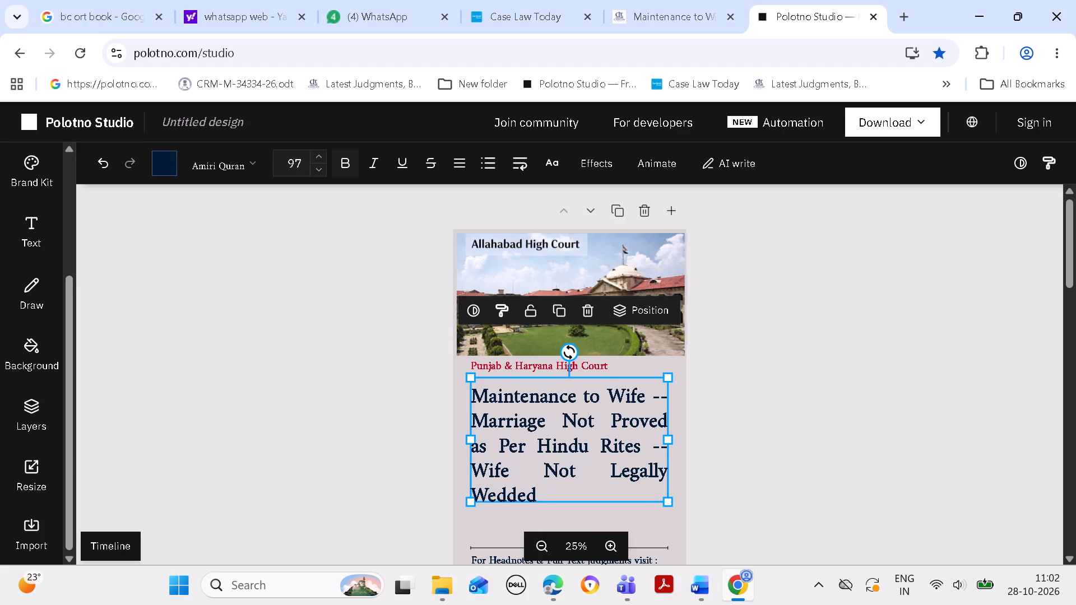
Move the headline down so it ends just above the divider line, leaving a gap below the court label.
{"action": "left_click", "coordinate": [849, 469]}
{"action": "left_click_drag", "start_coordinate": [582, 425], "coordinate": [581, 457]}
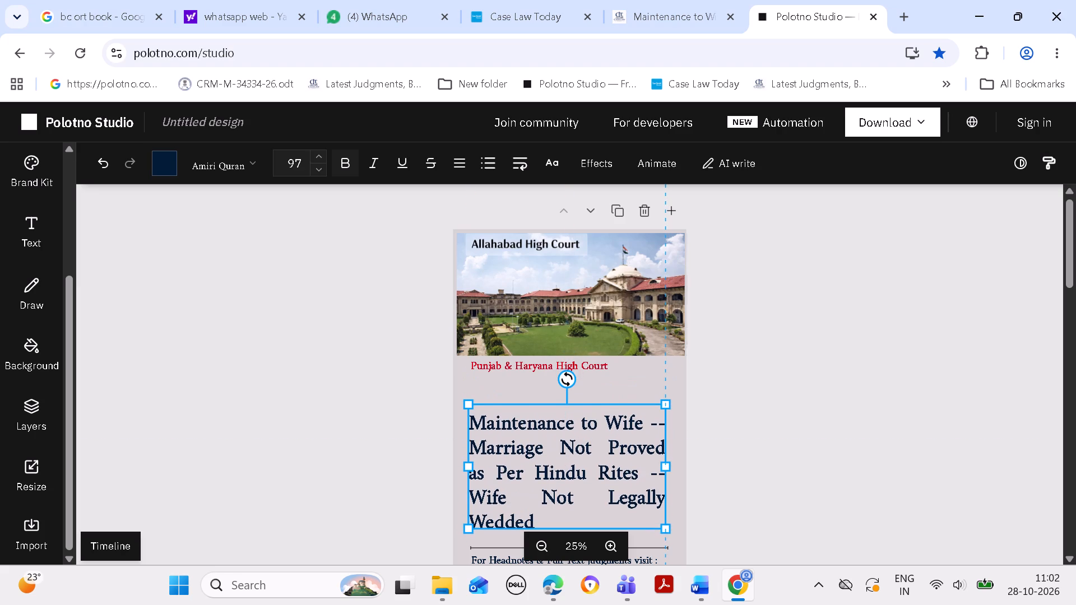
{"action": "left_click_drag", "start_coordinate": [581, 457], "coordinate": [581, 455]}
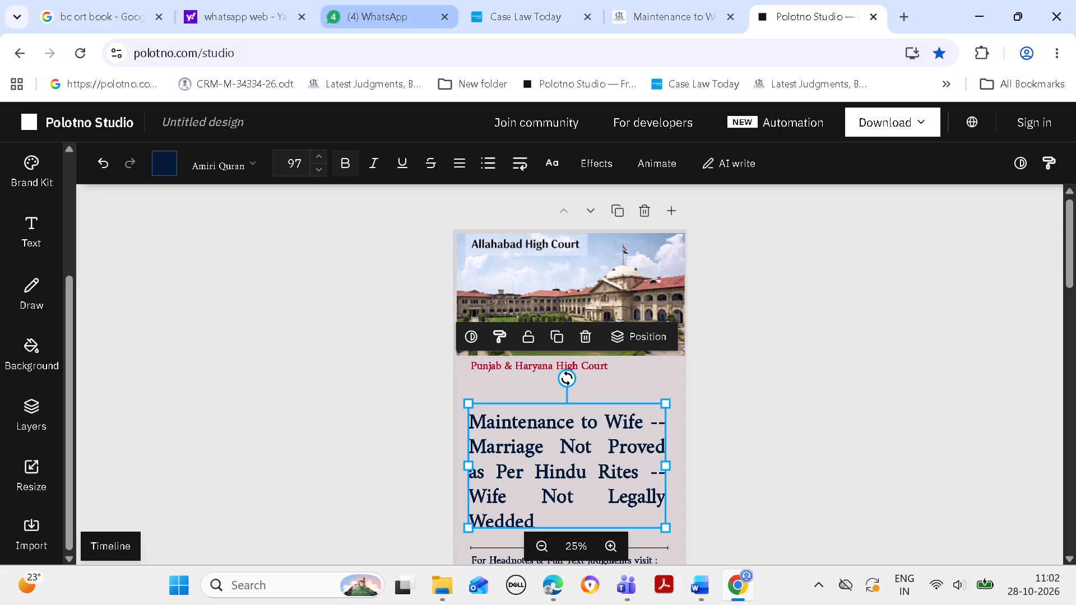
Copy the court name "Allahabad High Court" from the Citation field of entry 6336 in Case Law Today.
{"action": "left_click", "coordinate": [526, 10]}
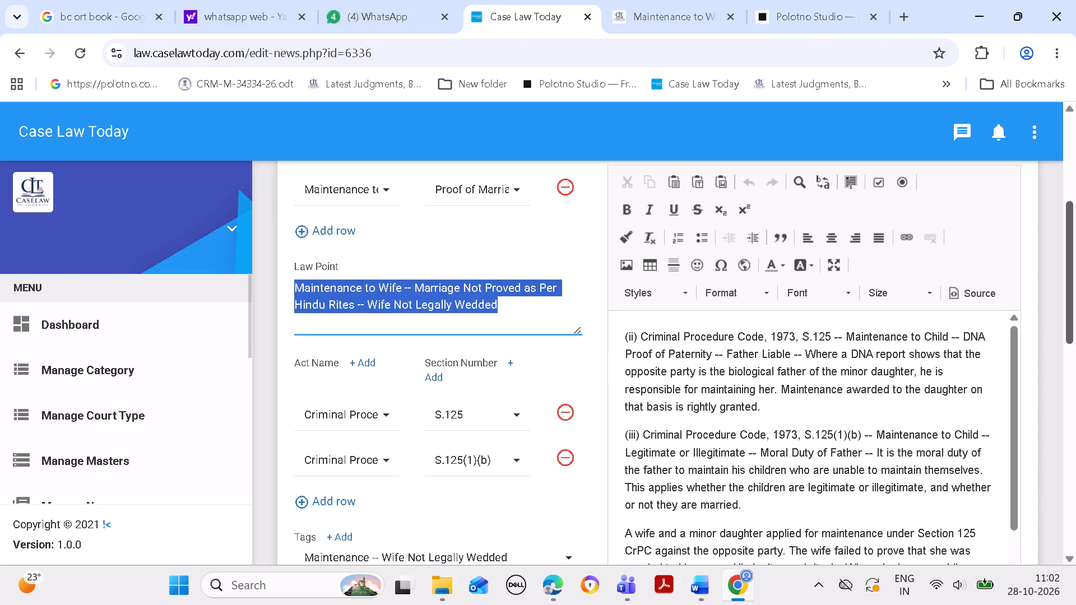
{"action": "left_click_drag", "start_coordinate": [1074, 280], "coordinate": [1068, 419]}
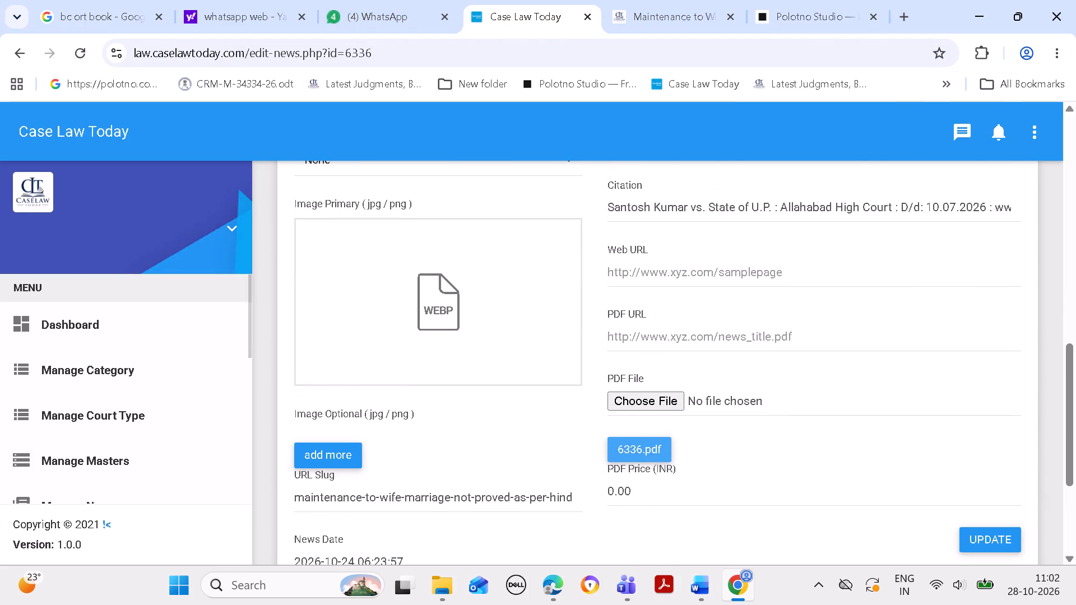
{"action": "left_click_drag", "start_coordinate": [776, 209], "coordinate": [838, 210]}
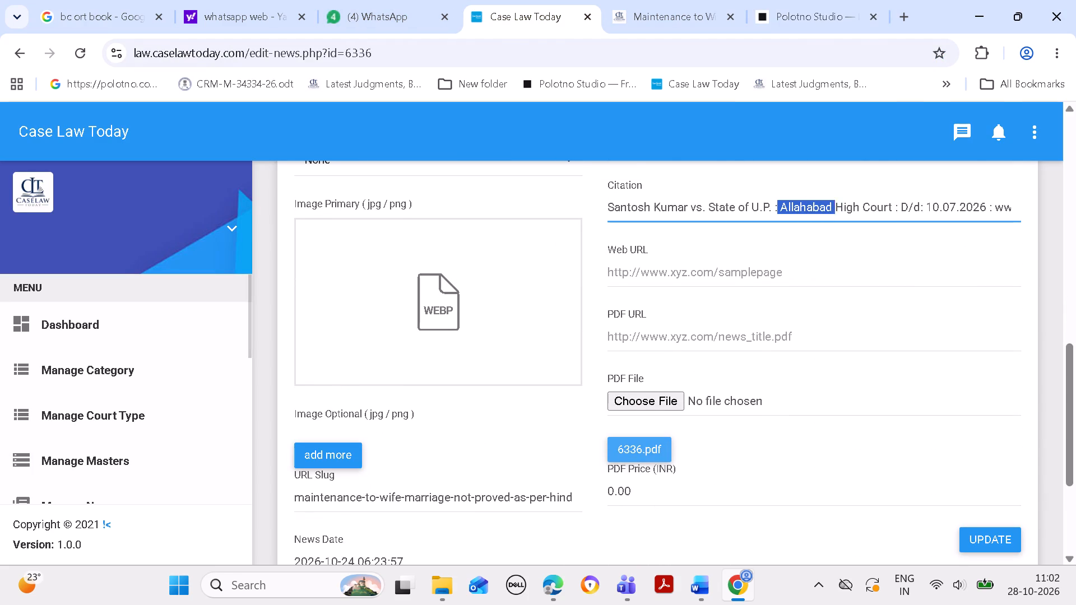
{"action": "left_click_drag", "start_coordinate": [838, 210], "coordinate": [892, 209]}
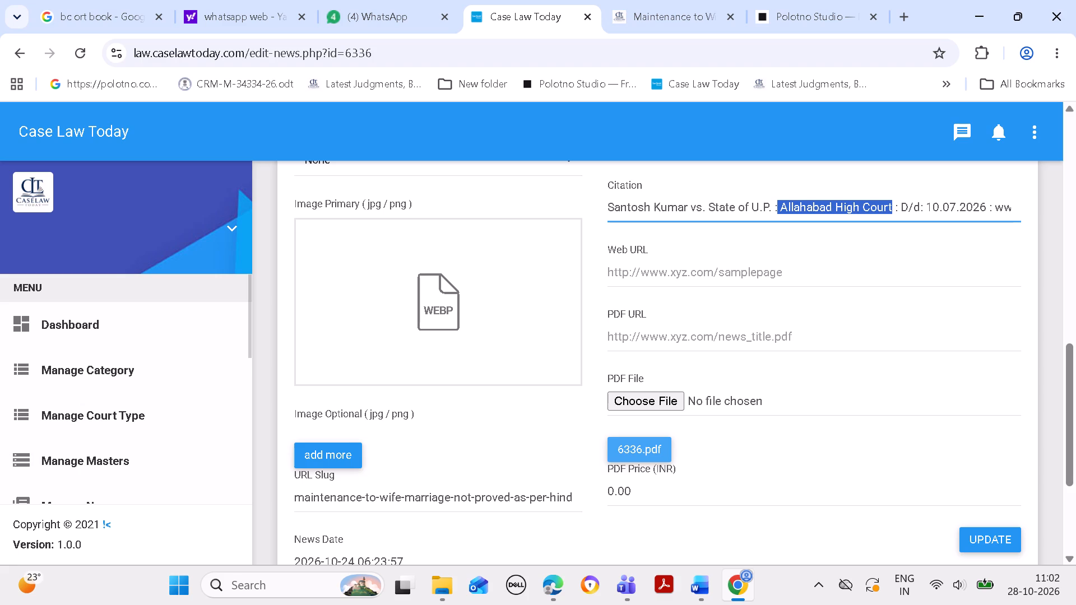
{"action": "left_click_drag", "start_coordinate": [892, 209], "coordinate": [892, 209]}
{"action": "key", "text": "ctrl+c"}
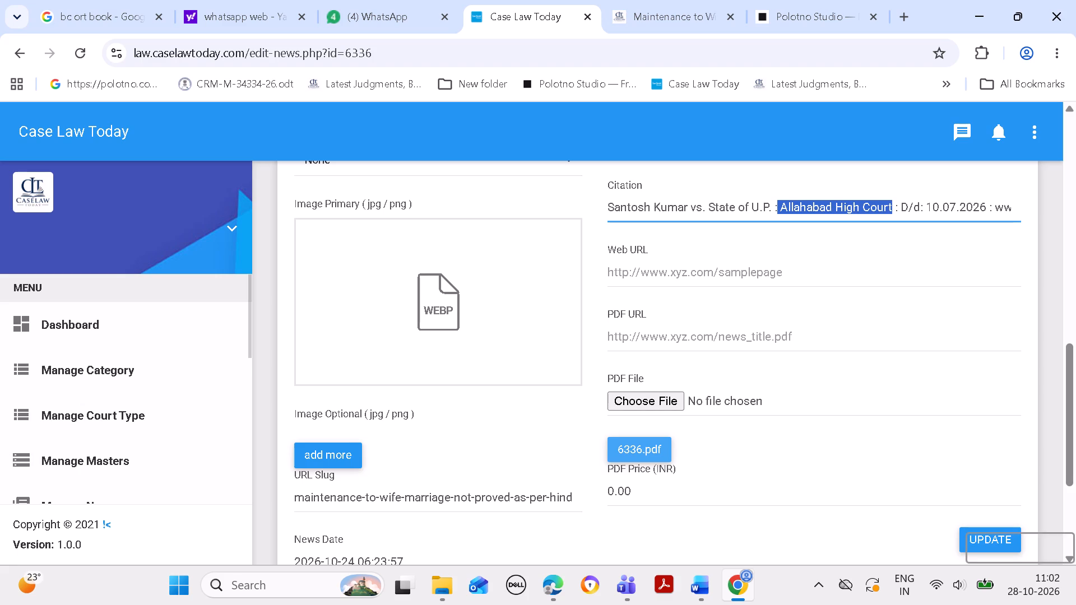
In Polotno Studio, replace the red Punjab & Haryana High Court label with the copied text "Allahabad High Court".
{"action": "left_click", "coordinate": [782, 13]}
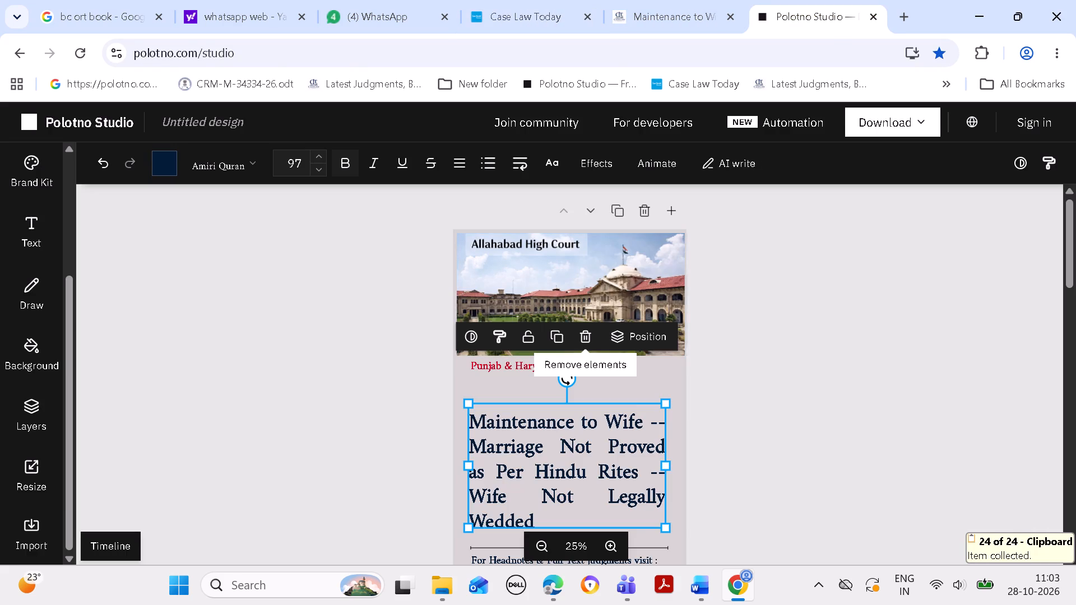
{"action": "left_click", "coordinate": [504, 371]}
{"action": "double_click", "coordinate": [531, 360]}
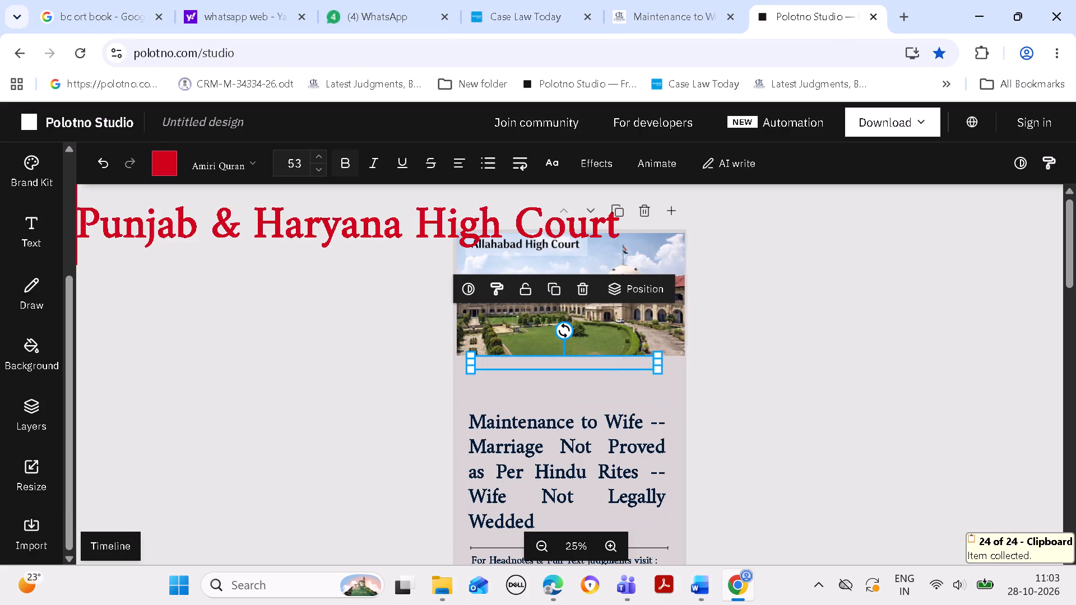
{"action": "left_click", "coordinate": [618, 362]}
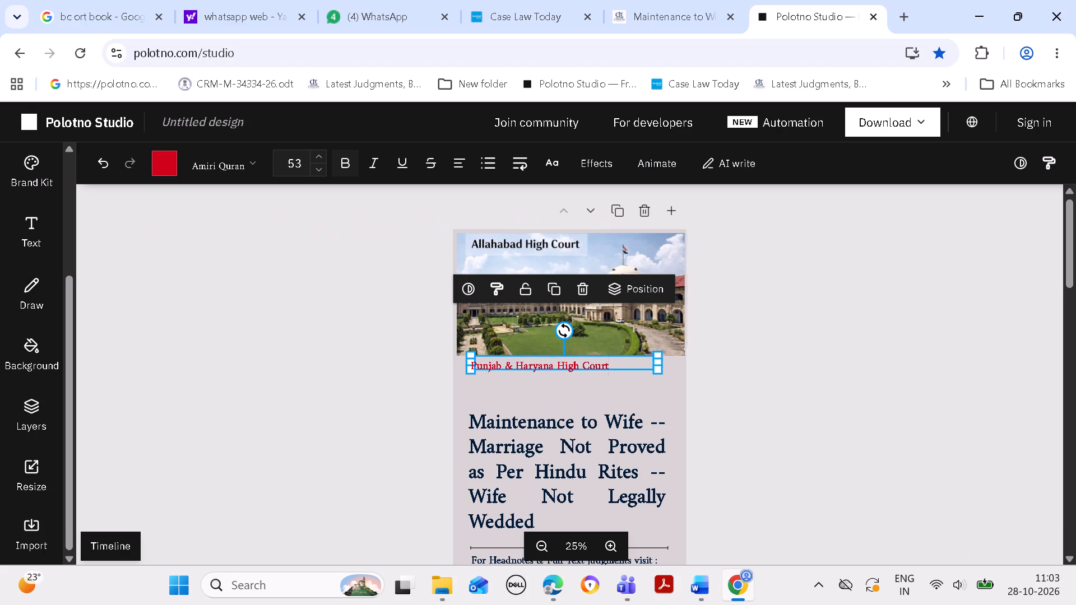
{"action": "key", "text": "BackSpace"}
{"action": "key", "text": "BackSpace"}
{"action": "key", "text": "BackSpace"}
{"action": "key", "text": "BackSpace"}
{"action": "key", "text": "BackSpace"}
{"action": "key", "text": "BackSpace"}
{"action": "key", "text": "BackSpace"}
{"action": "key", "text": "BackSpace"}
{"action": "key", "text": "BackSpace"}
{"action": "key", "text": "BackSpace"}
{"action": "key", "text": "BackSpace"}
{"action": "key", "text": "BackSpace"}
{"action": "key", "text": "BackSpace"}
{"action": "key", "text": "BackSpace"}
{"action": "key", "text": "BackSpace"}
{"action": "key", "text": "BackSpace"}
{"action": "key", "text": "BackSpace"}
{"action": "key", "text": "BackSpace"}
{"action": "key", "text": "BackSpace"}
{"action": "key", "text": "BackSpace"}
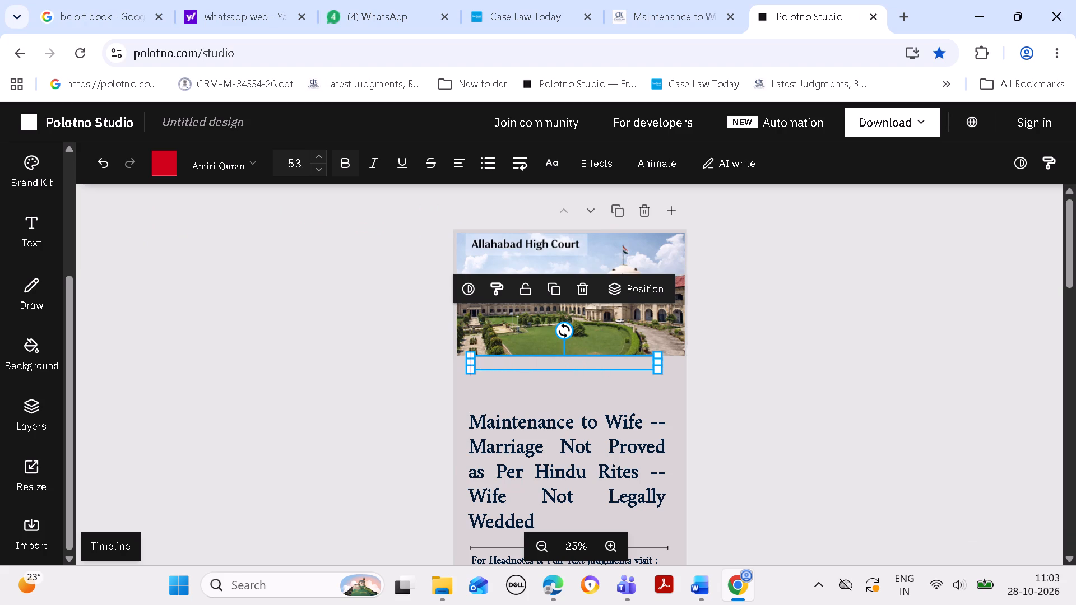
{"action": "key", "text": "BackSpace"}
{"action": "key", "text": "ctrl+v"}
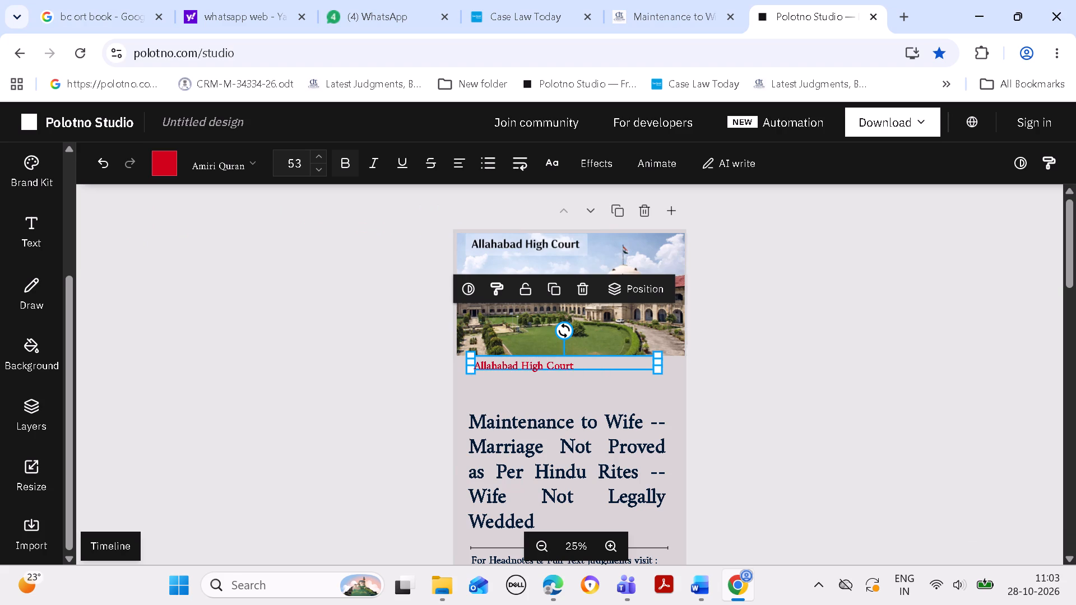
{"action": "left_click", "coordinate": [736, 367]}
Move the red court label down into the gap between the image and the headline, lined up with the headline's left edge.
{"action": "double_click", "coordinate": [621, 313]}
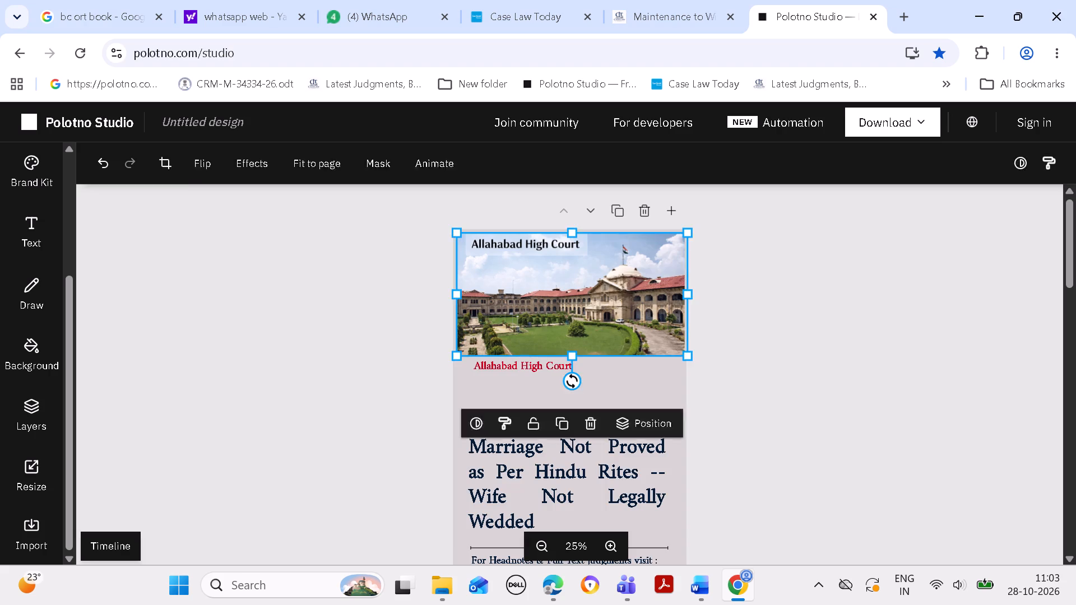
{"action": "left_click", "coordinate": [793, 343]}
{"action": "left_click", "coordinate": [835, 360]}
{"action": "left_click_drag", "start_coordinate": [548, 364], "coordinate": [540, 391]}
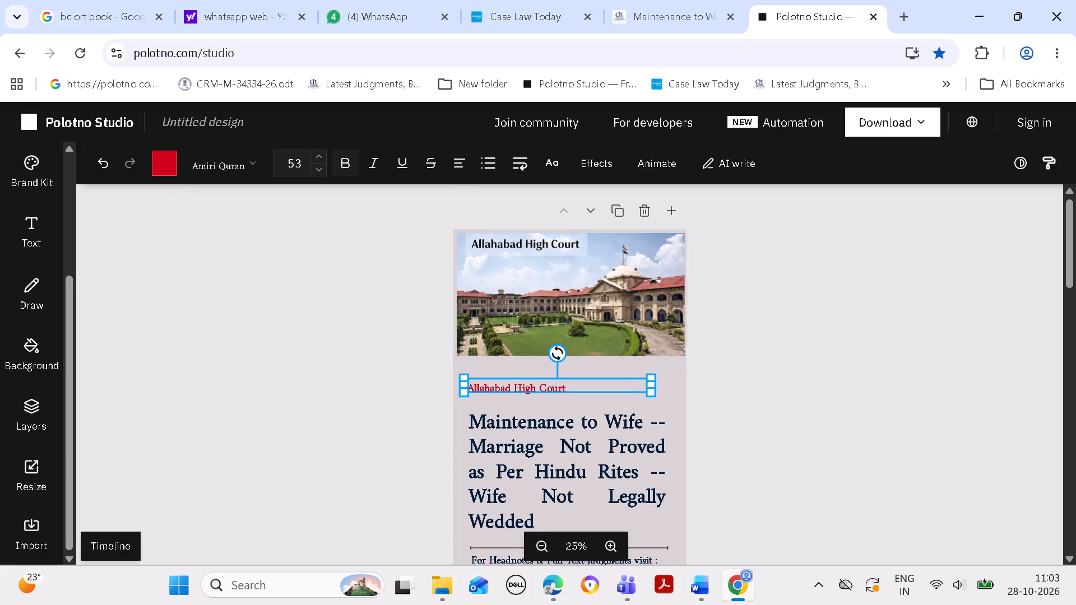
Nudge the red court label slightly right and up so its text box aligns with the headline's left edge.
{"action": "left_click_drag", "start_coordinate": [540, 391], "coordinate": [541, 388]}
{"action": "left_click_drag", "start_coordinate": [741, 345], "coordinate": [747, 339]}
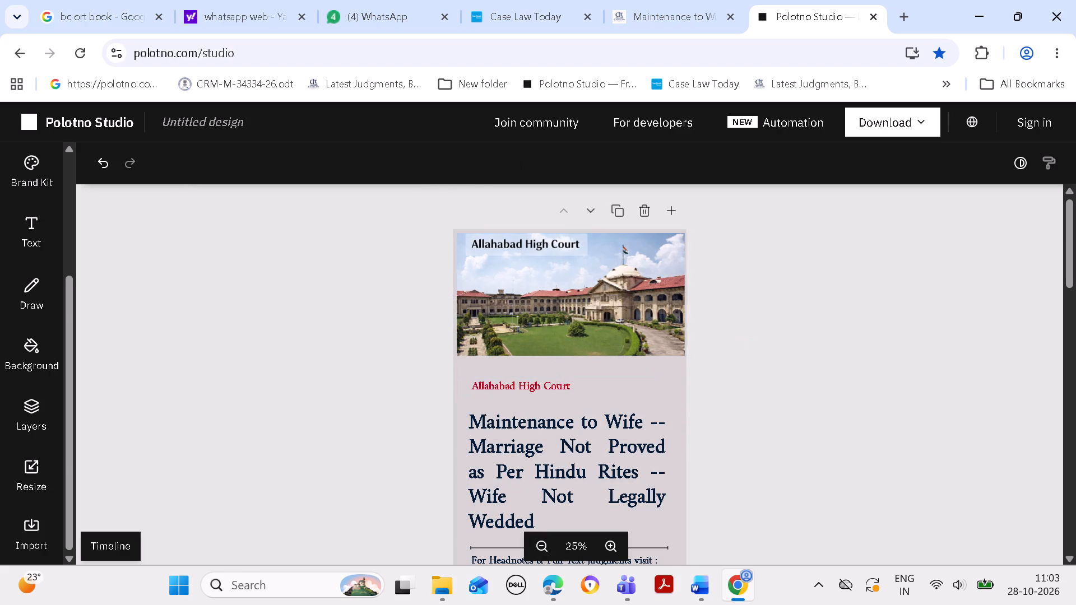
Move the Allahabad High Court building image down to just above the red court label.
{"action": "left_click_drag", "start_coordinate": [627, 320], "coordinate": [628, 335]}
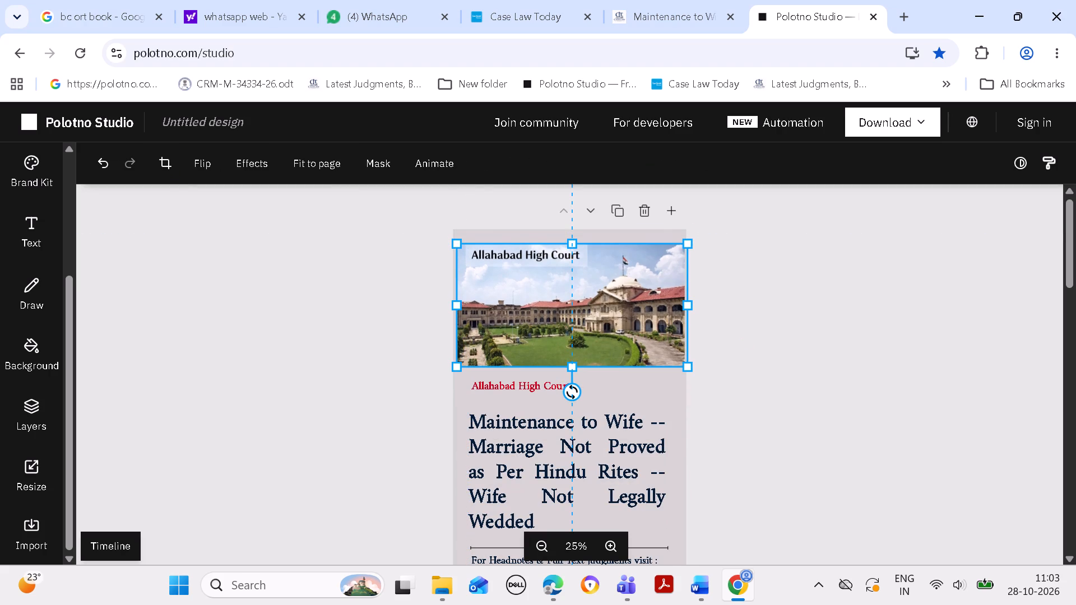
{"action": "left_click_drag", "start_coordinate": [628, 335], "coordinate": [628, 338]}
Crop the left and right sides of the court image so its width matches the headline text.
{"action": "double_click", "coordinate": [634, 324]}
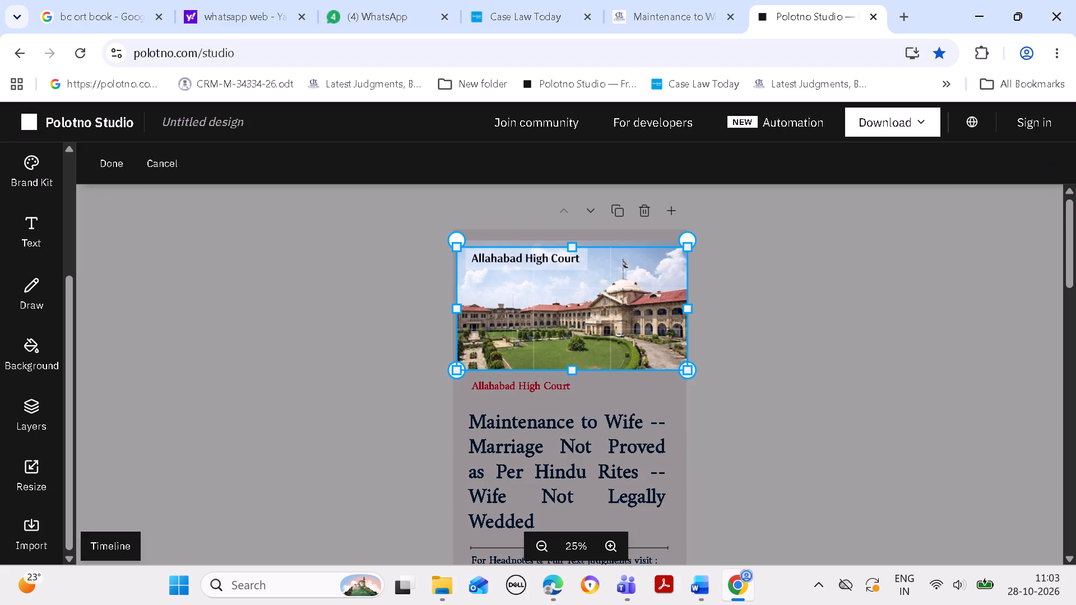
{"action": "left_click_drag", "start_coordinate": [689, 306], "coordinate": [679, 304]}
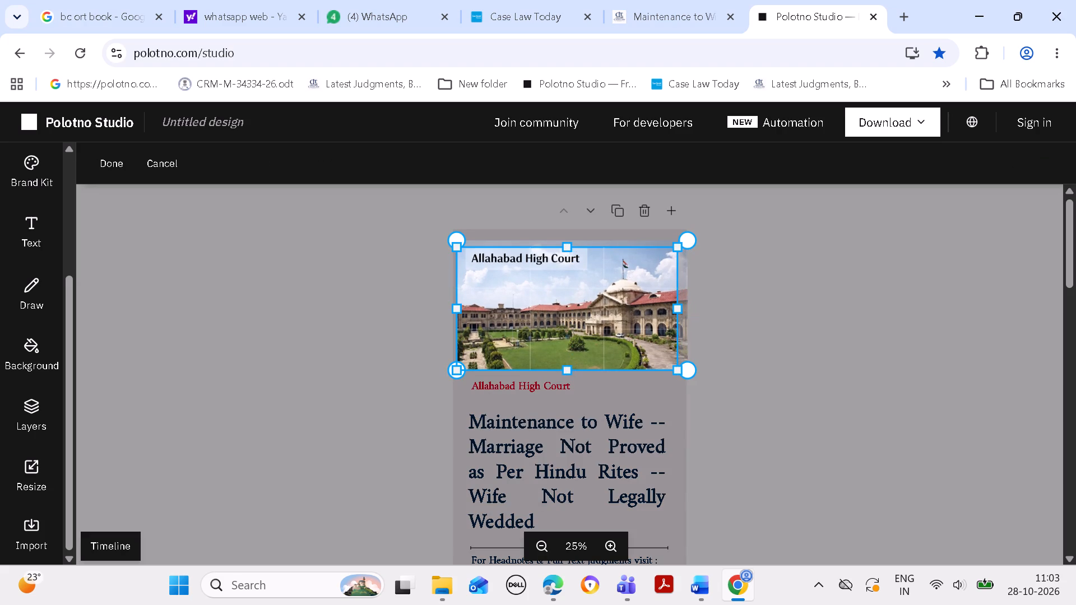
{"action": "left_click_drag", "start_coordinate": [460, 309], "coordinate": [470, 309]}
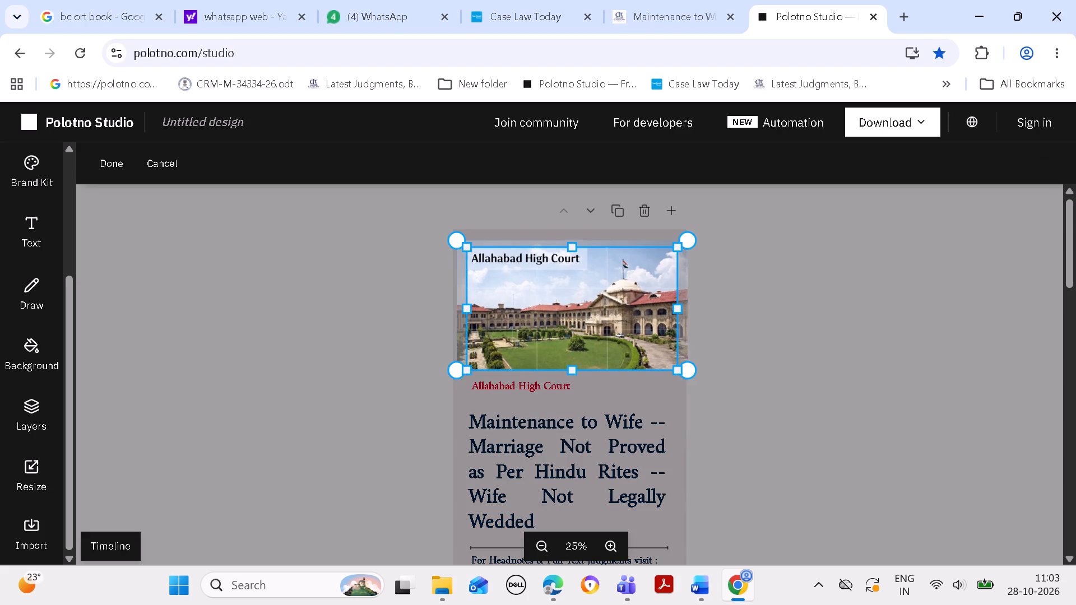
{"action": "left_click_drag", "start_coordinate": [470, 309], "coordinate": [472, 310]}
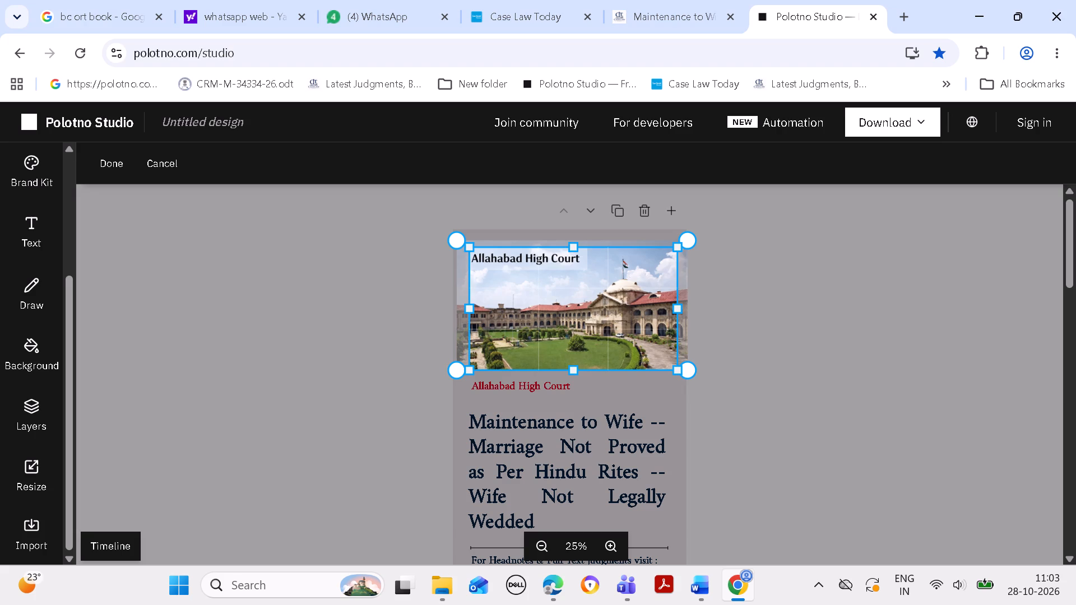
{"action": "left_click_drag", "start_coordinate": [677, 307], "coordinate": [665, 305]}
{"action": "double_click", "coordinate": [837, 331]}
{"action": "left_click", "coordinate": [646, 321]}
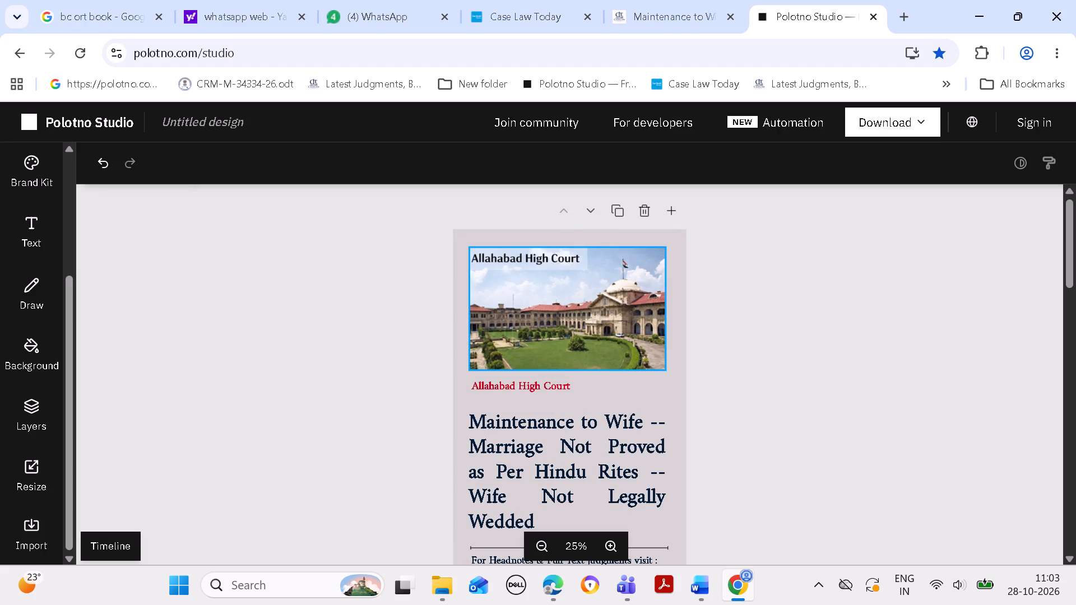
Adjust the court image's side edges to line up with the divider line's ends, at about 919 x 576.
{"action": "left_click", "coordinate": [669, 307]}
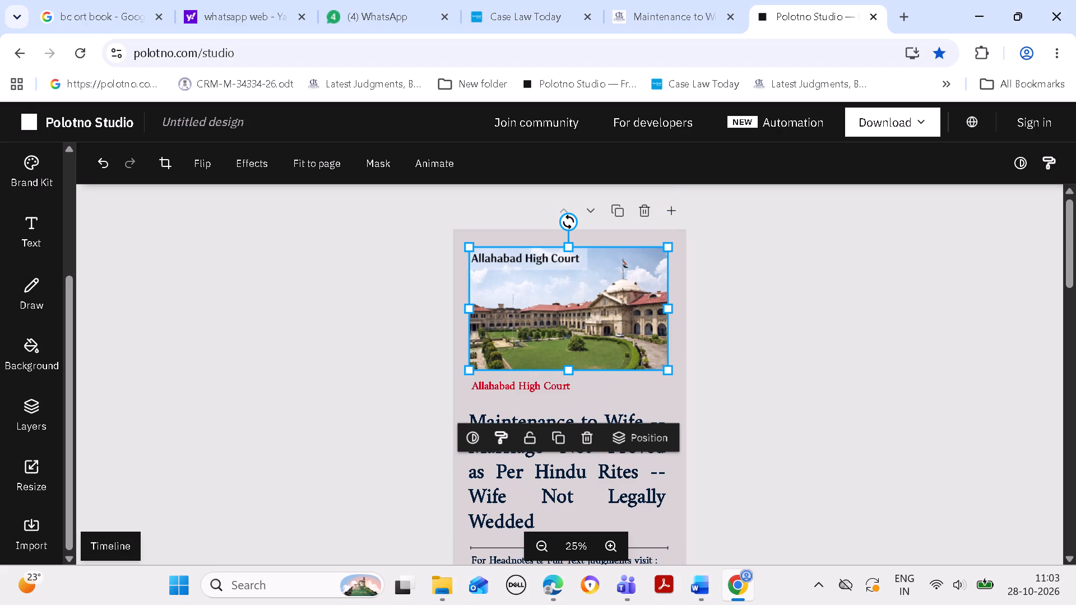
{"action": "left_click", "coordinate": [472, 307]}
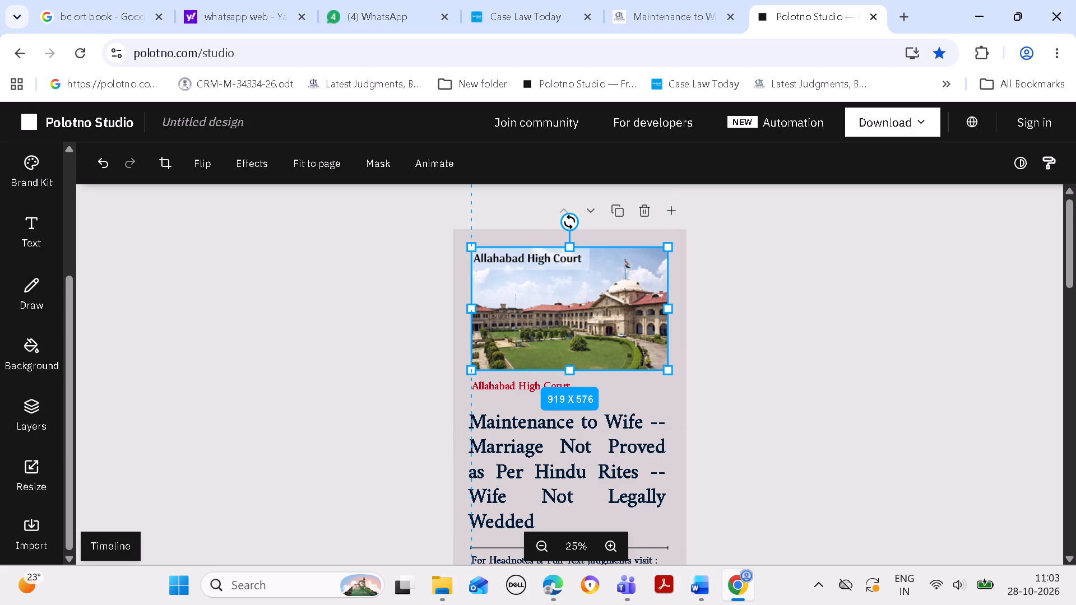
{"action": "left_click", "coordinate": [717, 294]}
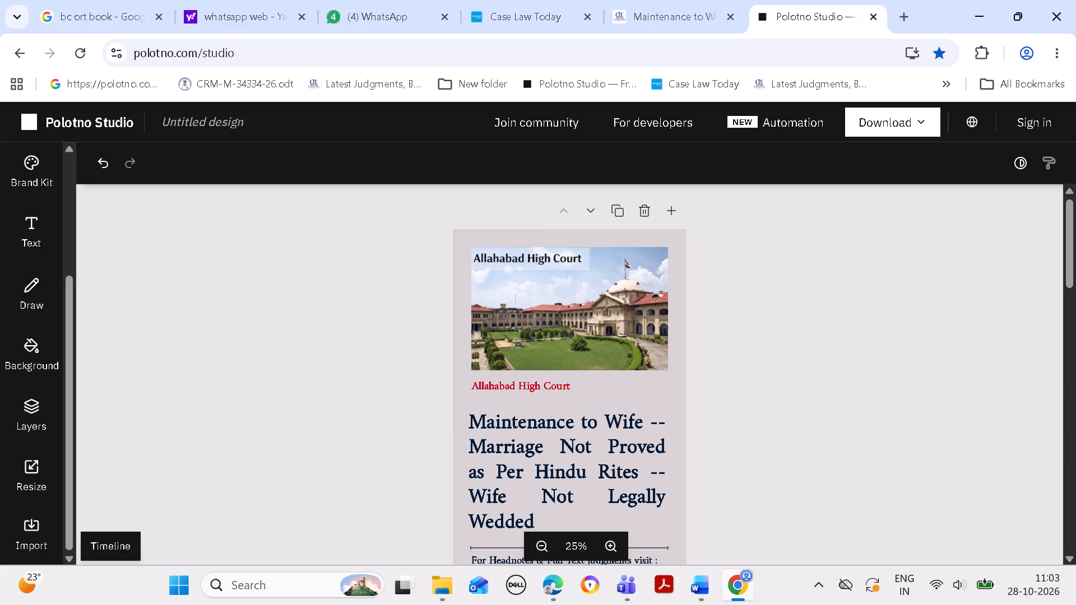
{"action": "left_click", "coordinate": [627, 289]}
{"action": "left_click", "coordinate": [667, 308]}
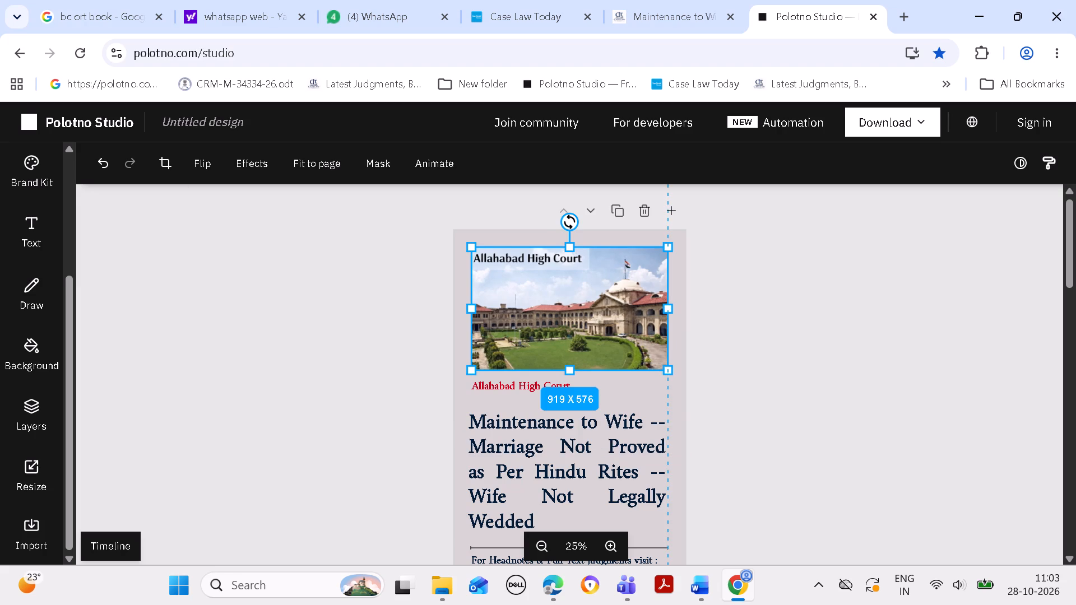
{"action": "left_click_drag", "start_coordinate": [842, 304], "coordinate": [859, 302]}
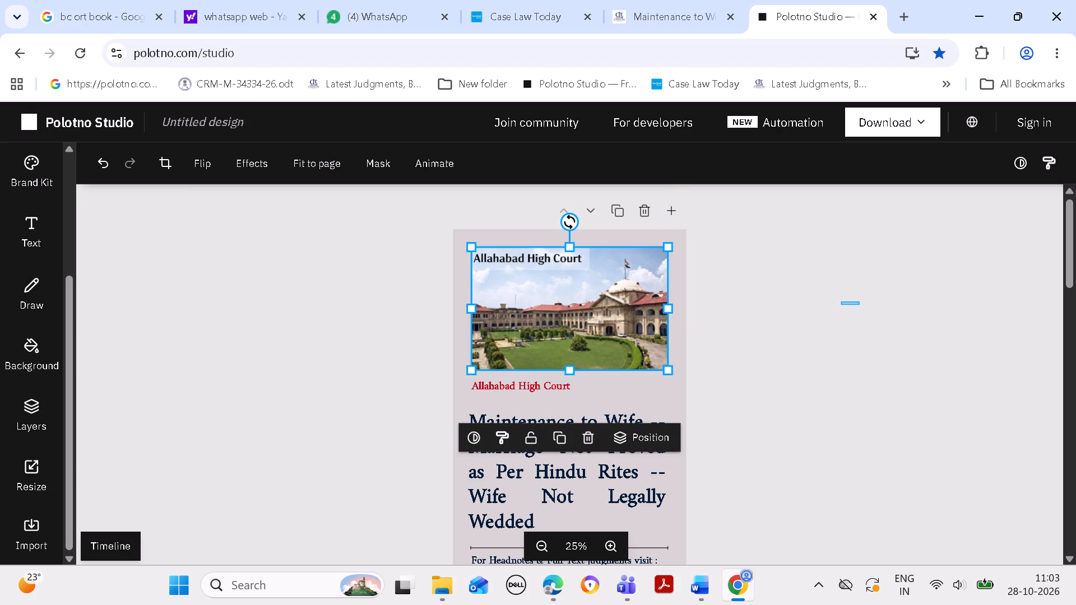
{"action": "left_click_drag", "start_coordinate": [859, 302], "coordinate": [864, 302]}
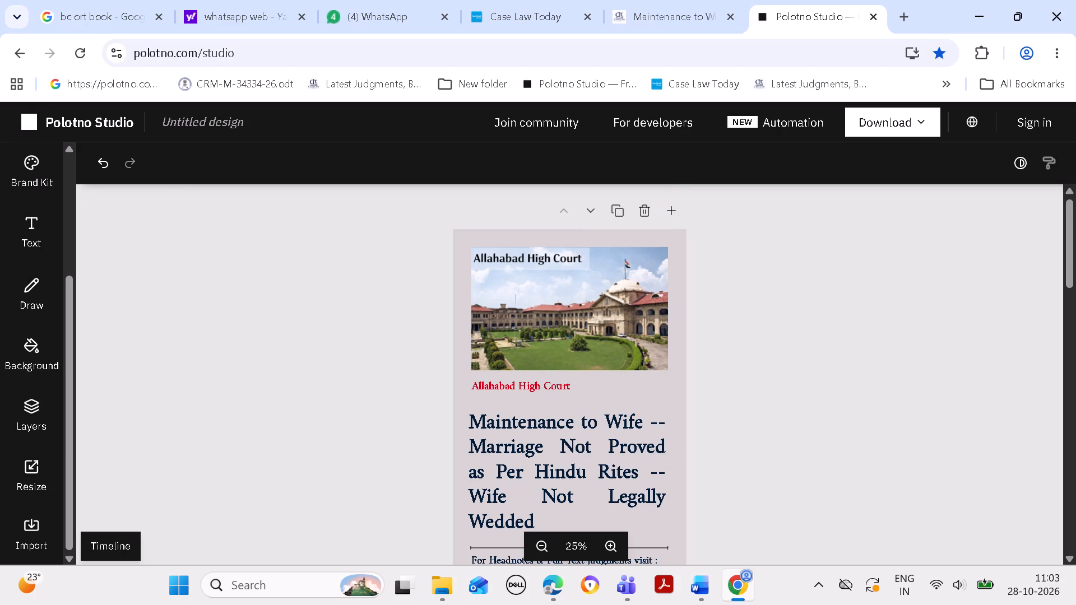
Crop a thin strip off the top edge of the court image.
{"action": "left_click", "coordinate": [580, 281]}
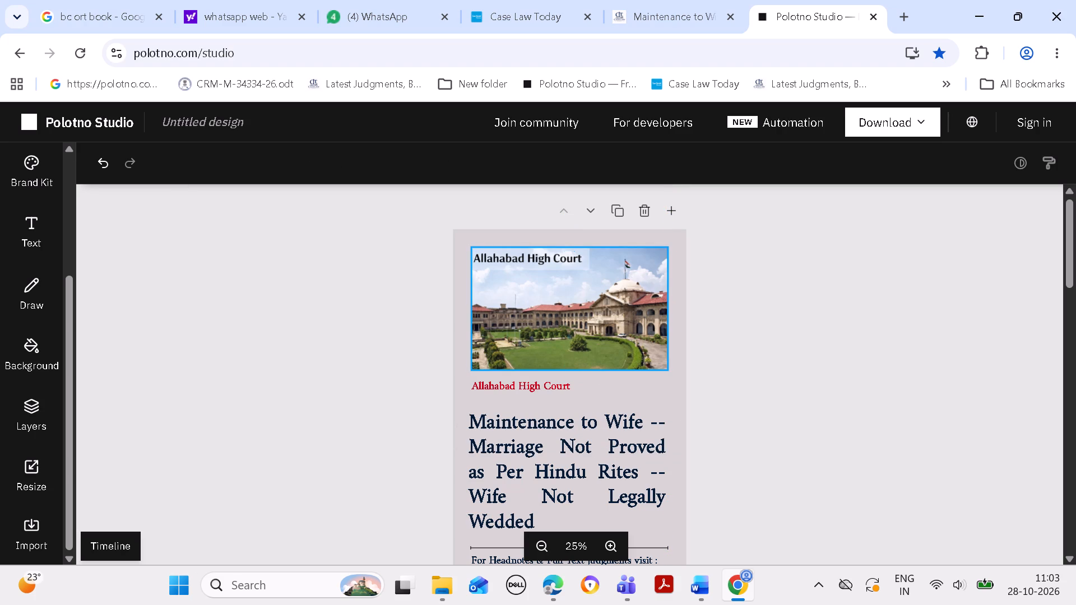
{"action": "left_click", "coordinate": [578, 274]}
{"action": "left_click", "coordinate": [571, 246]}
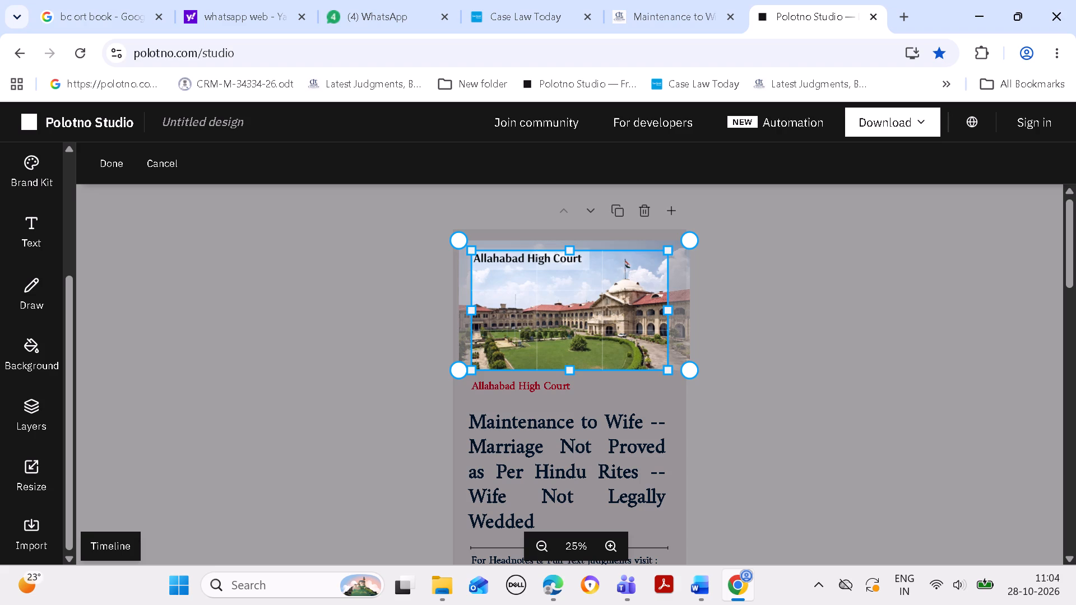
{"action": "left_click", "coordinate": [783, 253]}
{"action": "left_click", "coordinate": [782, 248]}
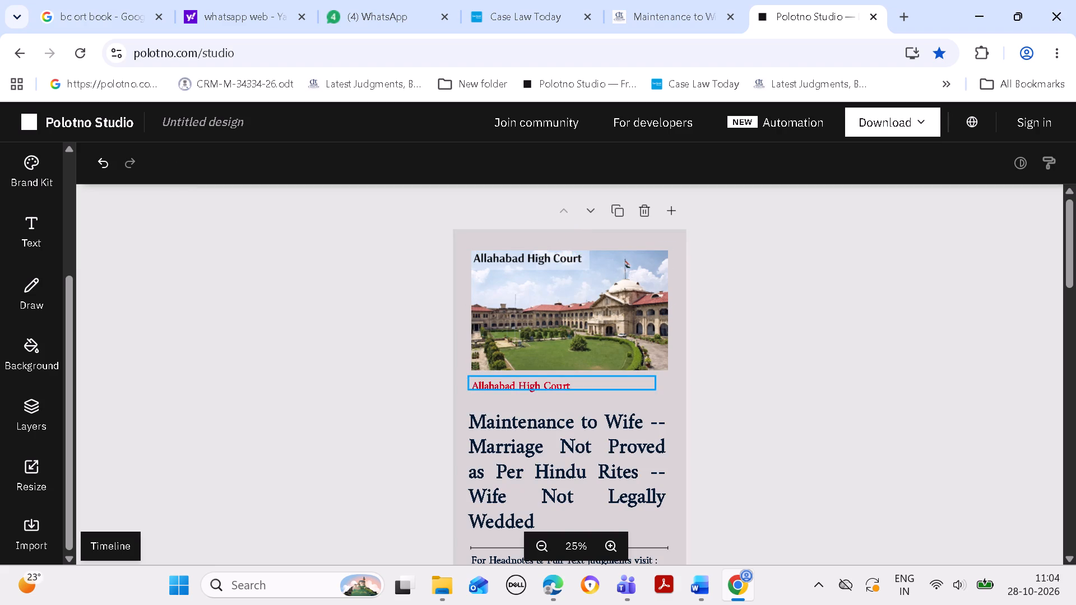
Move the red court label up so it sits directly beneath the court image, near its left edge.
{"action": "left_click_drag", "start_coordinate": [517, 384], "coordinate": [512, 377]}
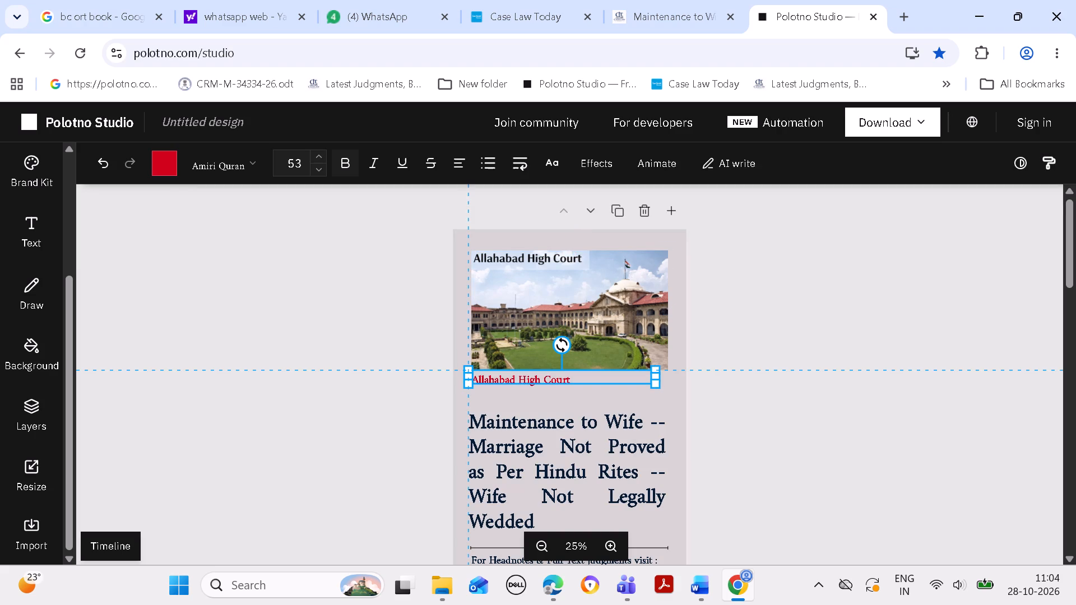
{"action": "left_click_drag", "start_coordinate": [512, 377], "coordinate": [520, 370]}
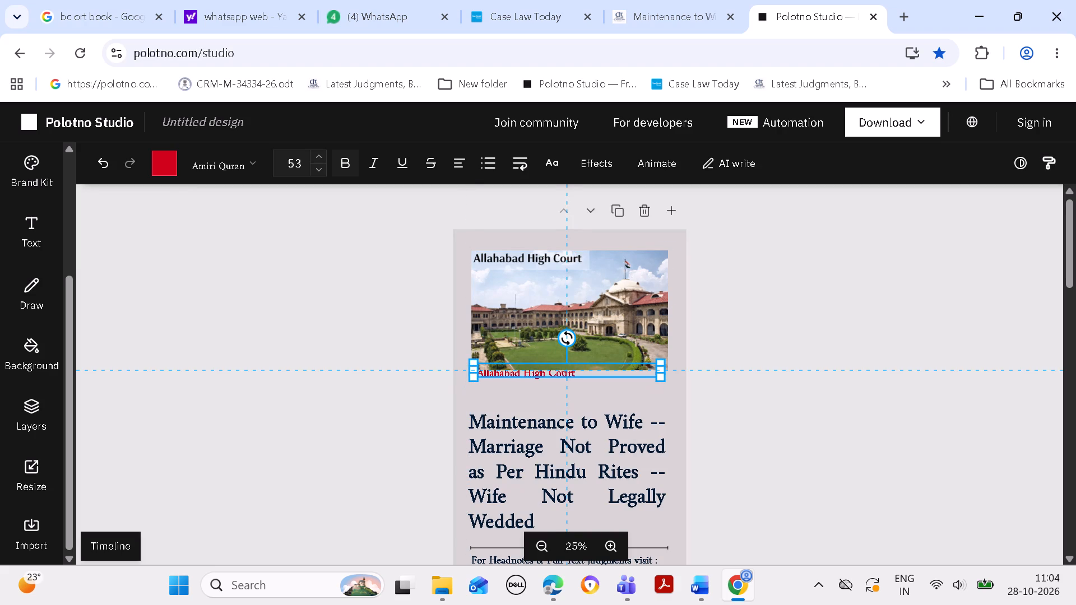
{"action": "left_click_drag", "start_coordinate": [520, 370], "coordinate": [518, 374]}
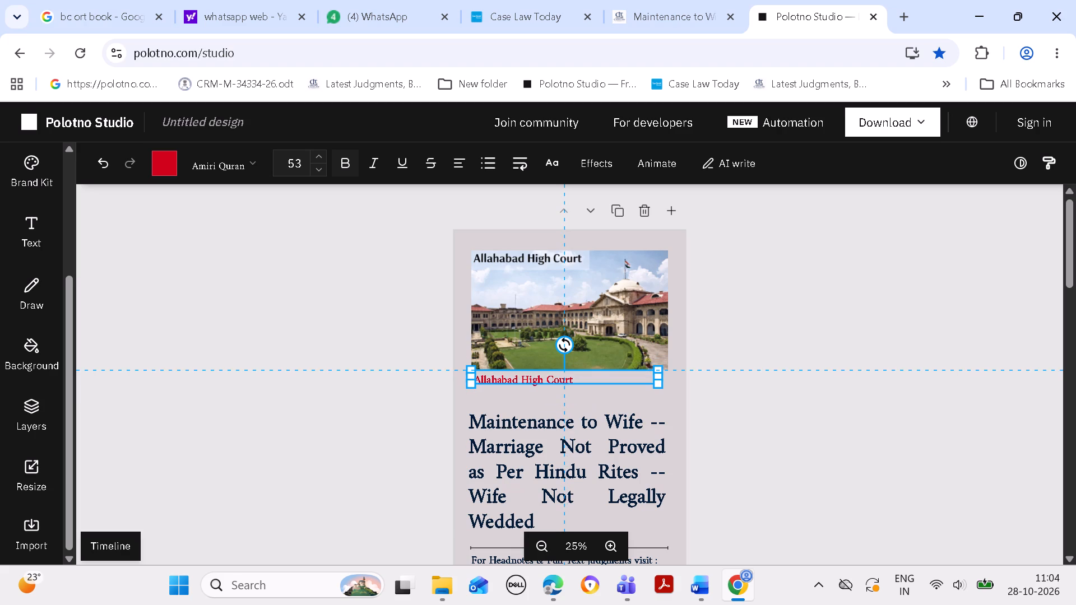
{"action": "left_click_drag", "start_coordinate": [518, 374], "coordinate": [518, 373]}
{"action": "left_click", "coordinate": [848, 369]}
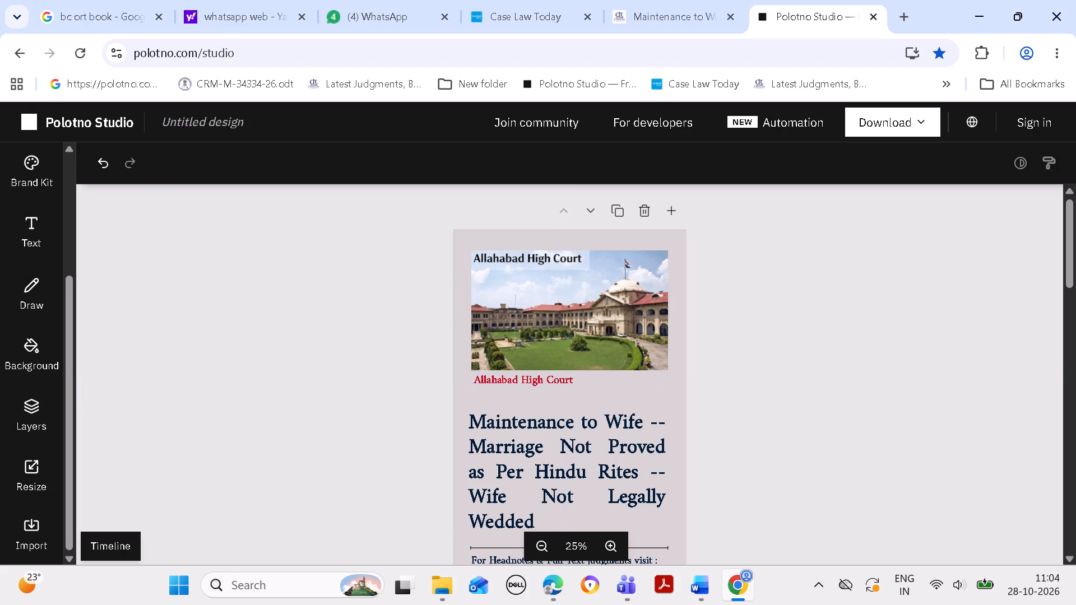
{"action": "left_click", "coordinate": [549, 378]}
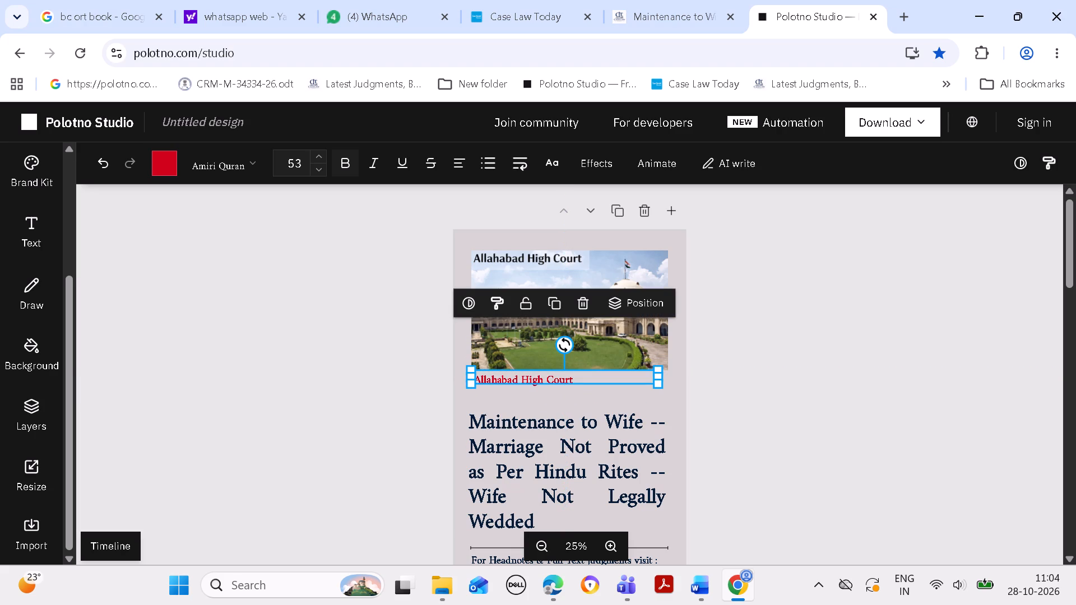
{"action": "left_click", "coordinate": [489, 378]}
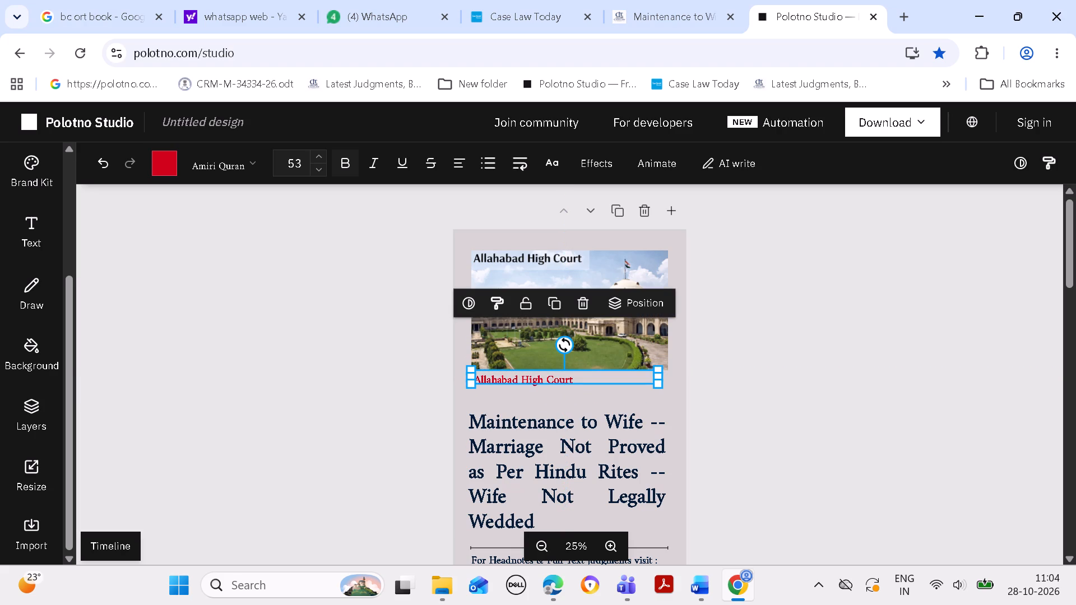
{"action": "left_click", "coordinate": [481, 377]}
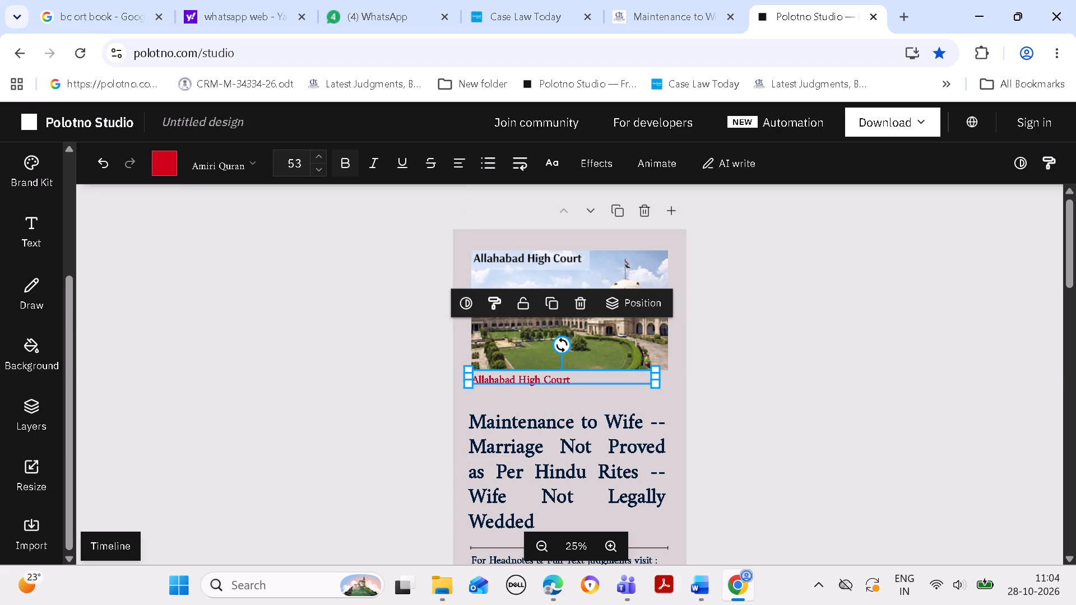
{"action": "left_click_drag", "start_coordinate": [475, 375], "coordinate": [481, 374]}
Delete the blank space in front of "Allahabad High Court" in the red court label.
{"action": "double_click", "coordinate": [481, 374]}
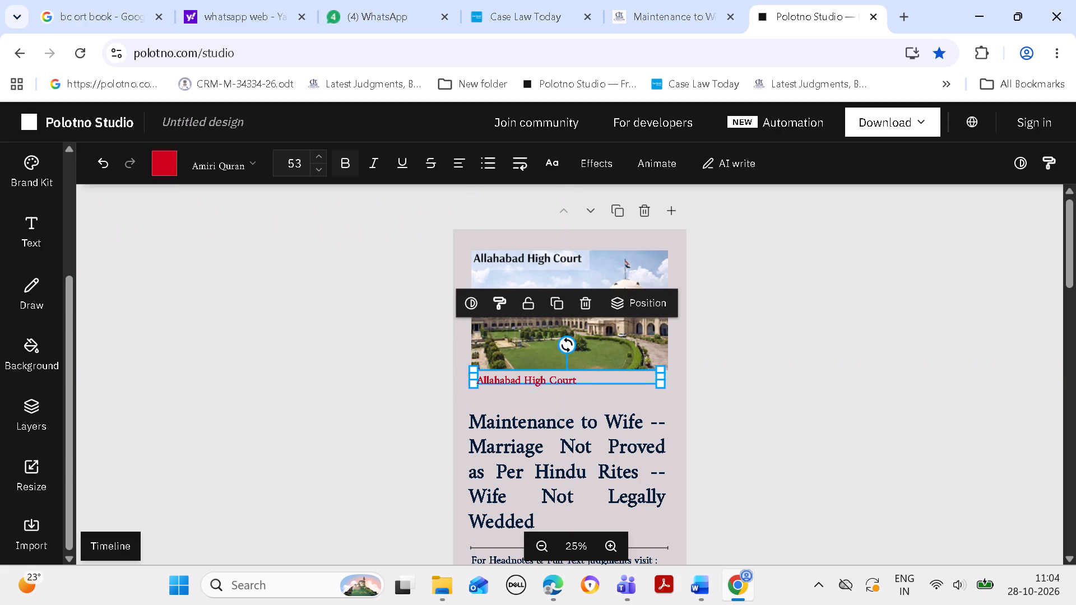
{"action": "key", "text": "BackSpace"}
{"action": "key", "text": "BackSpace"}
{"action": "key", "text": "Right"}
{"action": "key", "text": "BackSpace"}
{"action": "key", "text": "BackSpace"}
{"action": "key", "text": "BackSpace"}
{"action": "key", "text": "BackSpace"}
{"action": "left_click", "coordinate": [796, 399]}
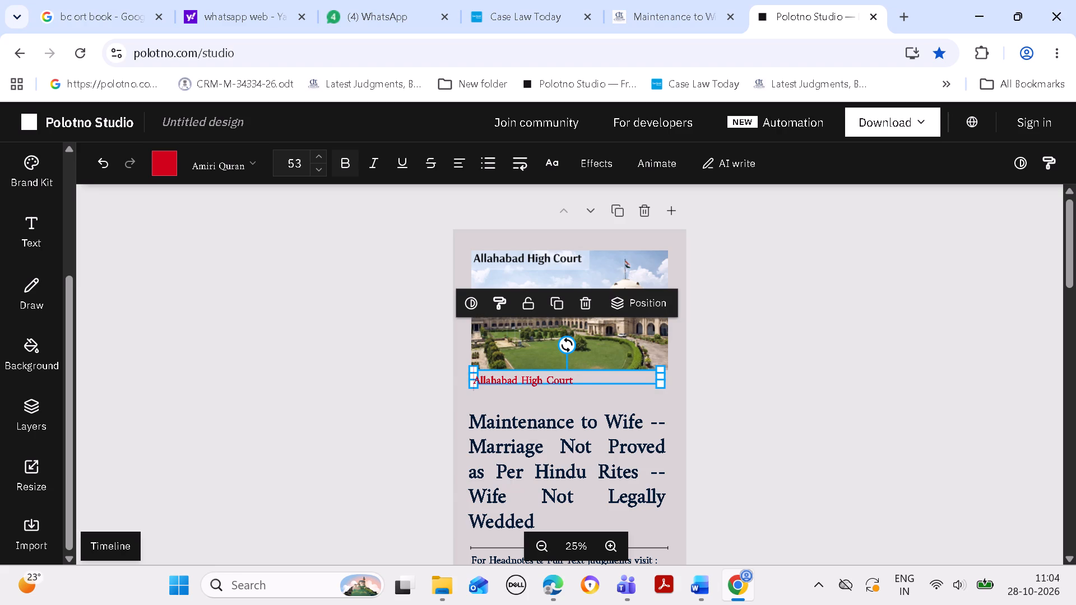
Shift the red court label horizontally so its text starts at the court image's left edge.
{"action": "left_click", "coordinate": [501, 378]}
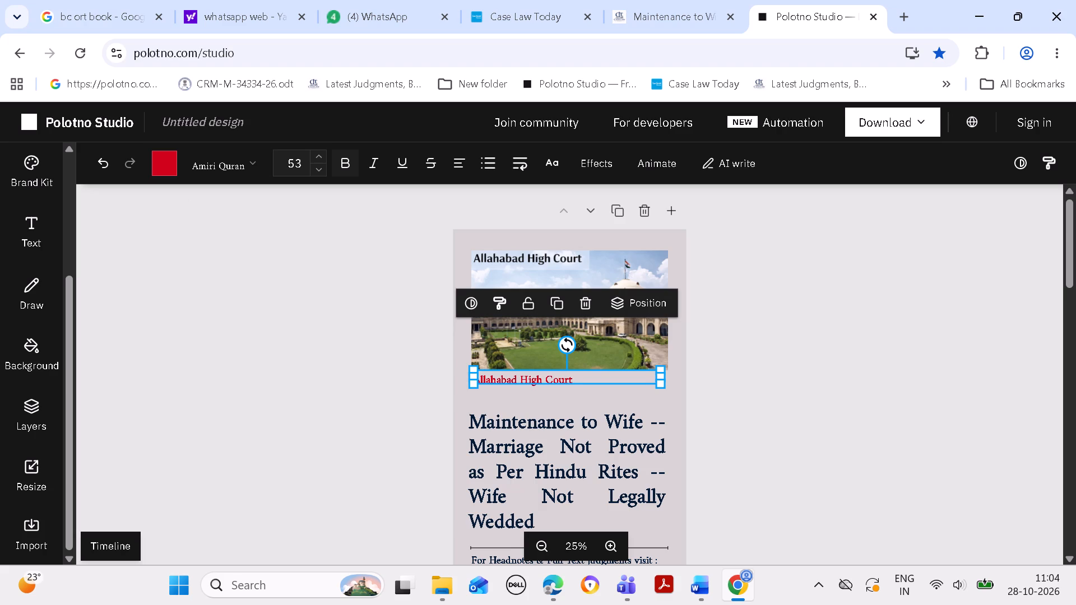
{"action": "left_click", "coordinate": [504, 379]}
{"action": "left_click", "coordinate": [489, 377]}
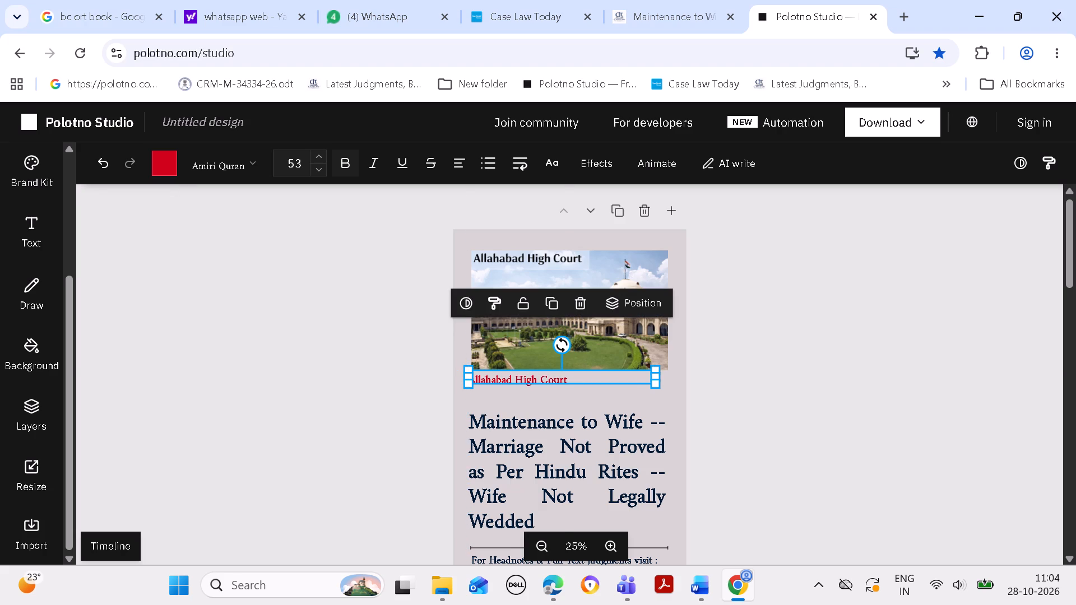
{"action": "left_click", "coordinate": [471, 381]}
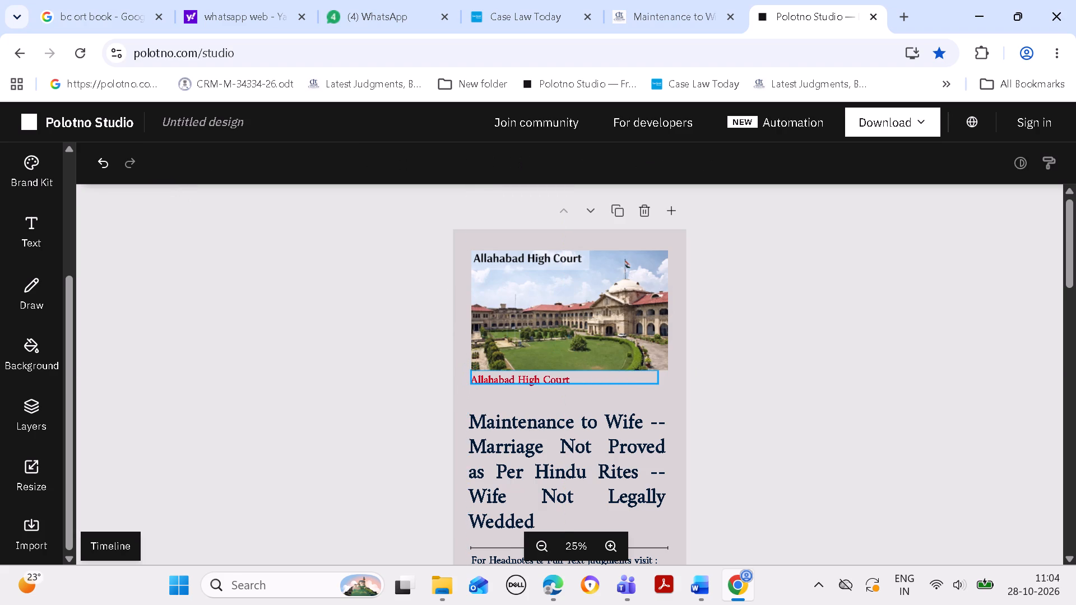
{"action": "left_click", "coordinate": [680, 383]}
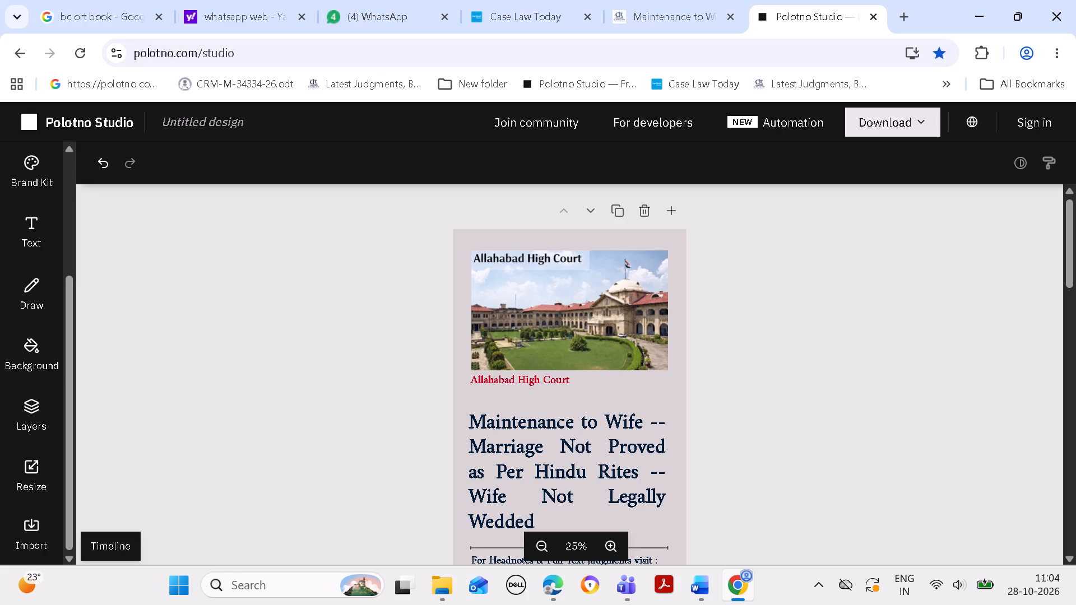
Move the headline up to just below the red court label, keeping its horizontal alignment.
{"action": "left_click_drag", "start_coordinate": [585, 467], "coordinate": [585, 460]}
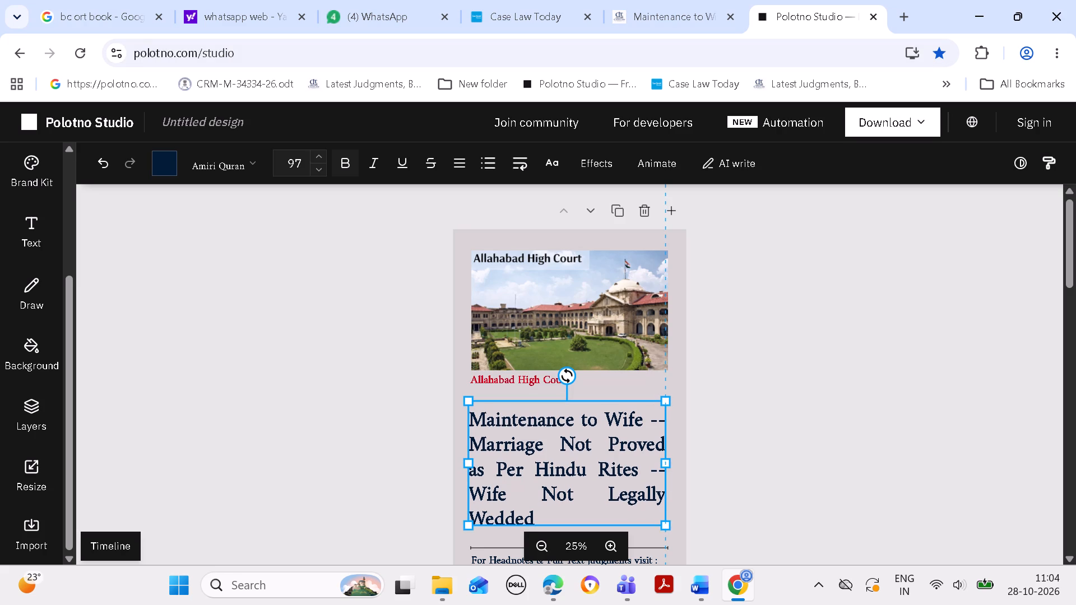
{"action": "left_click_drag", "start_coordinate": [585, 460], "coordinate": [586, 455]}
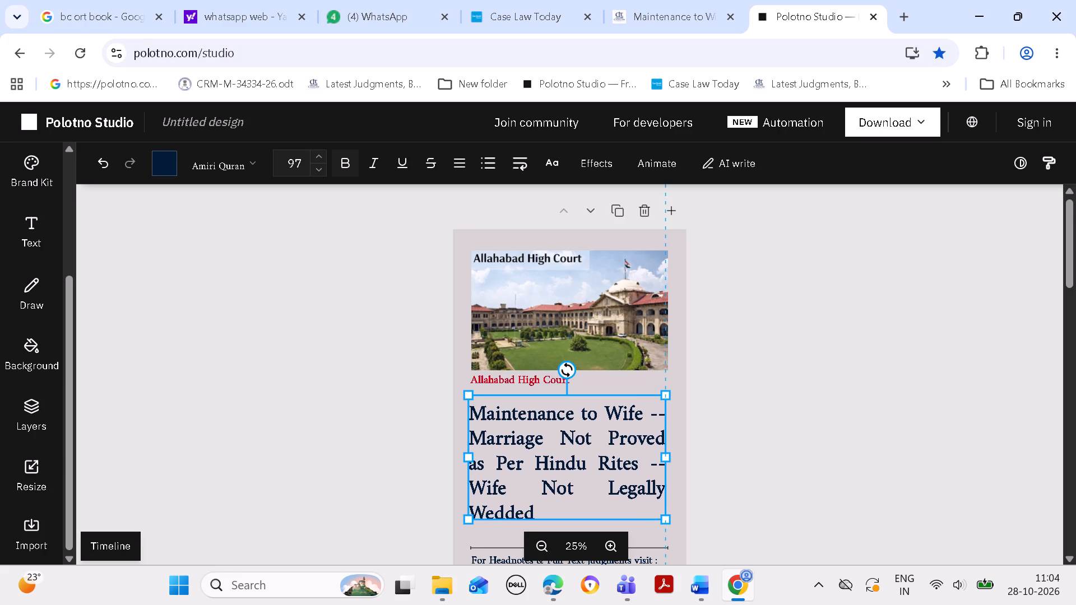
{"action": "left_click_drag", "start_coordinate": [586, 455], "coordinate": [586, 456]}
Try a headline font size of 99 and settle on 98.
{"action": "left_click", "coordinate": [319, 161]}
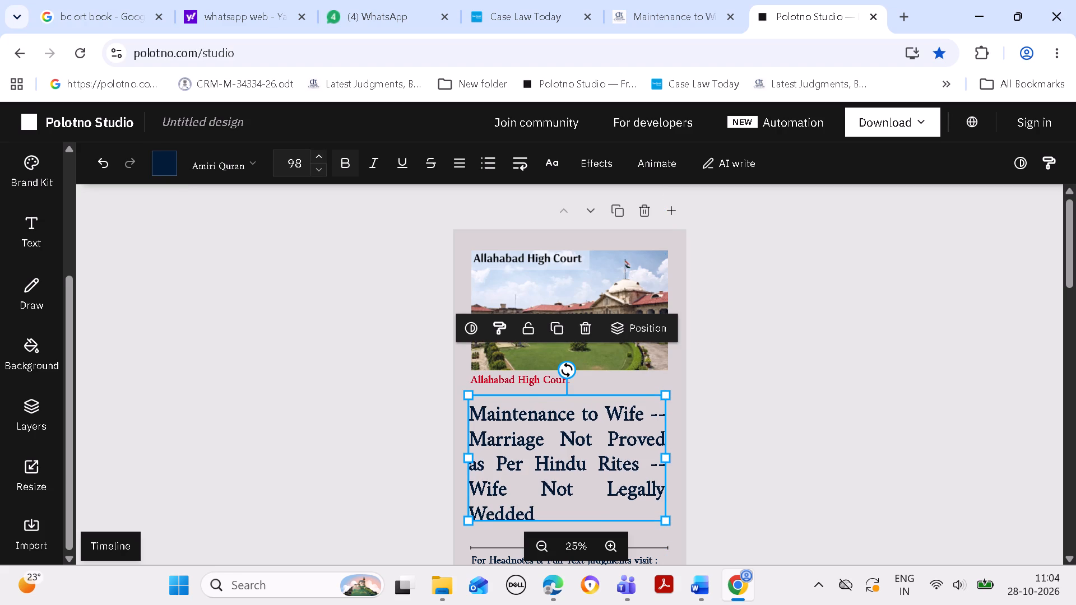
{"action": "left_click", "coordinate": [319, 159]}
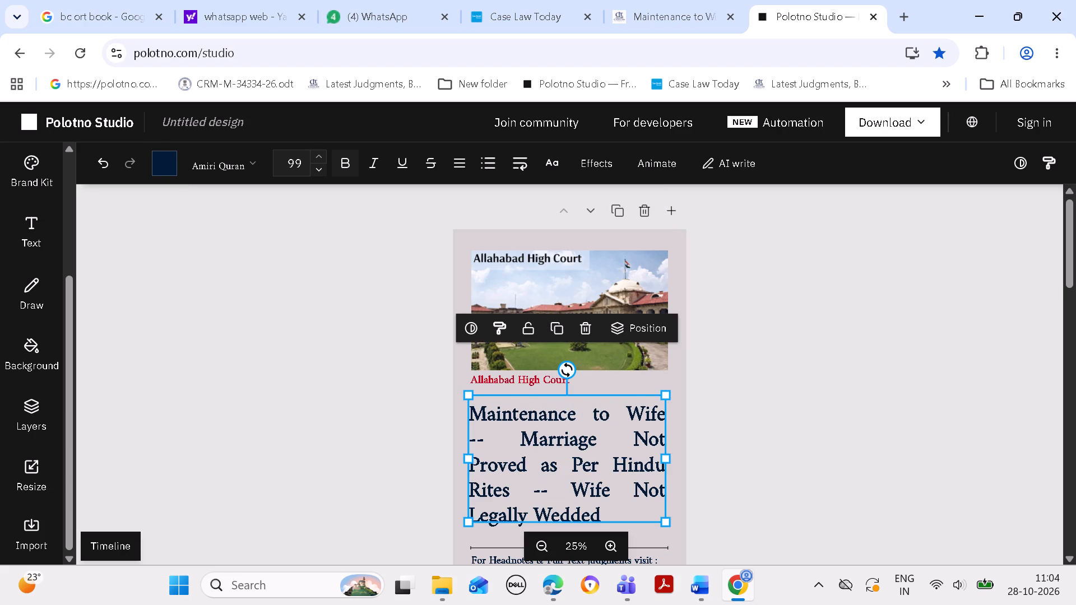
{"action": "left_click", "coordinate": [319, 176]}
{"action": "left_click", "coordinate": [798, 465]}
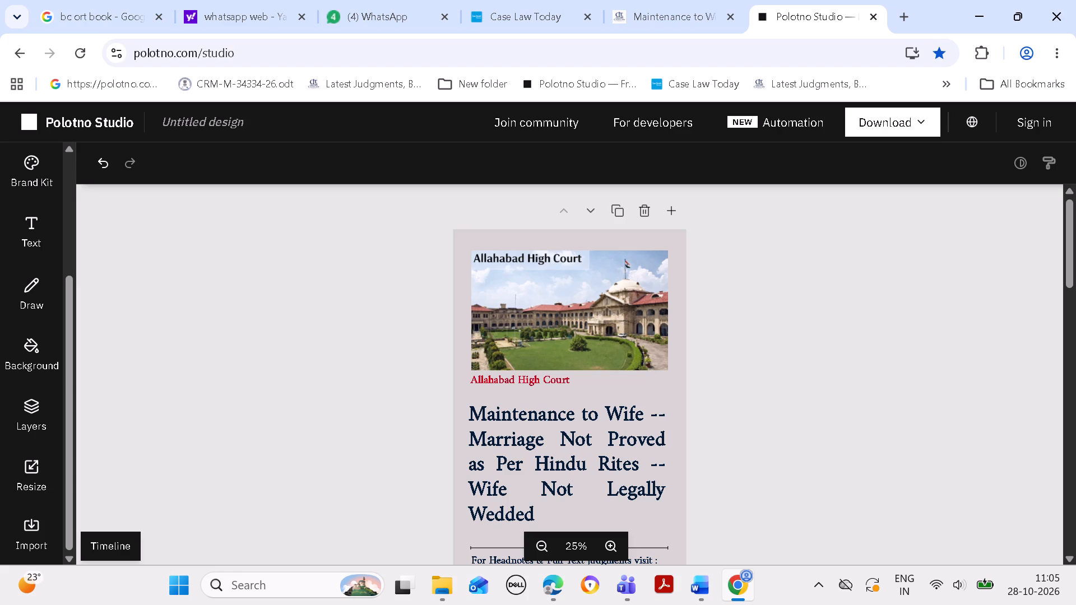
{"action": "left_click", "coordinate": [627, 490]}
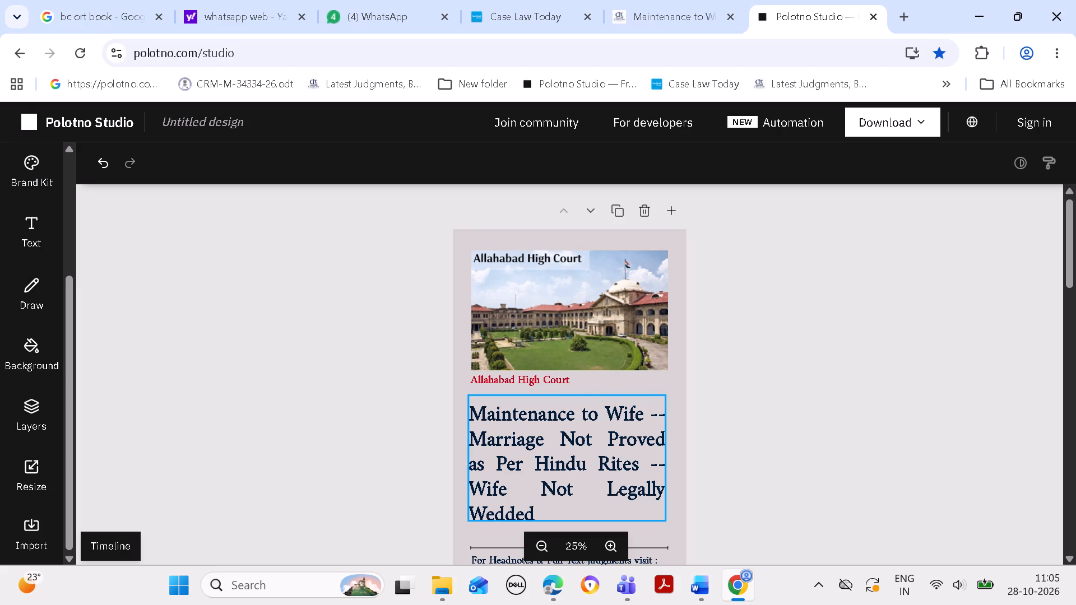
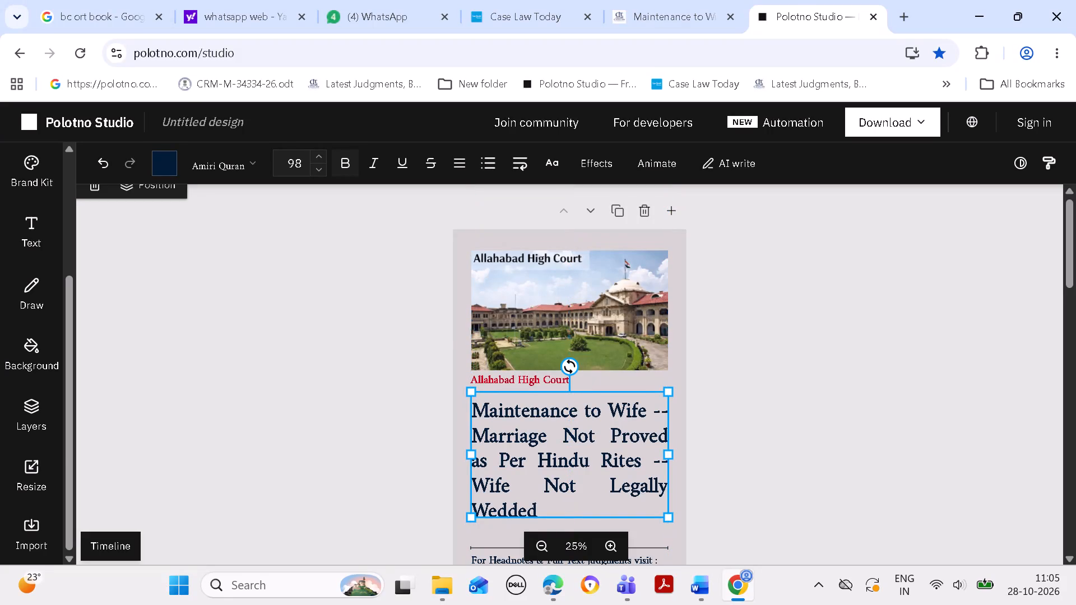
Move the headline slightly down, away from the red court label, keeping its sides aligned with the court image.
{"action": "left_click", "coordinate": [805, 452]}
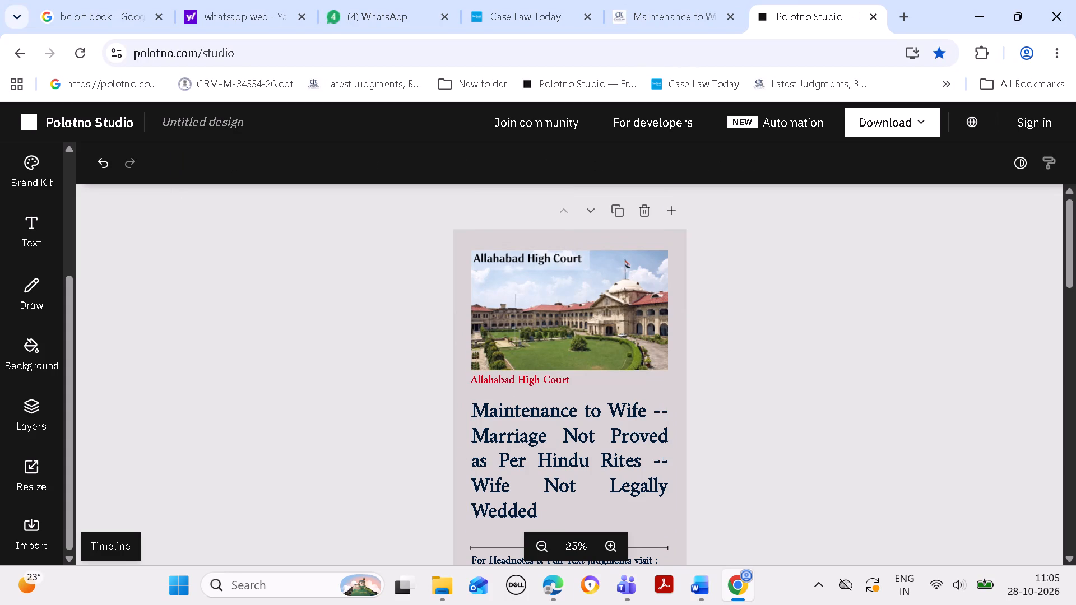
{"action": "left_click", "coordinate": [1075, 262]}
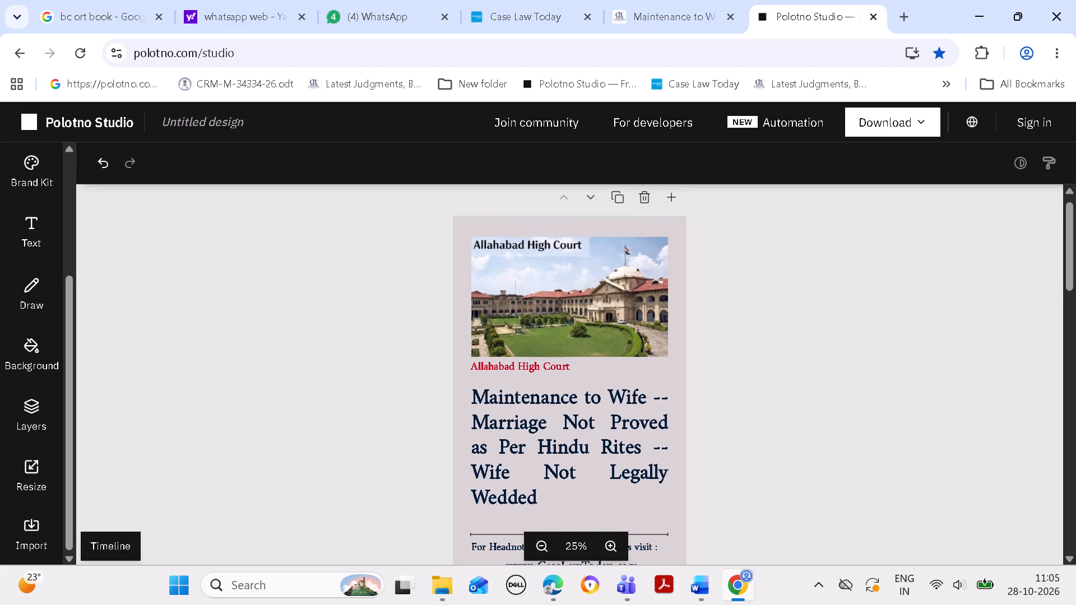
{"action": "left_click_drag", "start_coordinate": [595, 453], "coordinate": [596, 453]}
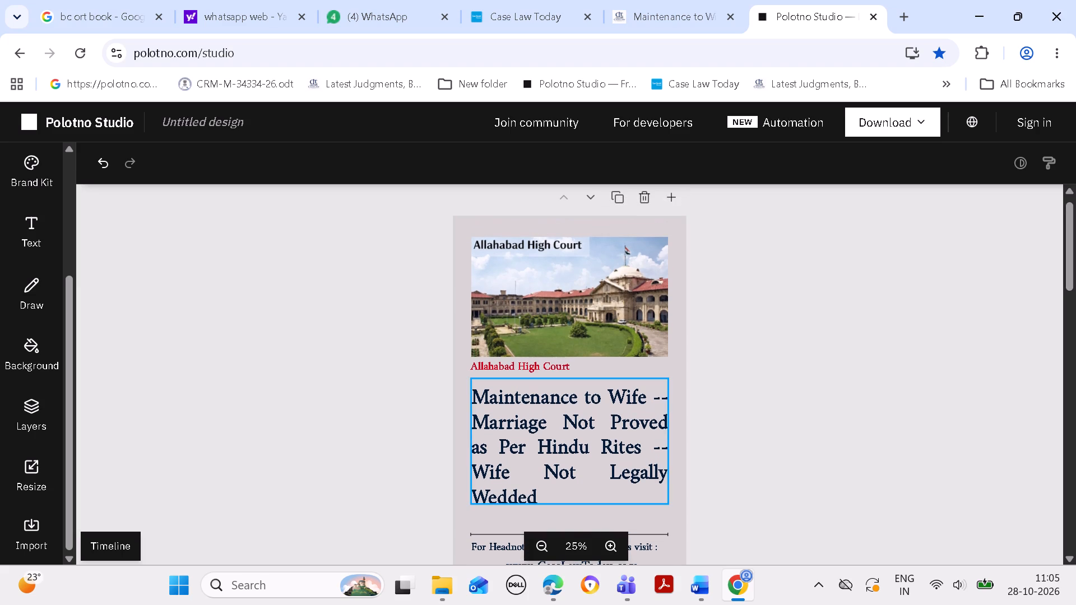
{"action": "left_click_drag", "start_coordinate": [596, 453], "coordinate": [597, 458]}
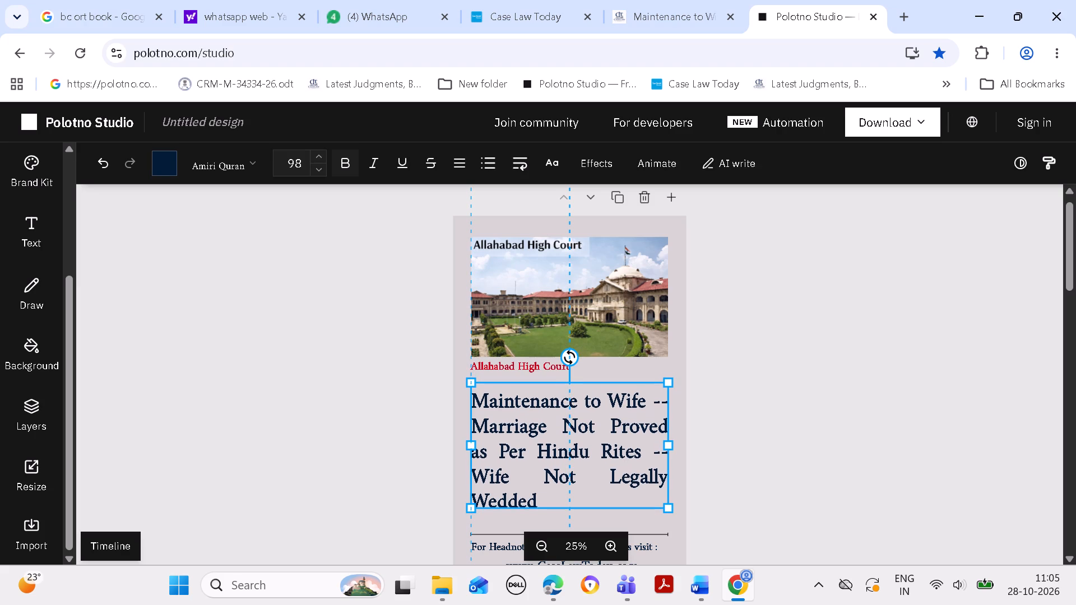
{"action": "left_click_drag", "start_coordinate": [597, 458], "coordinate": [599, 458]}
{"action": "left_click", "coordinate": [749, 420]}
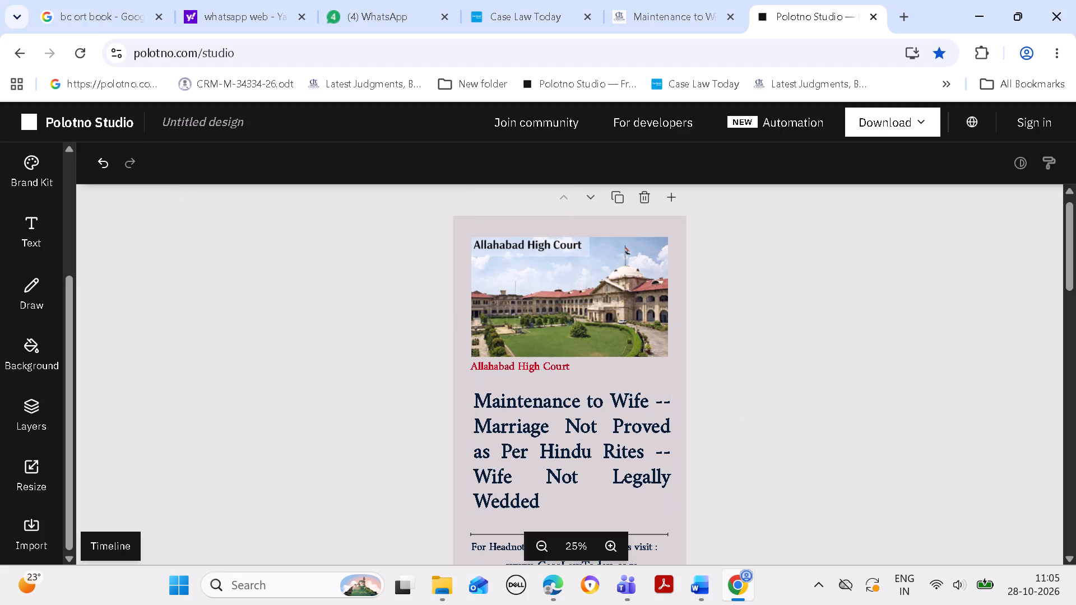
{"action": "left_click_drag", "start_coordinate": [624, 450], "coordinate": [621, 449]}
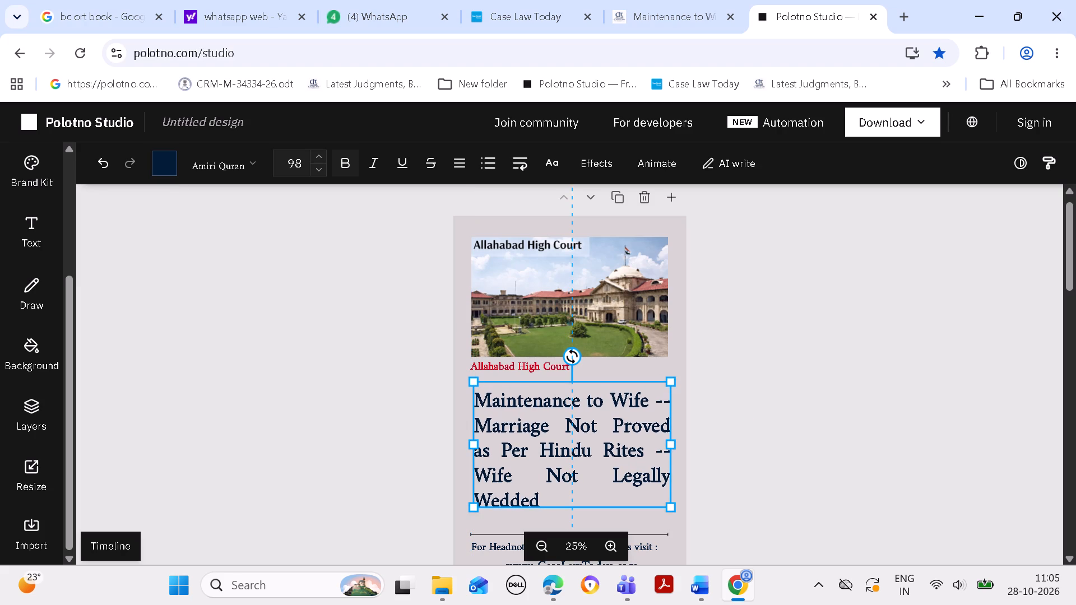
{"action": "left_click_drag", "start_coordinate": [621, 449], "coordinate": [617, 450]}
{"action": "left_click", "coordinate": [776, 424]}
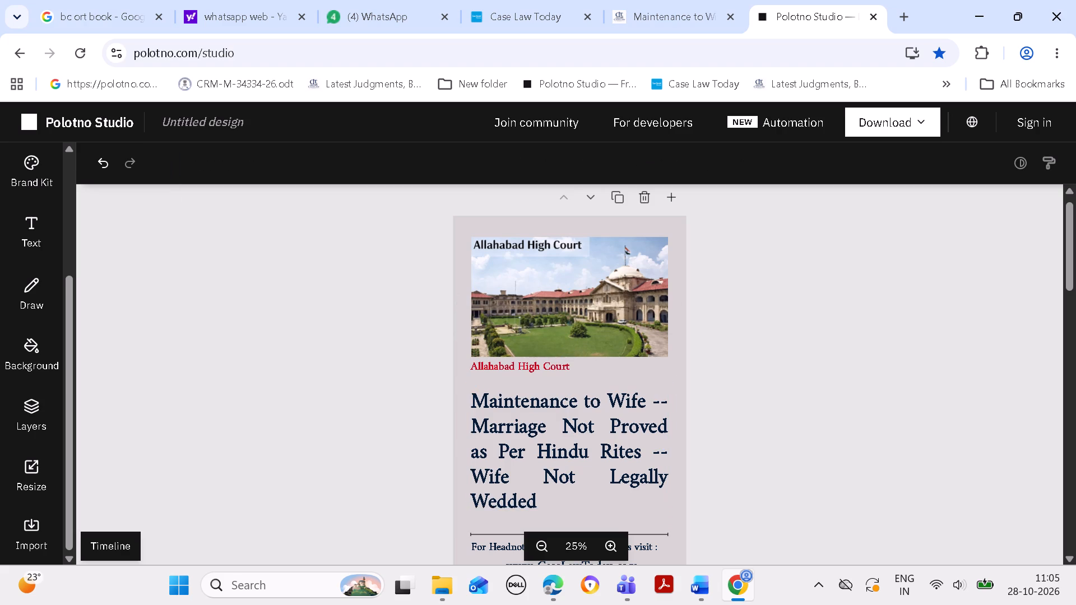
Move the red court label slightly down toward the headline, keeping it aligned with the headline's left edge.
{"action": "left_click_drag", "start_coordinate": [513, 367], "coordinate": [510, 373]}
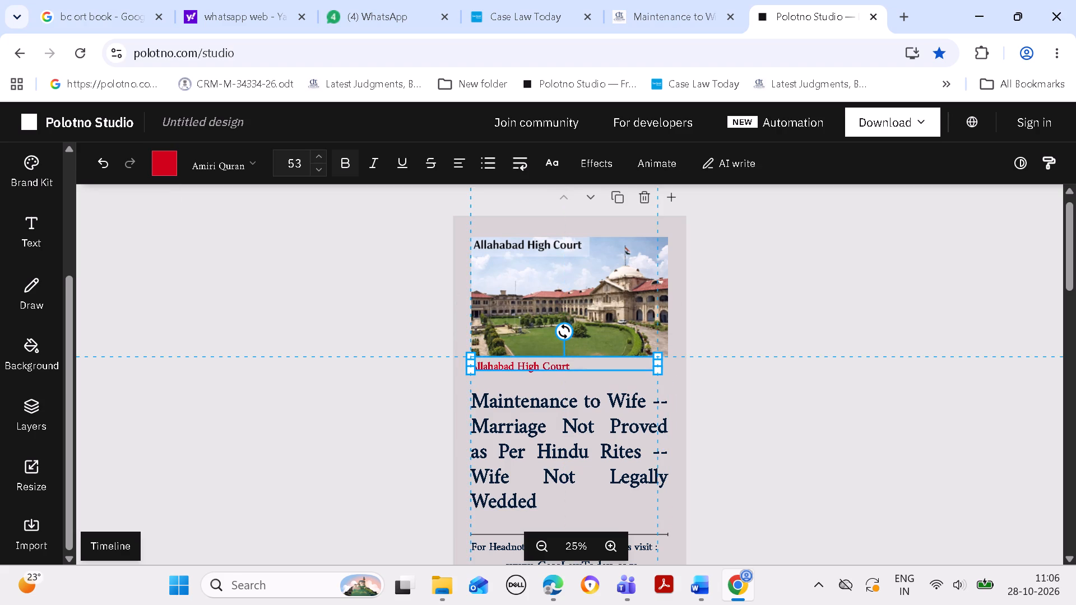
{"action": "left_click_drag", "start_coordinate": [510, 373], "coordinate": [504, 381]}
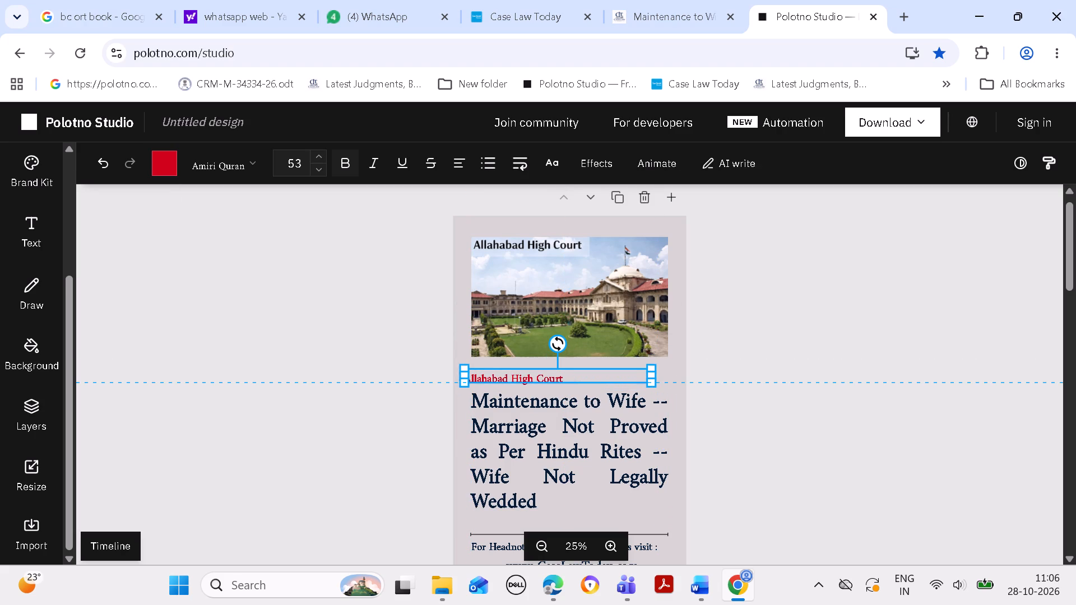
{"action": "left_click_drag", "start_coordinate": [504, 381], "coordinate": [507, 377]}
{"action": "left_click", "coordinate": [745, 385]}
Move the court image down until its bottom edge meets the red court label, keeping both left-aligned.
{"action": "left_click", "coordinate": [585, 297]}
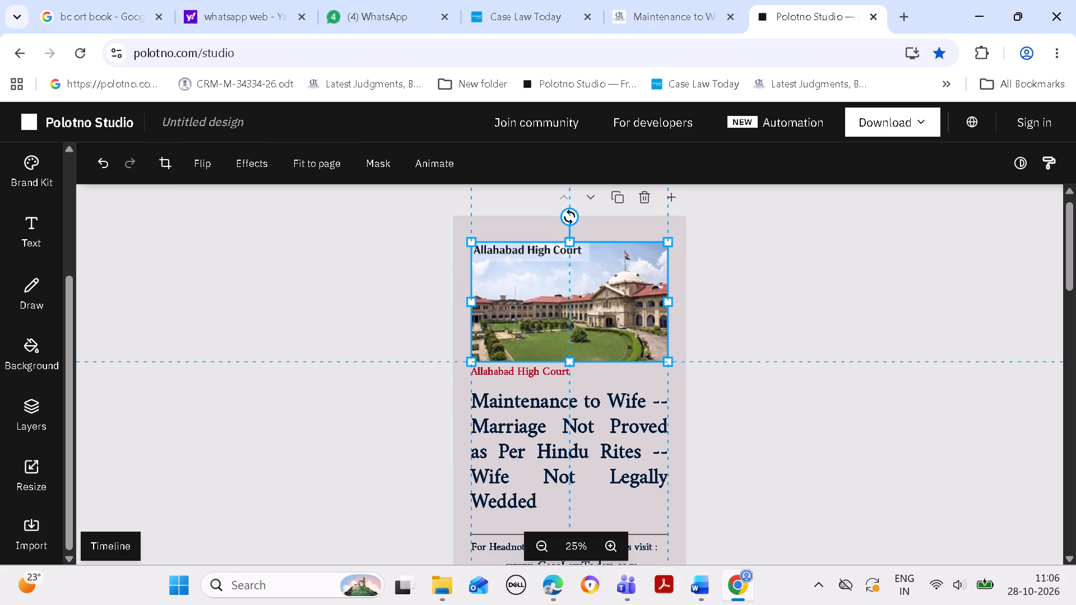
{"action": "left_click", "coordinate": [764, 260]}
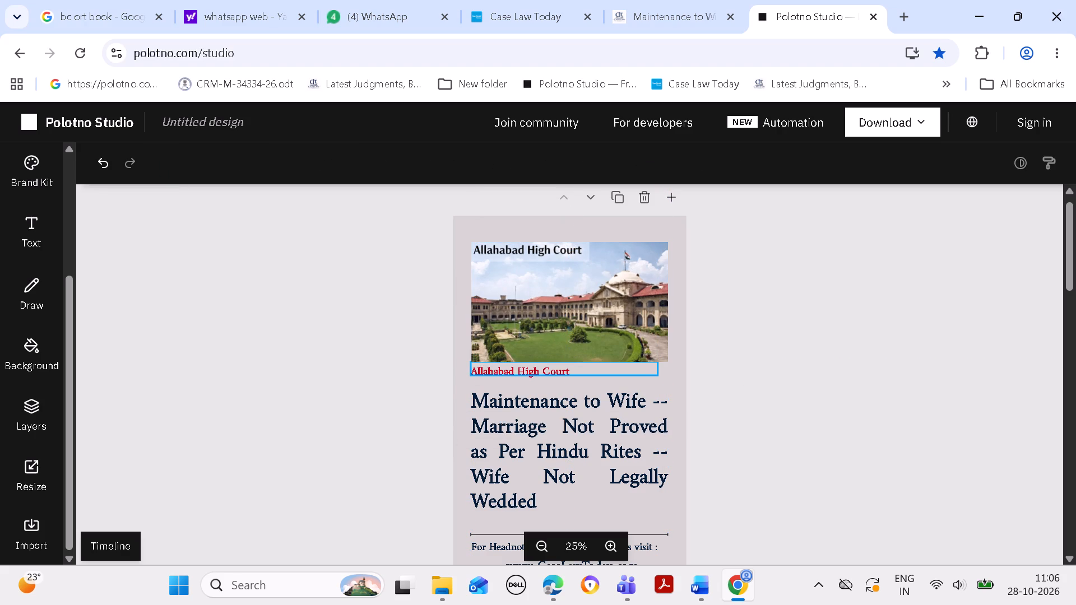
{"action": "left_click_drag", "start_coordinate": [532, 370], "coordinate": [528, 376]}
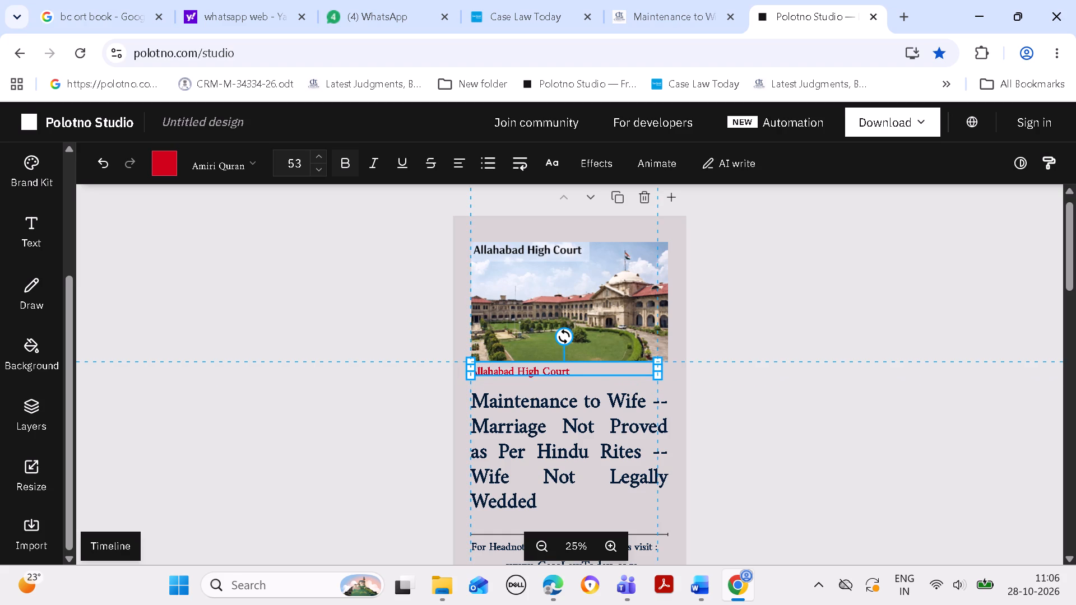
{"action": "left_click_drag", "start_coordinate": [528, 376], "coordinate": [528, 375]}
{"action": "left_click_drag", "start_coordinate": [932, 353], "coordinate": [964, 351]}
{"action": "left_click", "coordinate": [996, 345]}
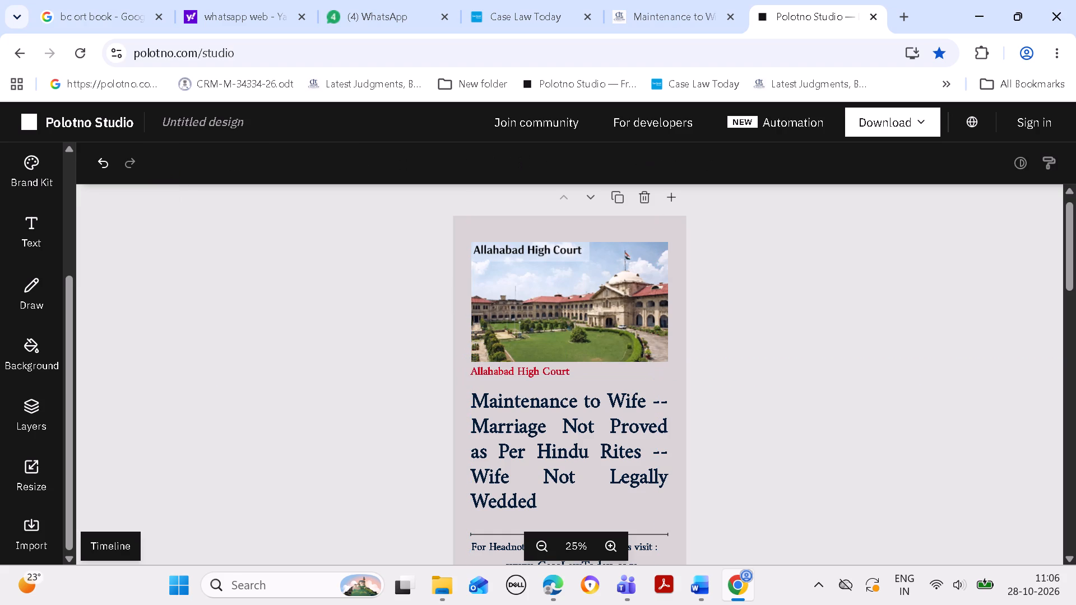
Extend the court image's crop upward to show more sky above the building and refill the gap at its top.
{"action": "double_click", "coordinate": [568, 293]}
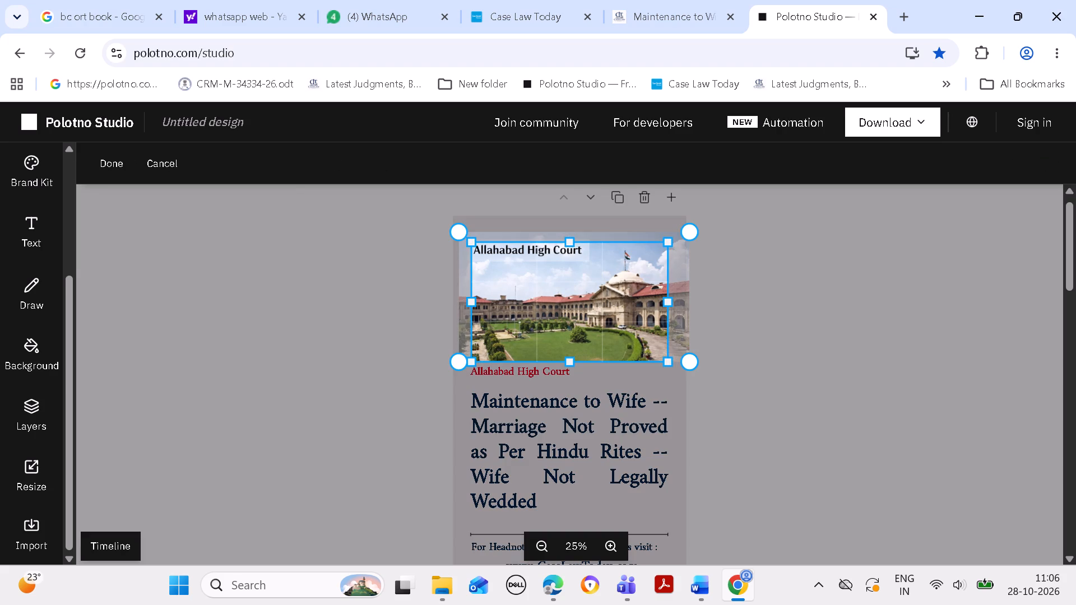
{"action": "left_click", "coordinate": [573, 238]}
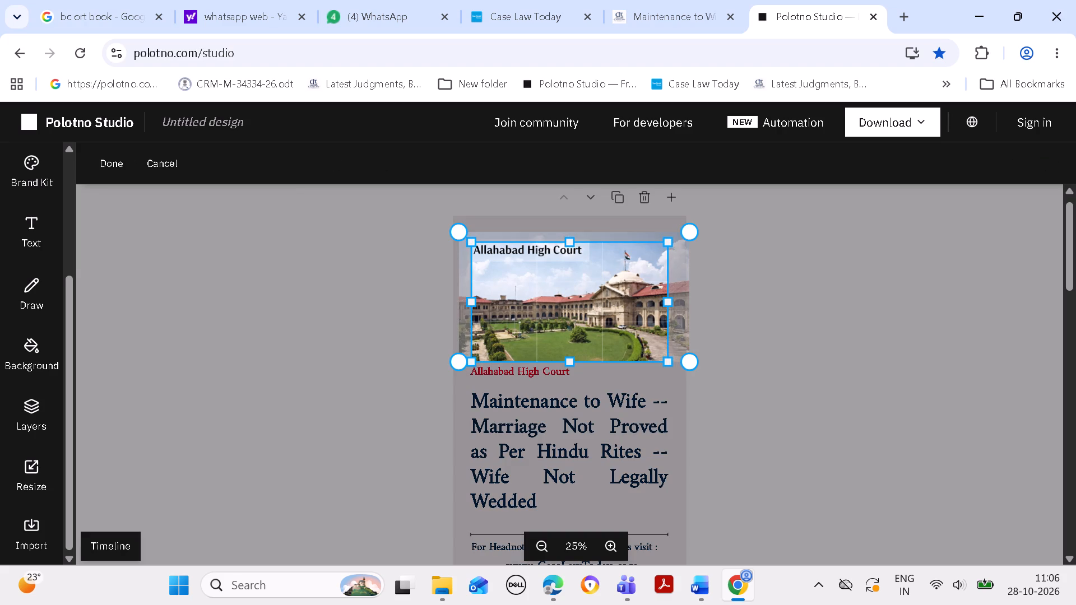
{"action": "left_click", "coordinate": [568, 243]}
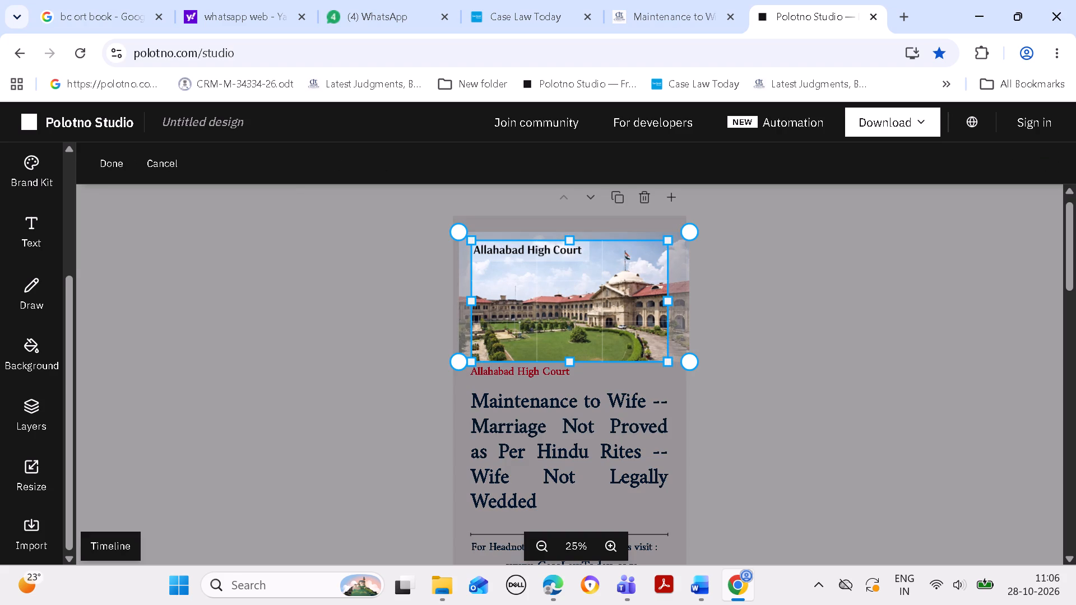
{"action": "double_click", "coordinate": [805, 246]}
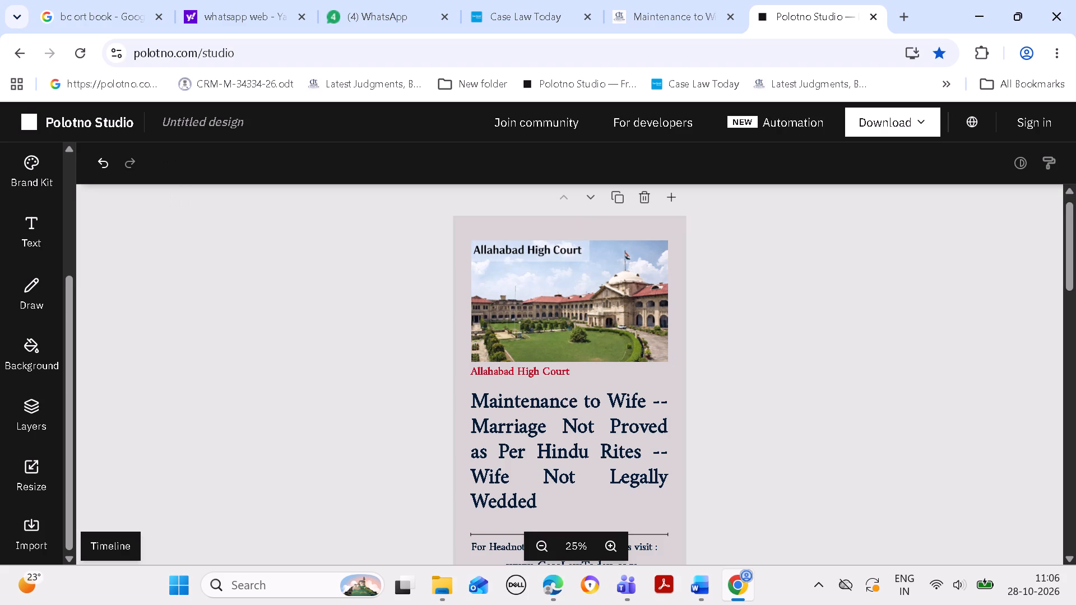
{"action": "double_click", "coordinate": [549, 276]}
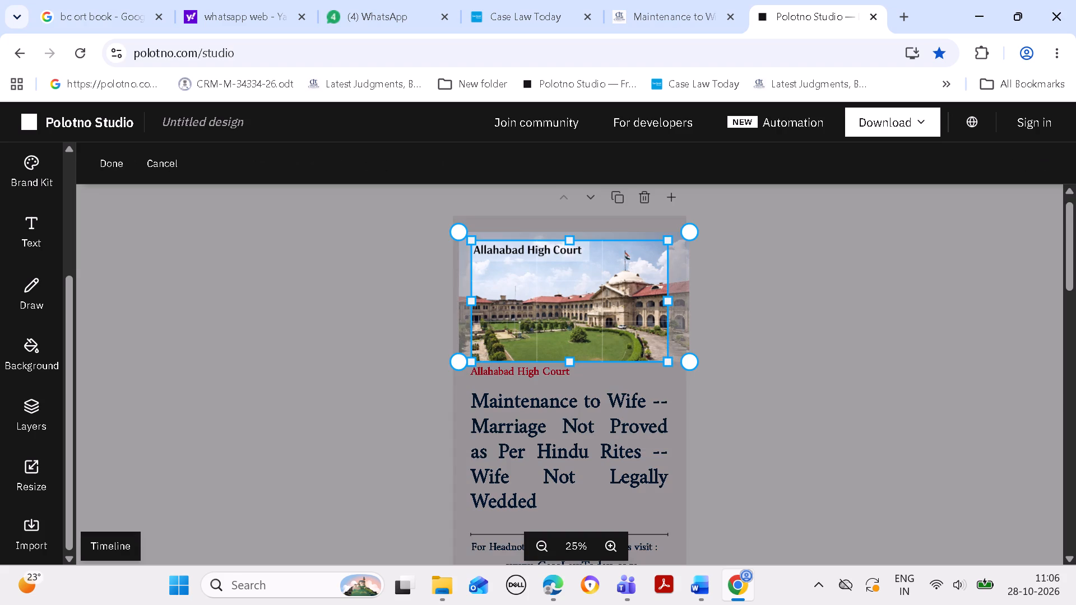
{"action": "left_click", "coordinate": [571, 238]}
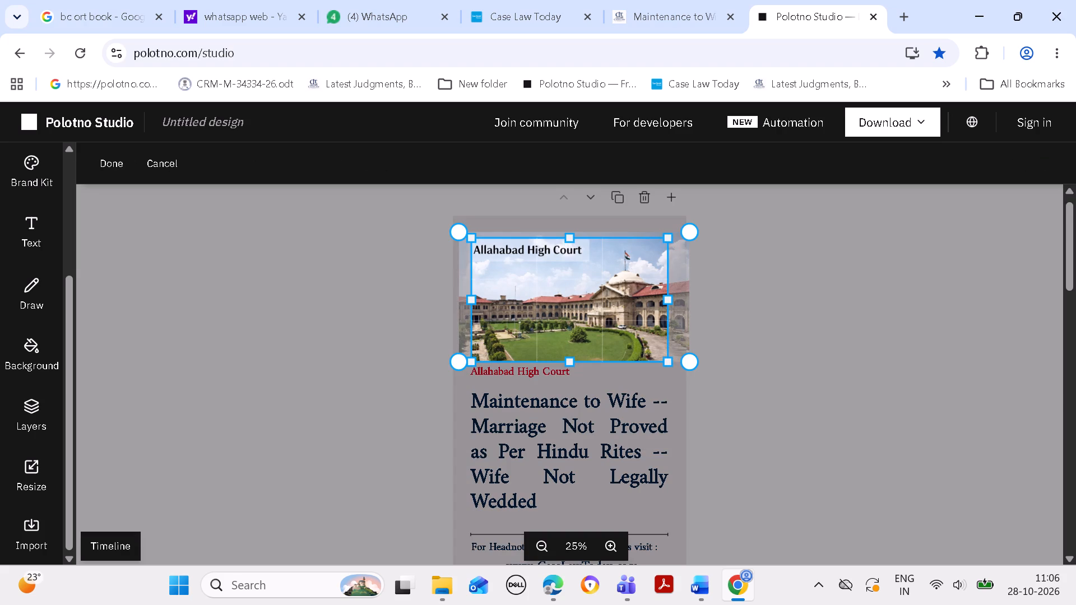
{"action": "double_click", "coordinate": [781, 234]}
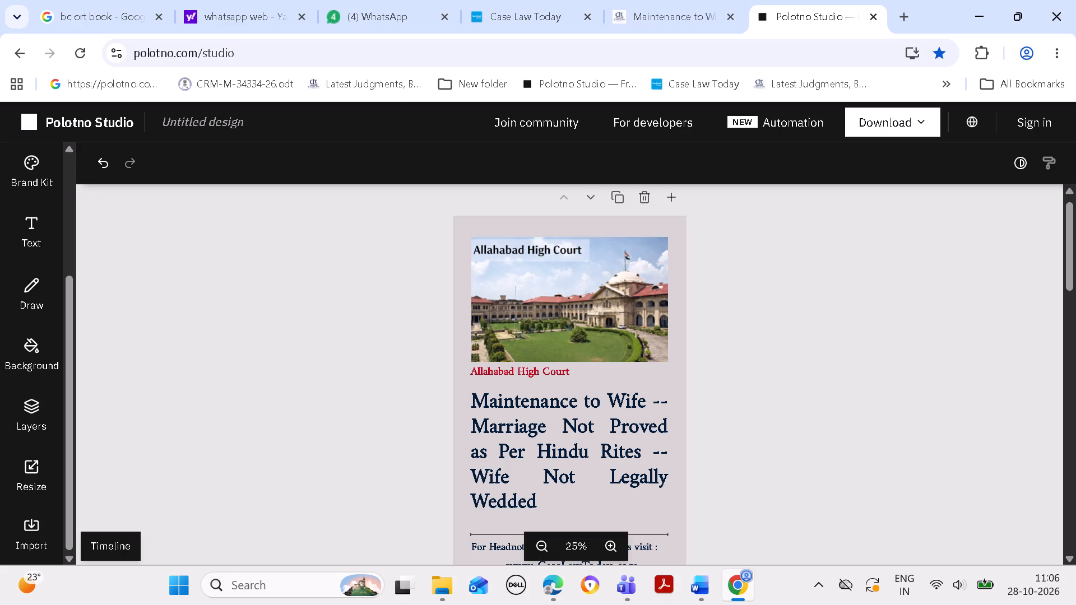
Fine-tune the court image's width so its side edges line up with the headline text box.
{"action": "left_click", "coordinate": [657, 309]}
{"action": "left_click", "coordinate": [672, 299]}
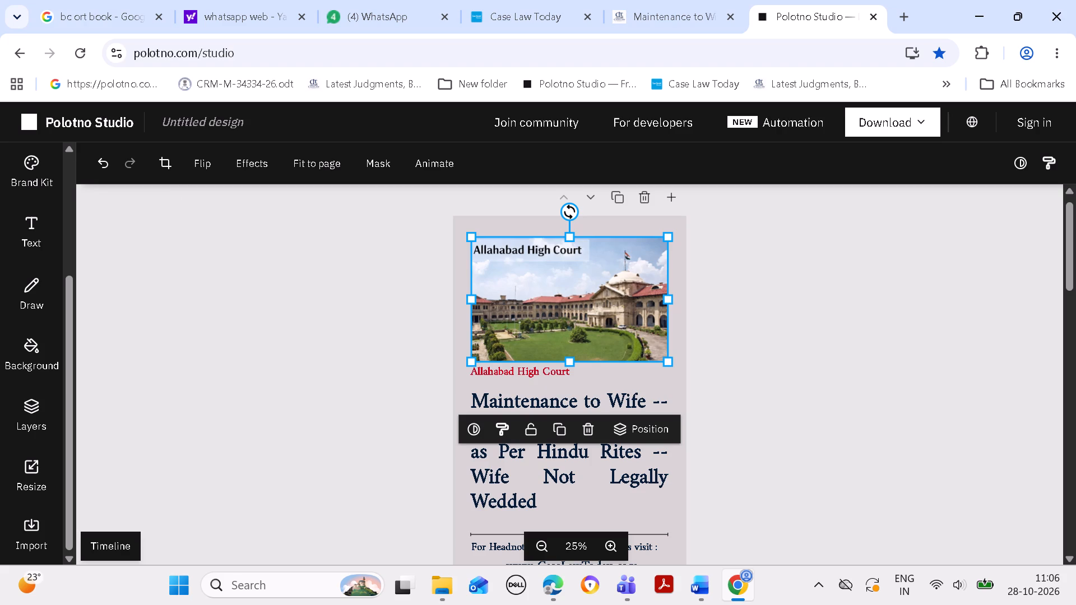
{"action": "left_click", "coordinate": [669, 297]}
{"action": "left_click", "coordinate": [471, 299]}
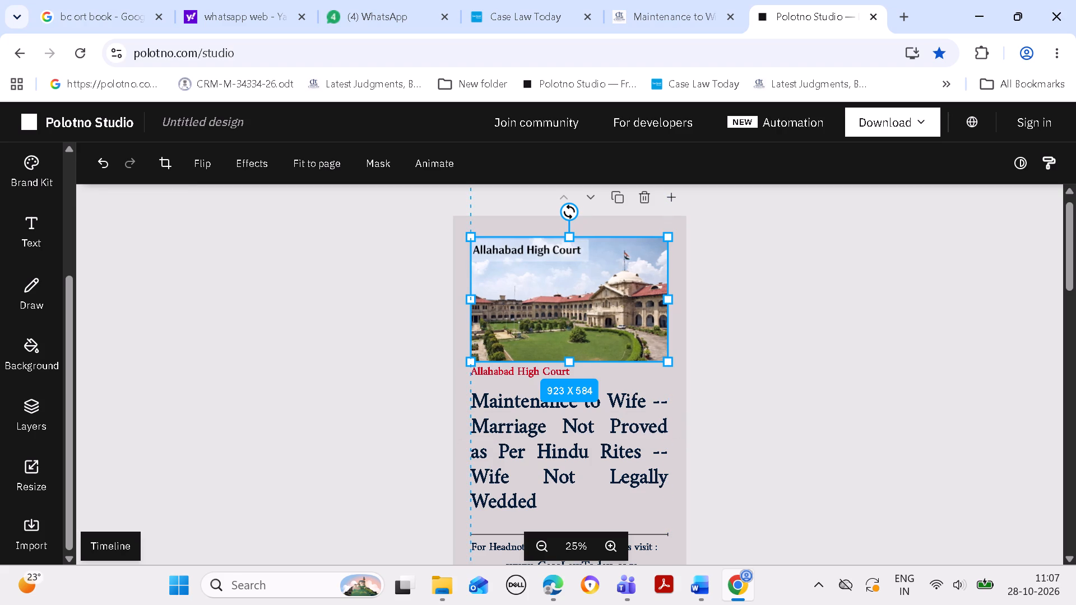
{"action": "left_click", "coordinate": [670, 299]}
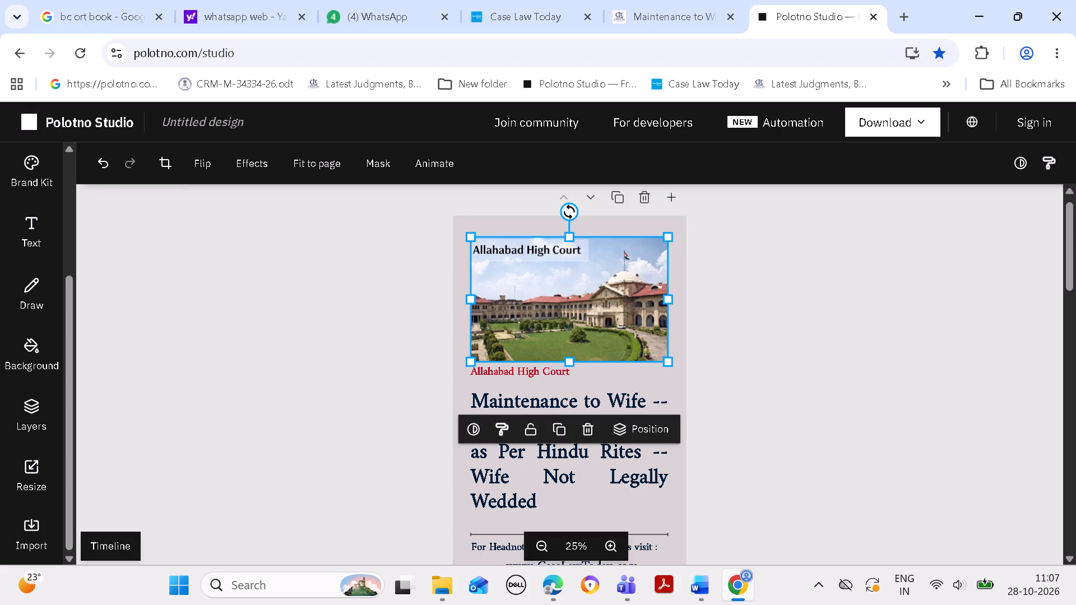
{"action": "left_click", "coordinate": [470, 300]}
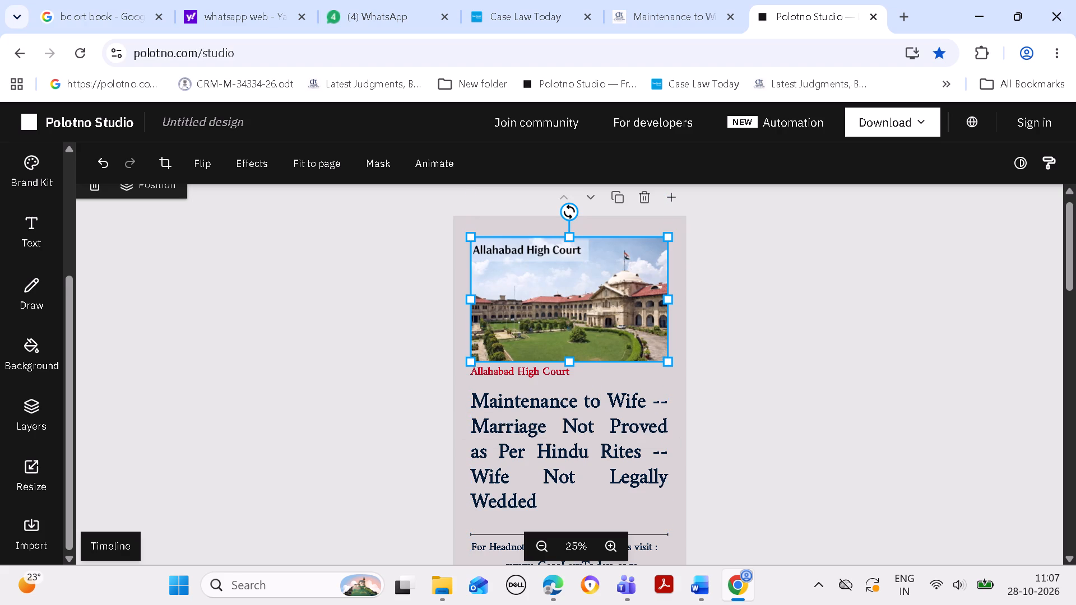
{"action": "left_click", "coordinate": [755, 316]}
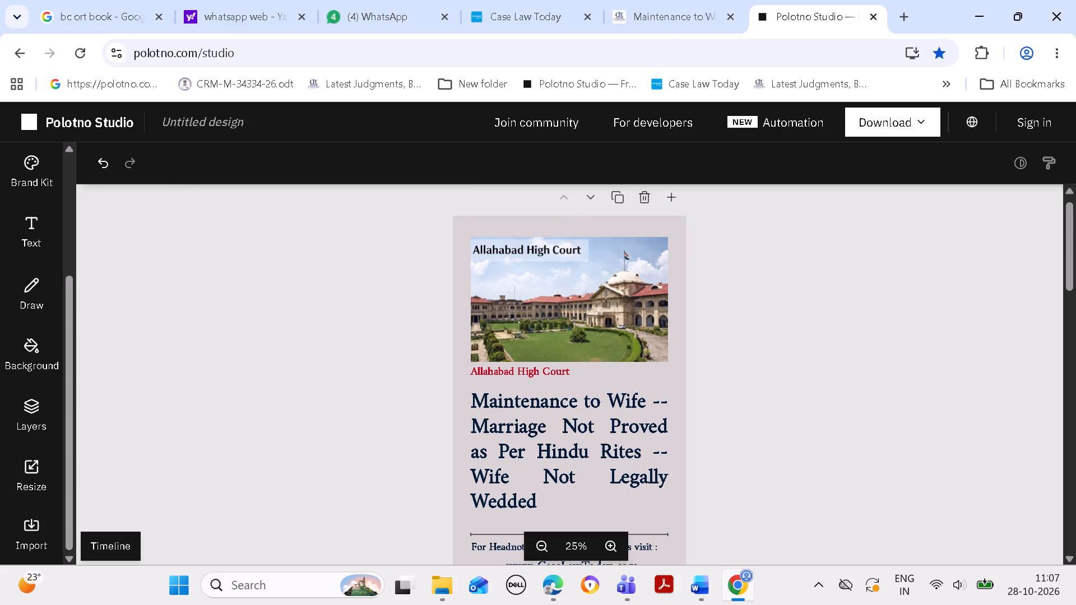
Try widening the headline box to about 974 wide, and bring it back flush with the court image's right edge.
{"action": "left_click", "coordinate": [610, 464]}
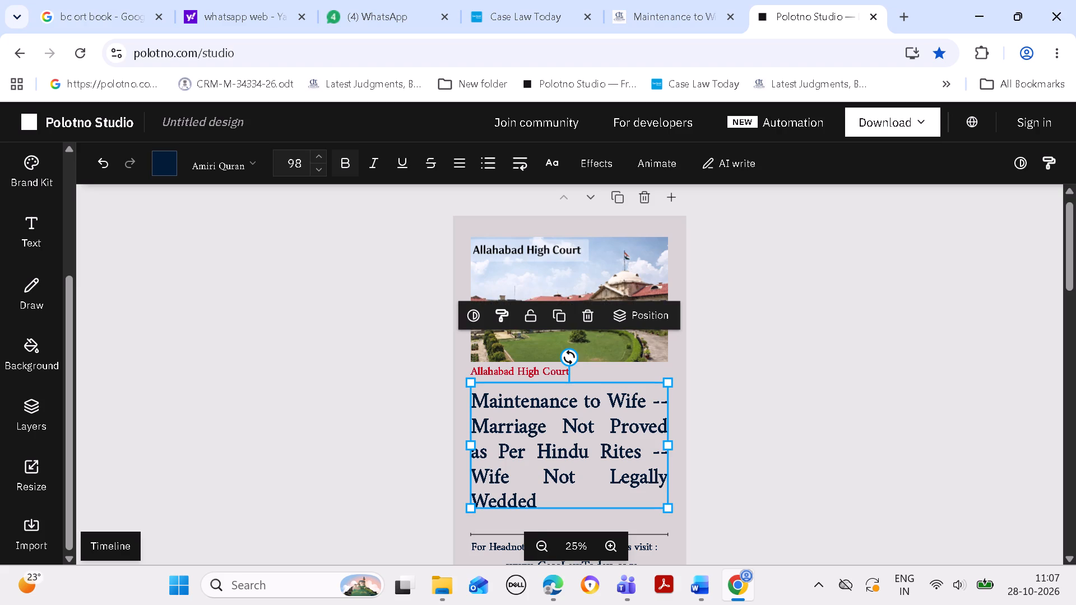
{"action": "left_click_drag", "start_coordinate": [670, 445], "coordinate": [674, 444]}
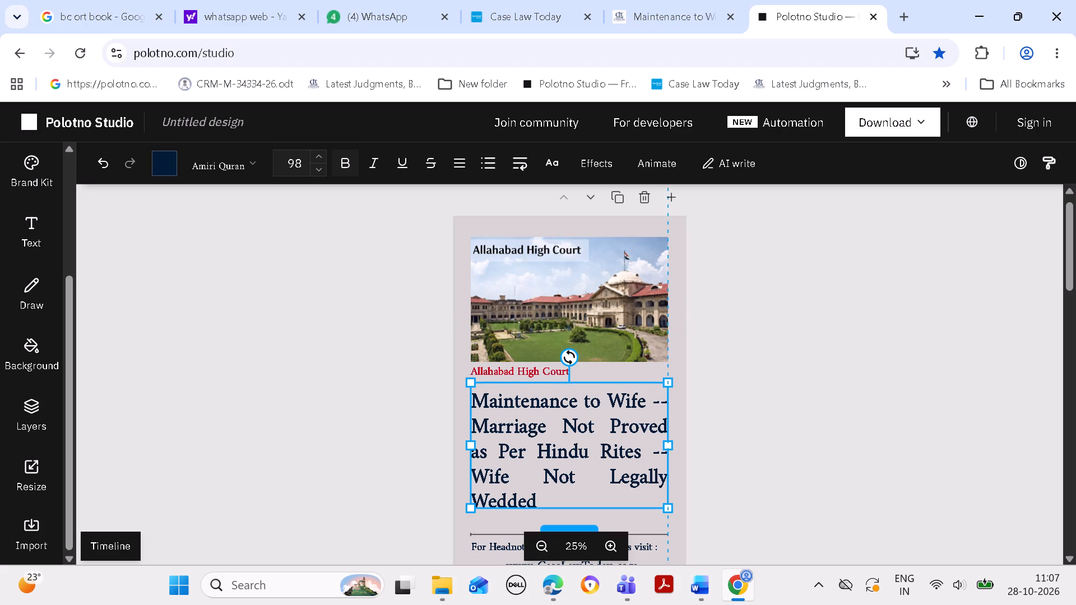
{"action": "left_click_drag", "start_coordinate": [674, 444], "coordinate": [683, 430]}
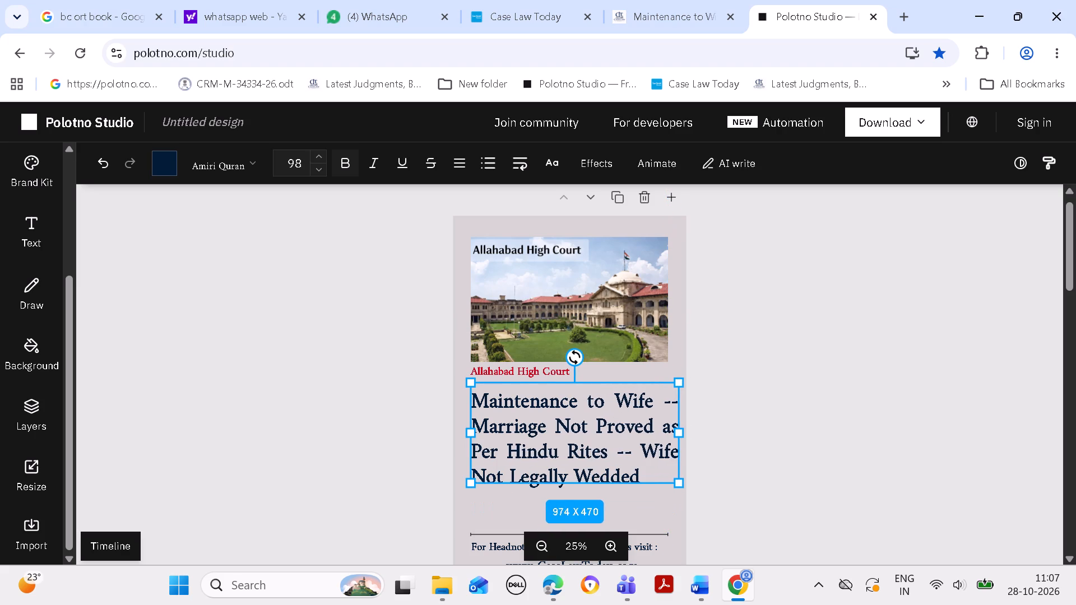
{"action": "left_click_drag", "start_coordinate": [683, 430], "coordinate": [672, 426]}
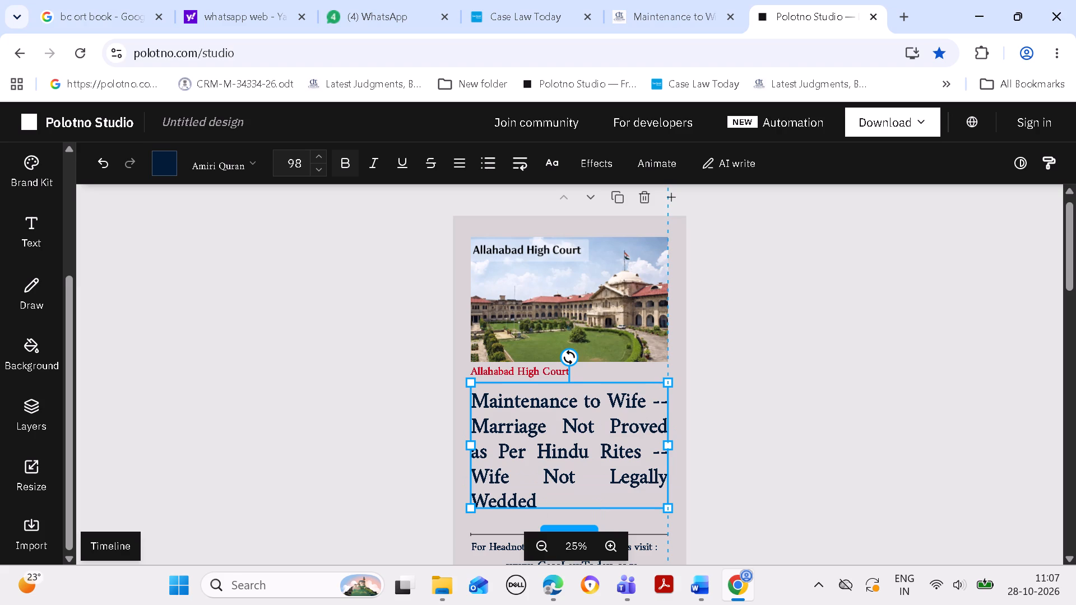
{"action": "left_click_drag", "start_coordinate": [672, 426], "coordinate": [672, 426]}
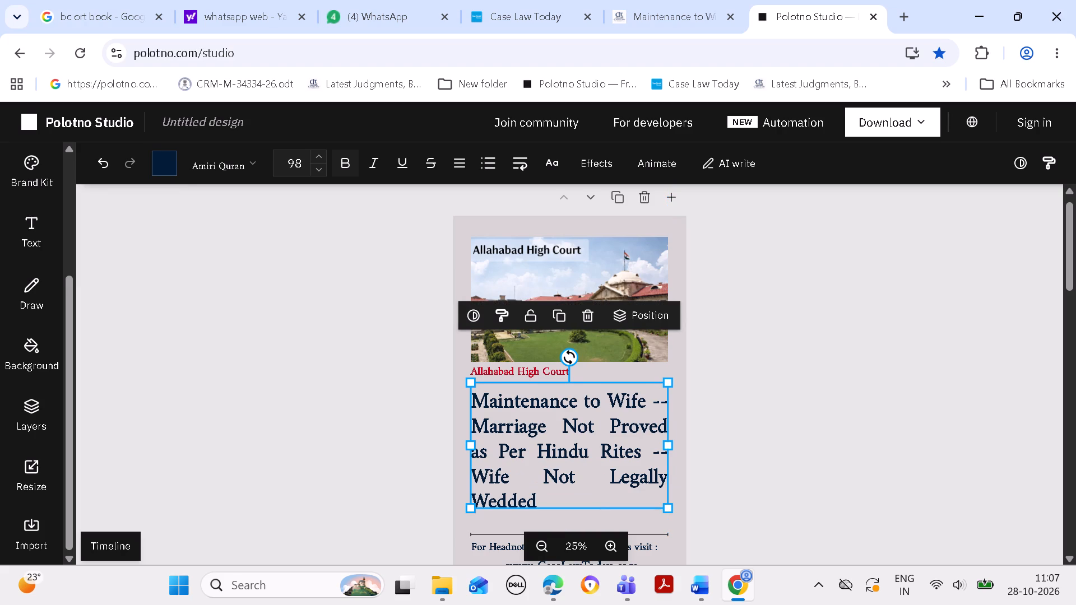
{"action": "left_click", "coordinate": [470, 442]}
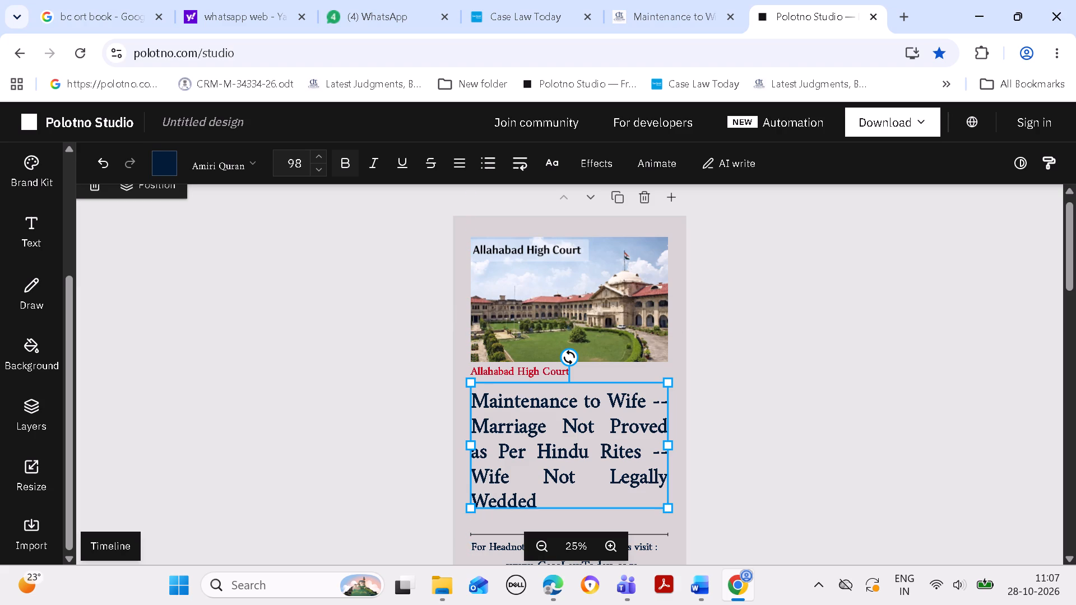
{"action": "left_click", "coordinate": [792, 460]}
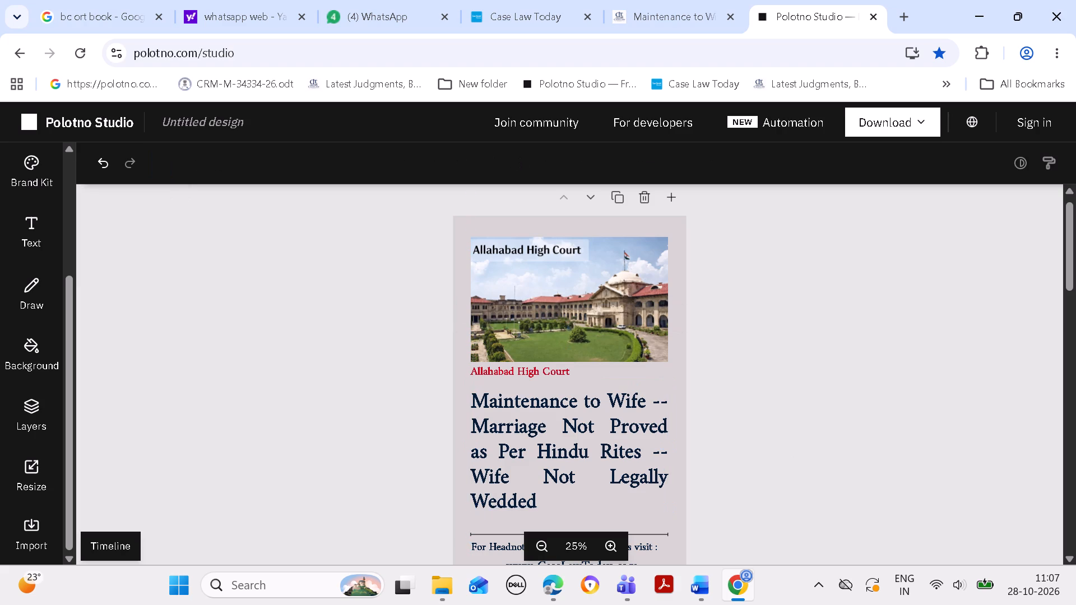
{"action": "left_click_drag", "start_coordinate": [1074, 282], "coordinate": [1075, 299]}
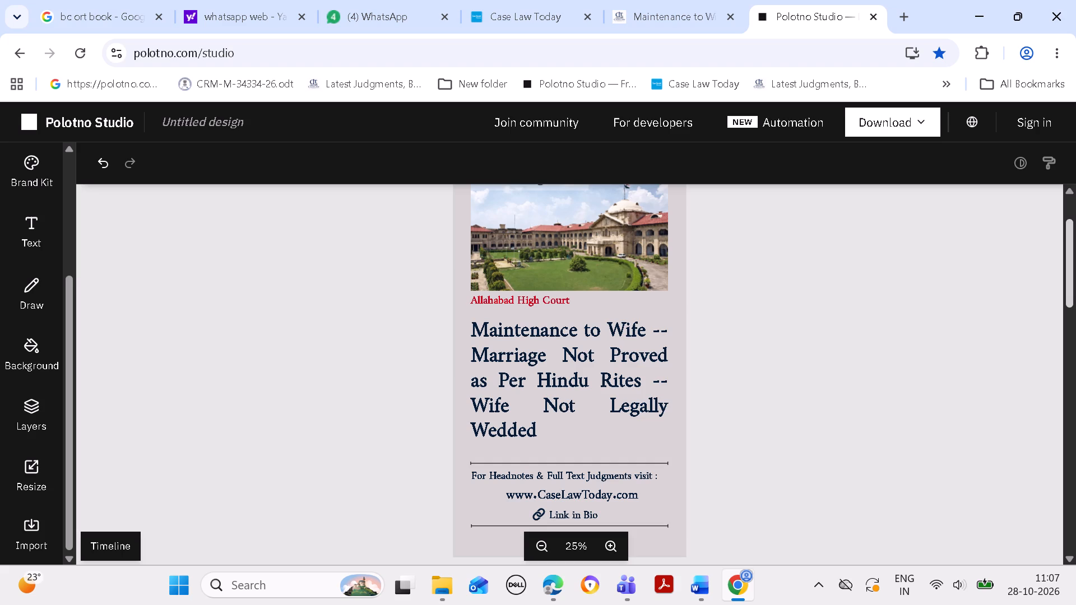
Download the Allahabad High Court design as PNG at 1080 × 1920 px.
{"action": "left_click_drag", "start_coordinate": [1075, 299], "coordinate": [1074, 289]}
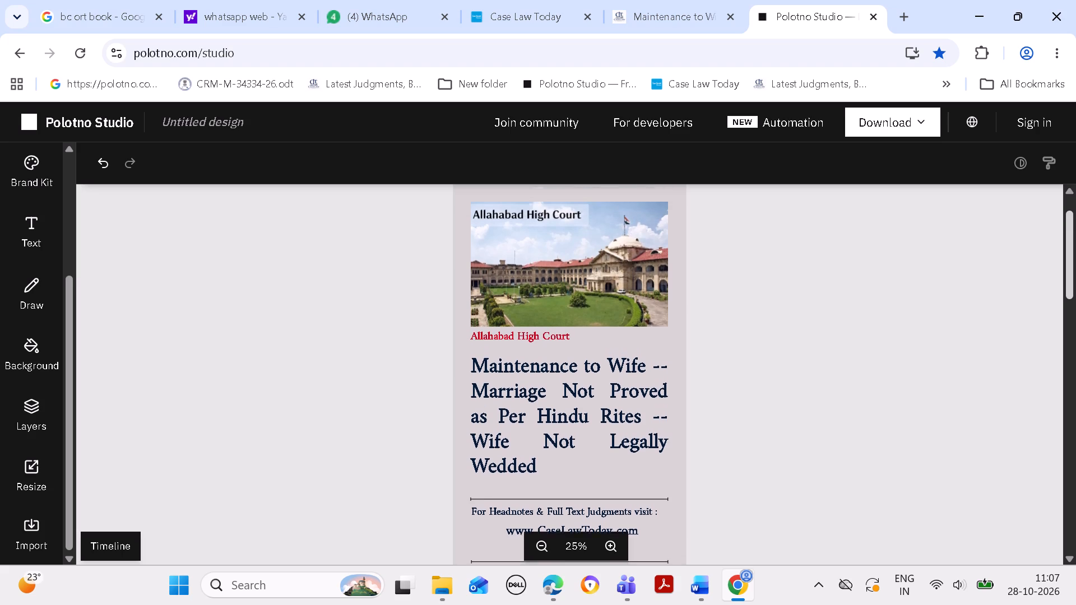
{"action": "left_click_drag", "start_coordinate": [1074, 289], "coordinate": [1074, 273]}
{"action": "left_click", "coordinate": [911, 130]}
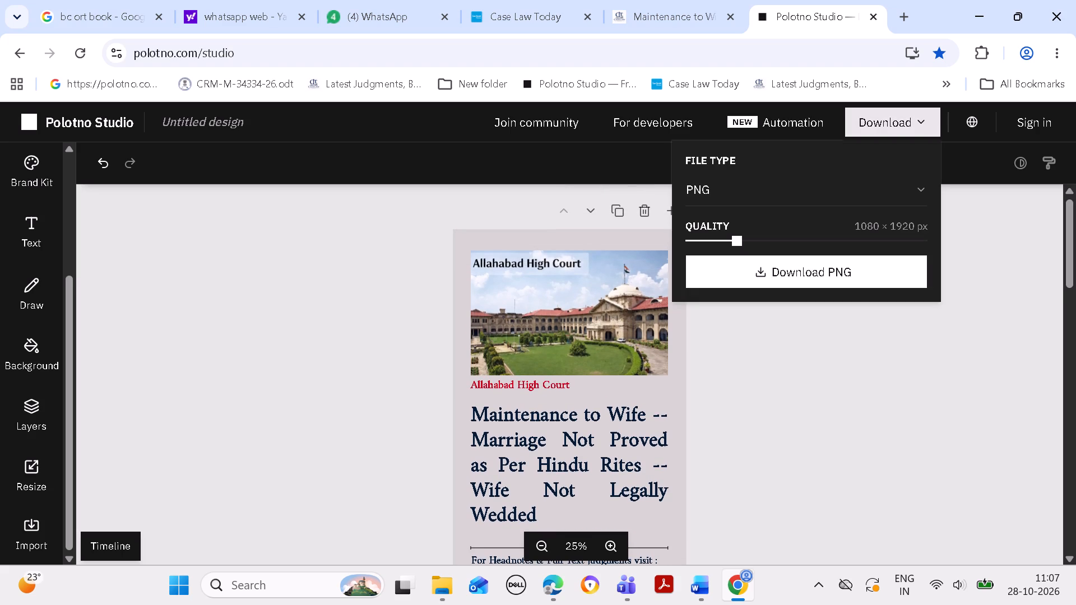
{"action": "left_click", "coordinate": [859, 277]}
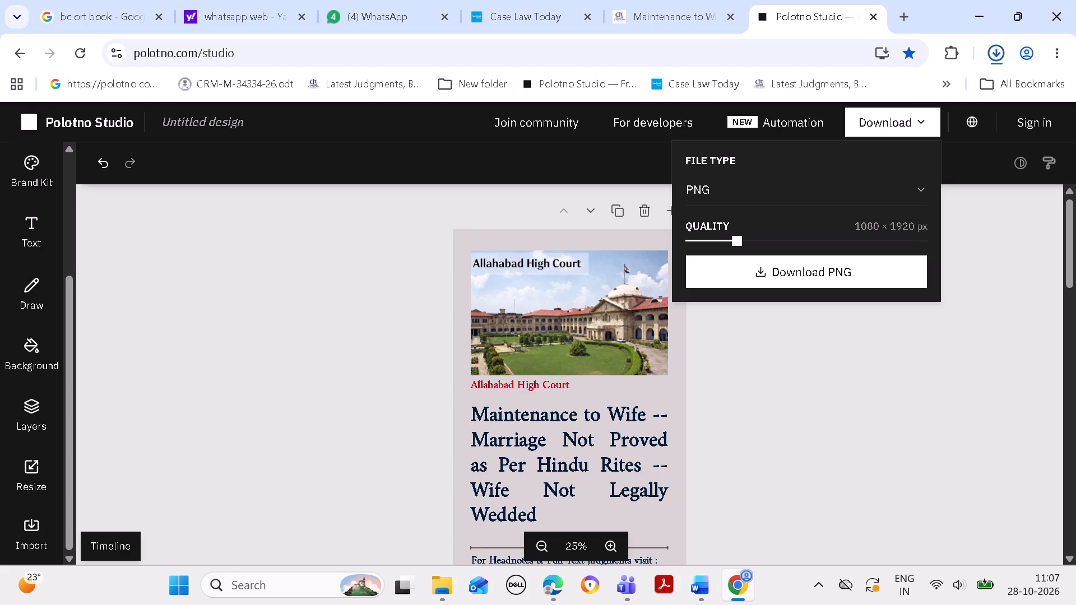
Delete the last page of the design, which holds only the website footer.
{"action": "left_click_drag", "start_coordinate": [1075, 222], "coordinate": [1075, 410]}
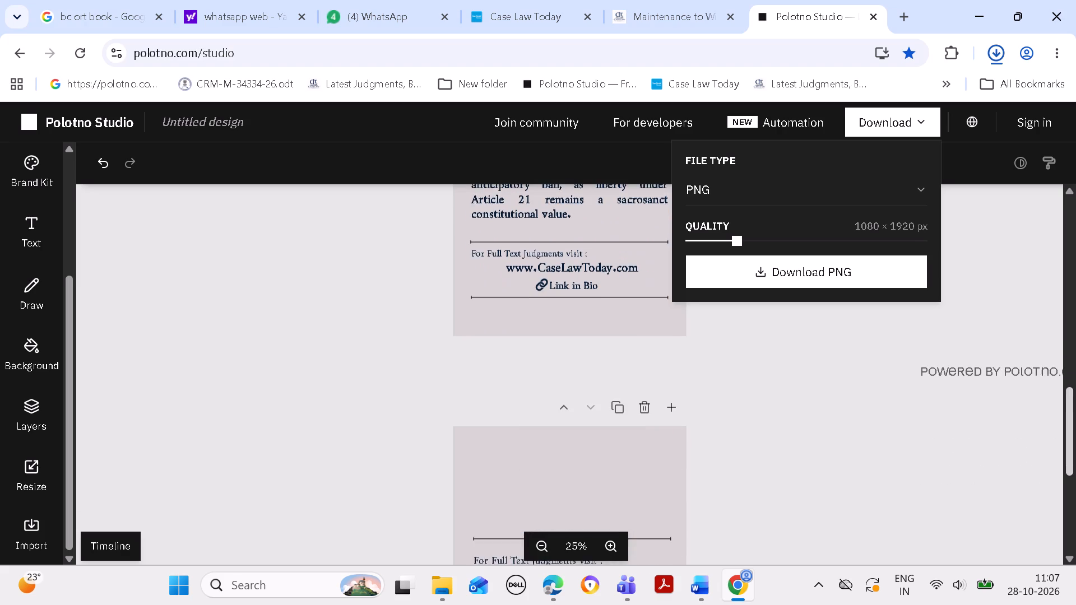
{"action": "left_click_drag", "start_coordinate": [1075, 410], "coordinate": [1070, 426]}
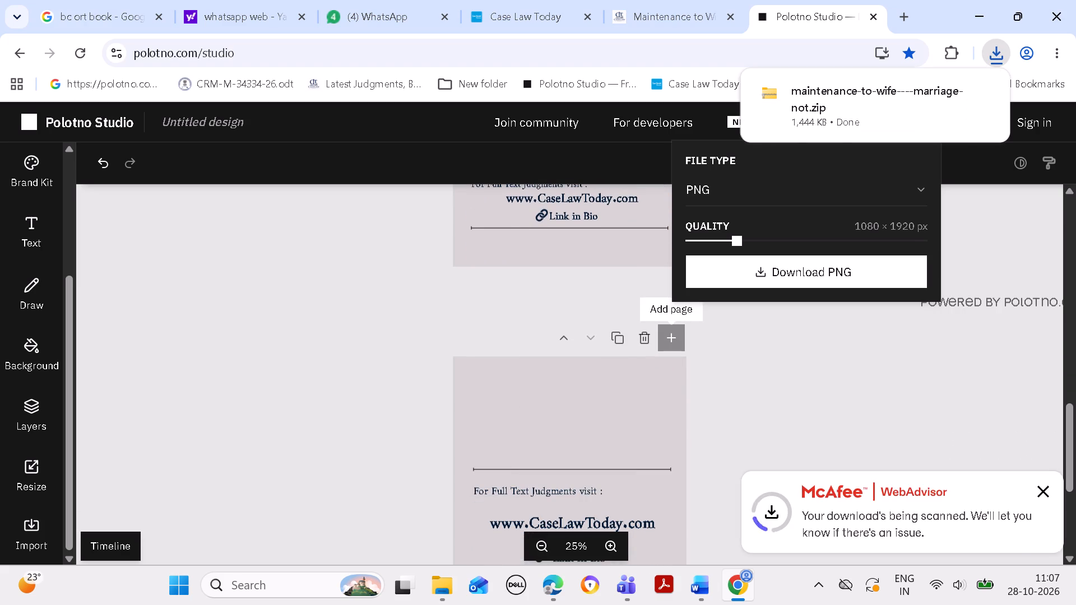
{"action": "left_click", "coordinate": [648, 338]}
{"action": "scroll", "coordinate": [893, 348], "scroll_direction": "up", "scroll_amount": 3}
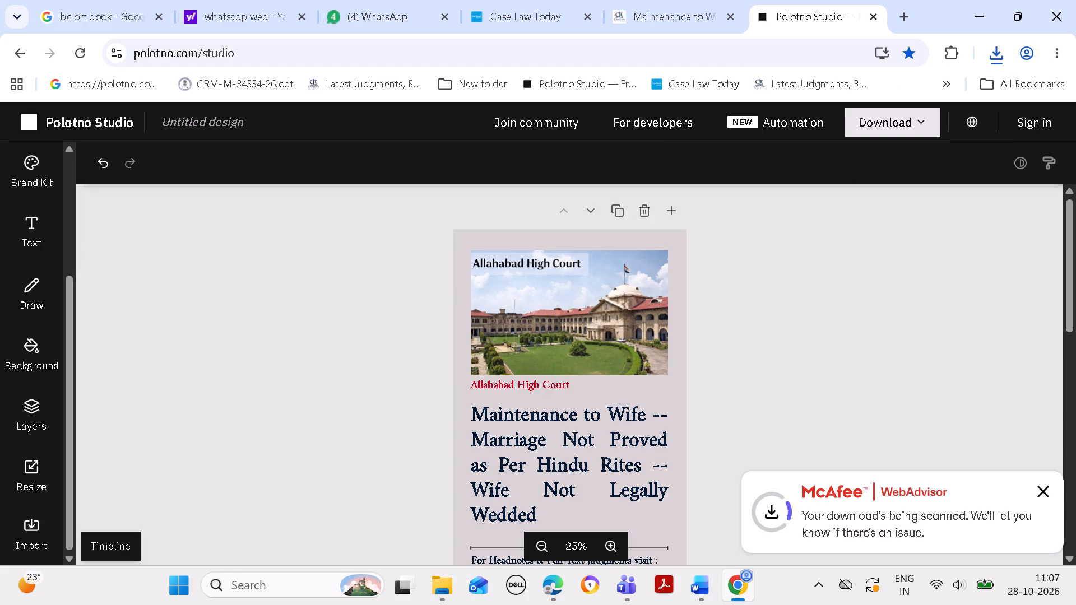
Download the remaining pages as PNG, and close the opened preview of the first page's image.
{"action": "left_click", "coordinate": [899, 126]}
{"action": "left_click", "coordinate": [787, 273]}
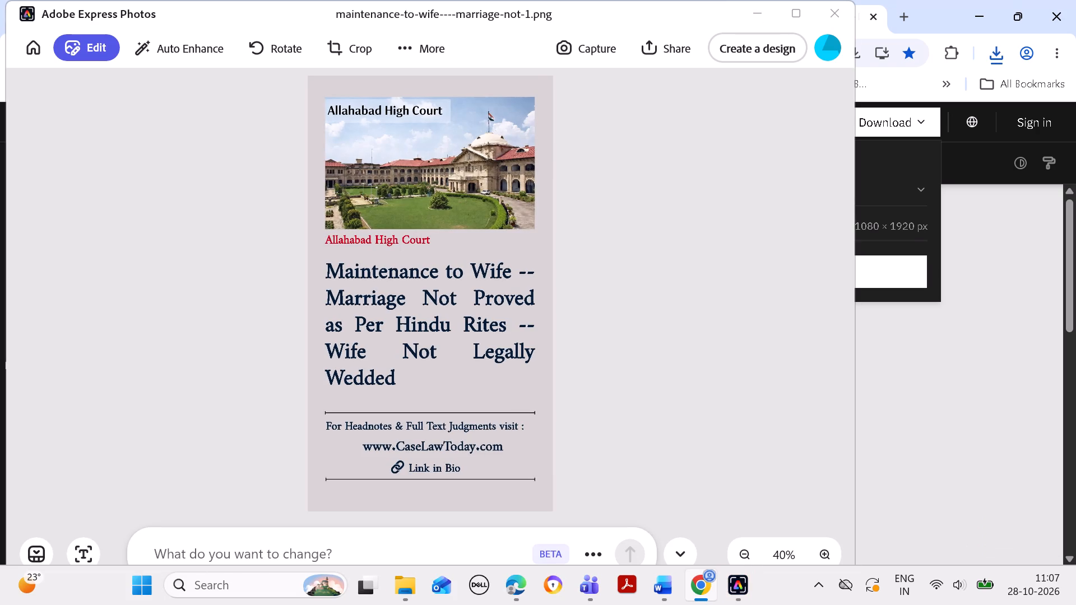
{"action": "key", "text": "ctrl+c"}
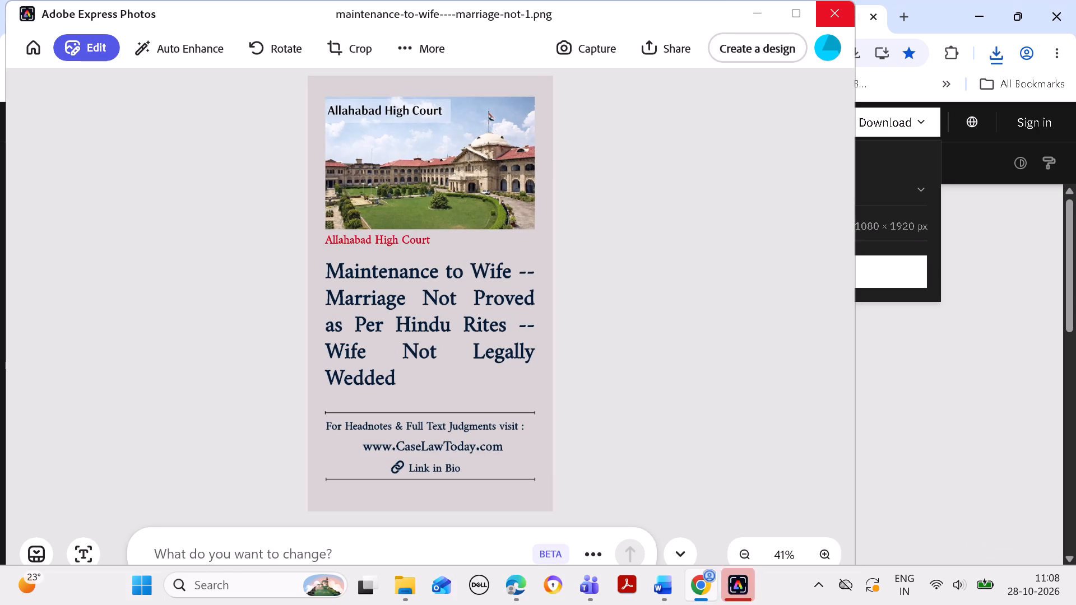
{"action": "left_click", "coordinate": [833, 9]}
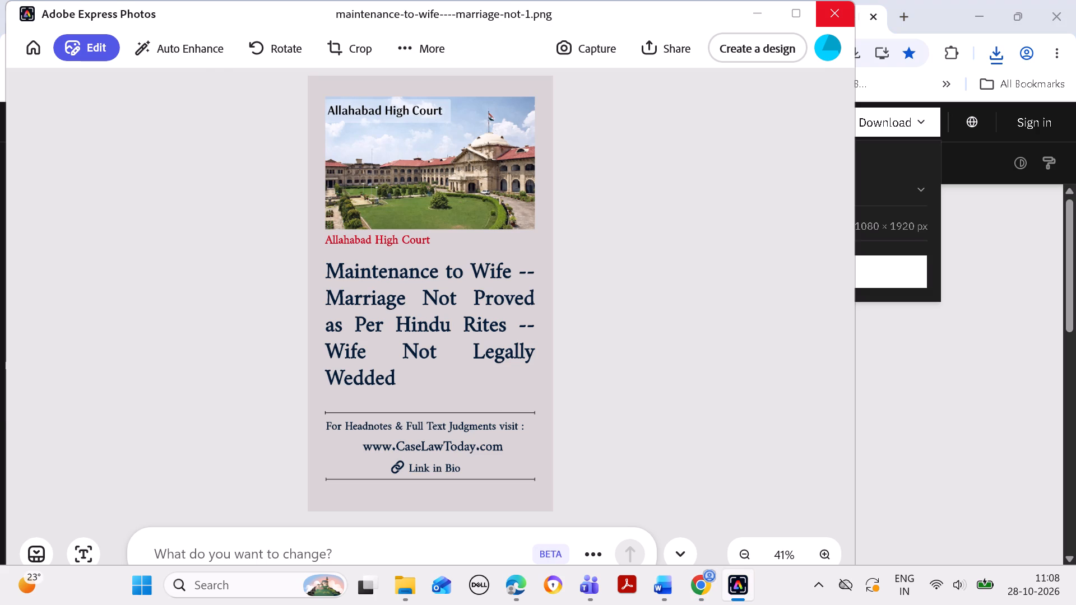
Copy the downloaded maintenance-to-wife----marriage-not-1 image from Downloads into the FB NEWS POST --- 28 OCT folder.
{"action": "left_click", "coordinate": [998, 46]}
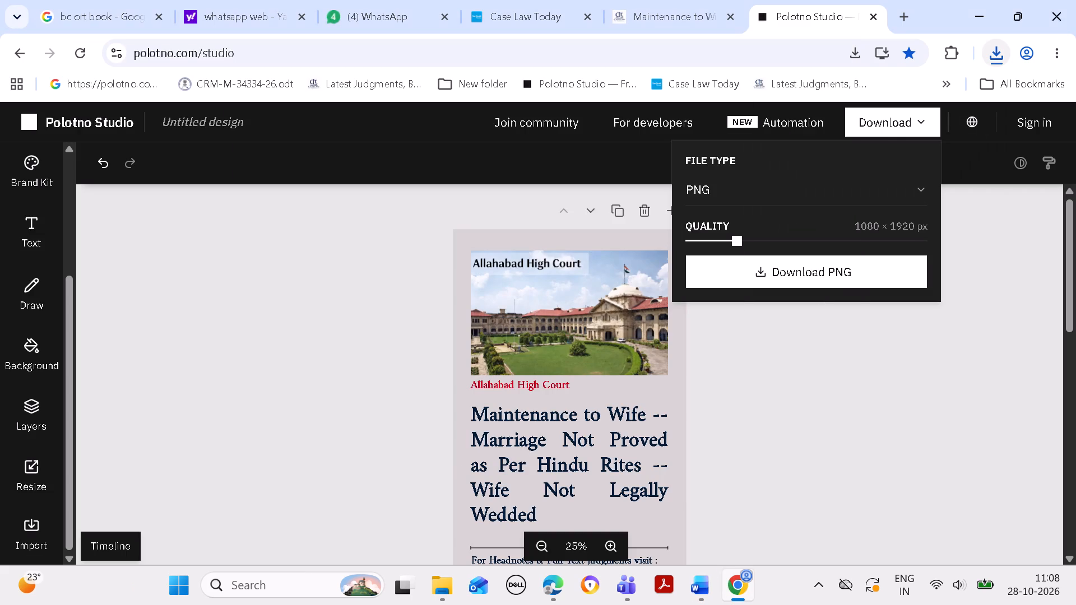
{"action": "left_click", "coordinate": [997, 45]}
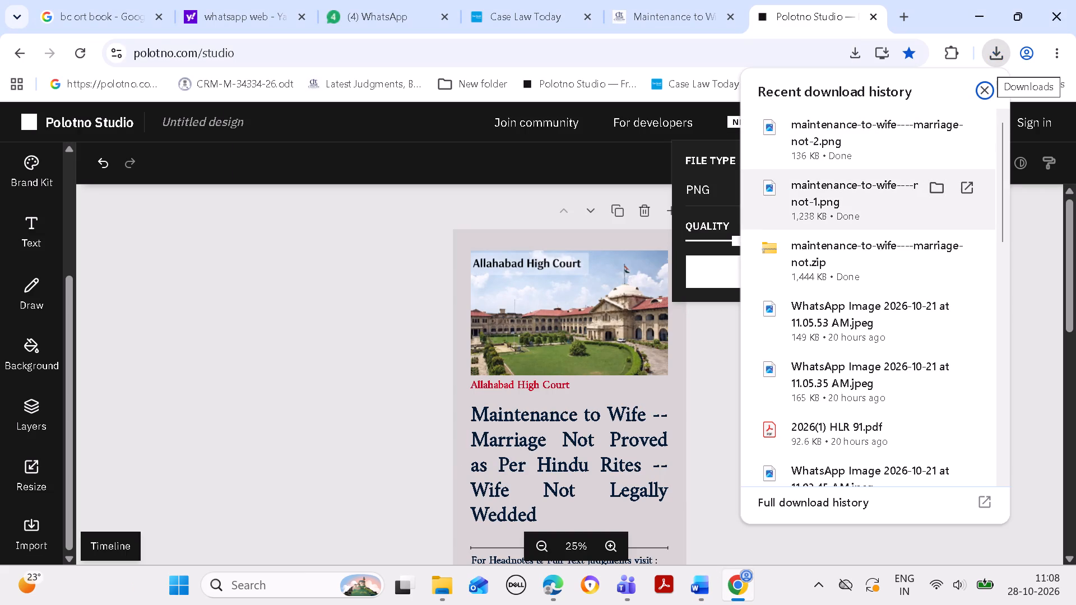
{"action": "left_click", "coordinate": [939, 190]}
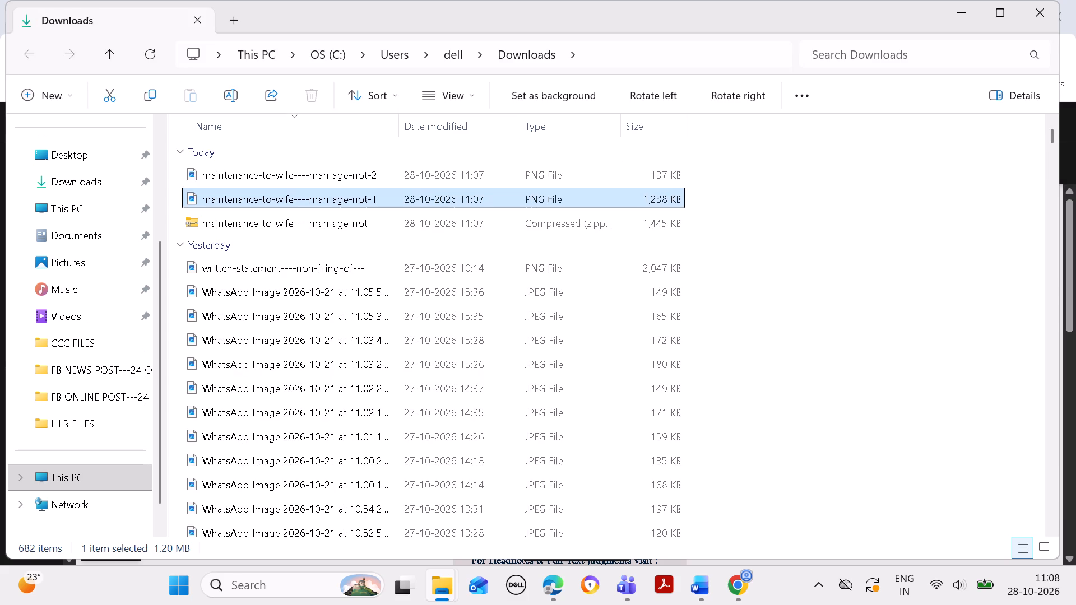
{"action": "key", "text": "ctrl+c"}
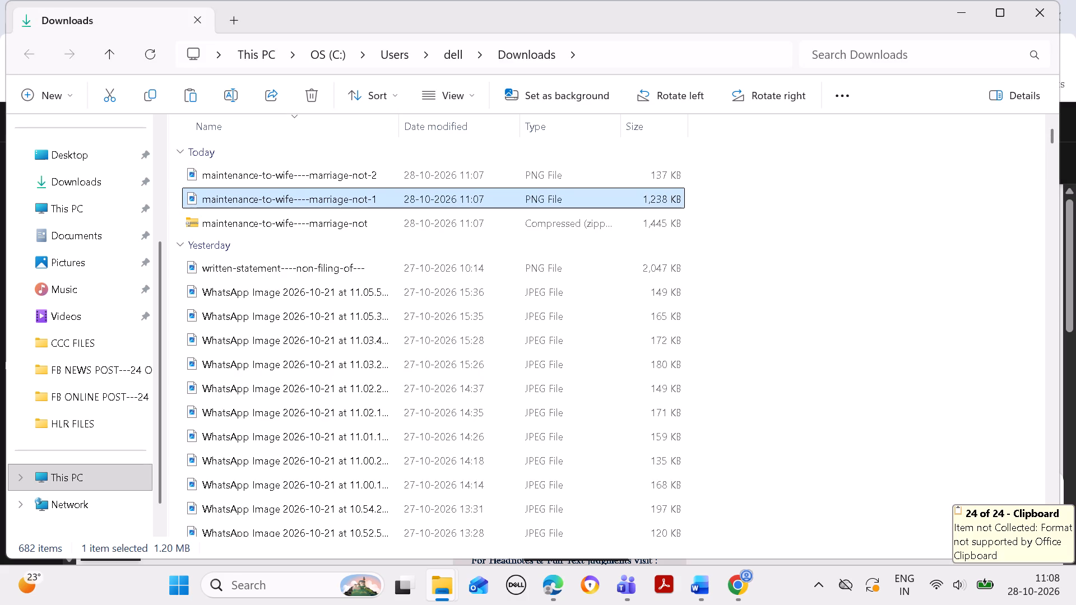
{"action": "left_click", "coordinate": [967, 15], "text": "ctrl"}
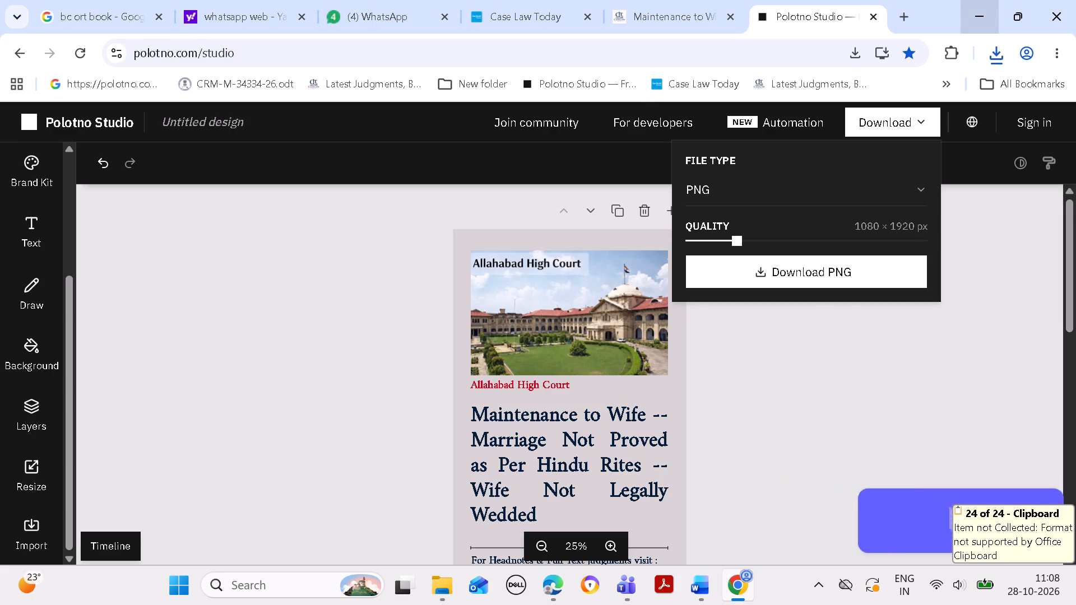
{"action": "left_click", "coordinate": [973, 18], "text": "ctrl"}
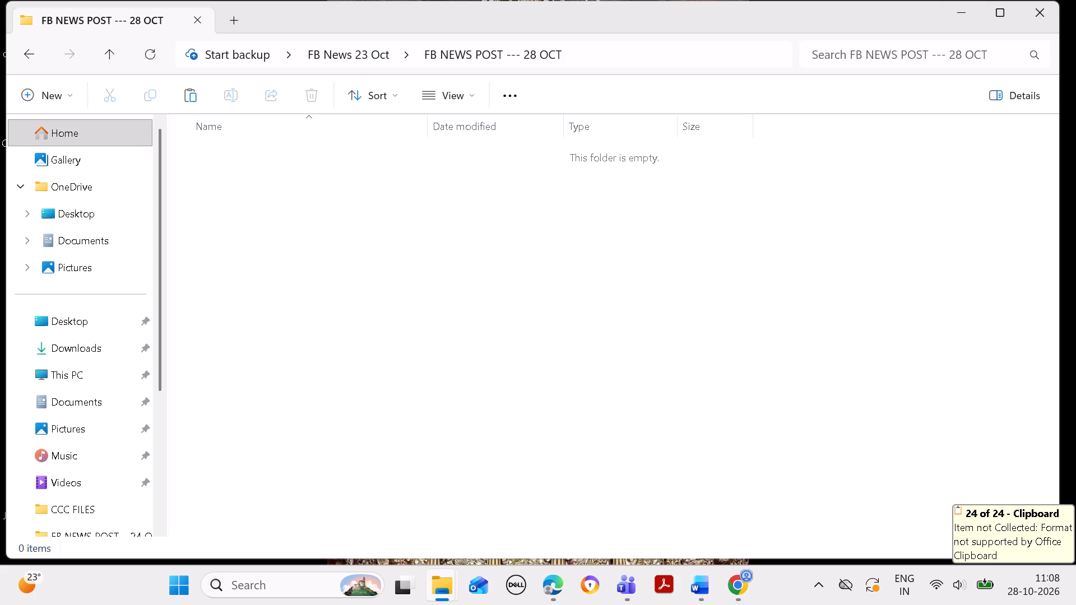
{"action": "key", "text": "ctrl+v"}
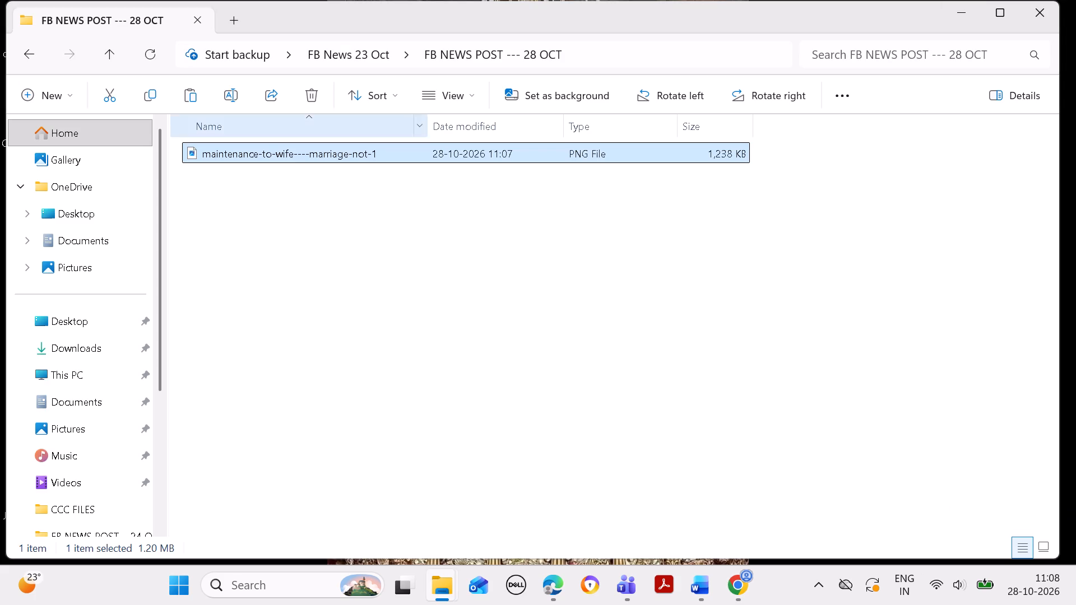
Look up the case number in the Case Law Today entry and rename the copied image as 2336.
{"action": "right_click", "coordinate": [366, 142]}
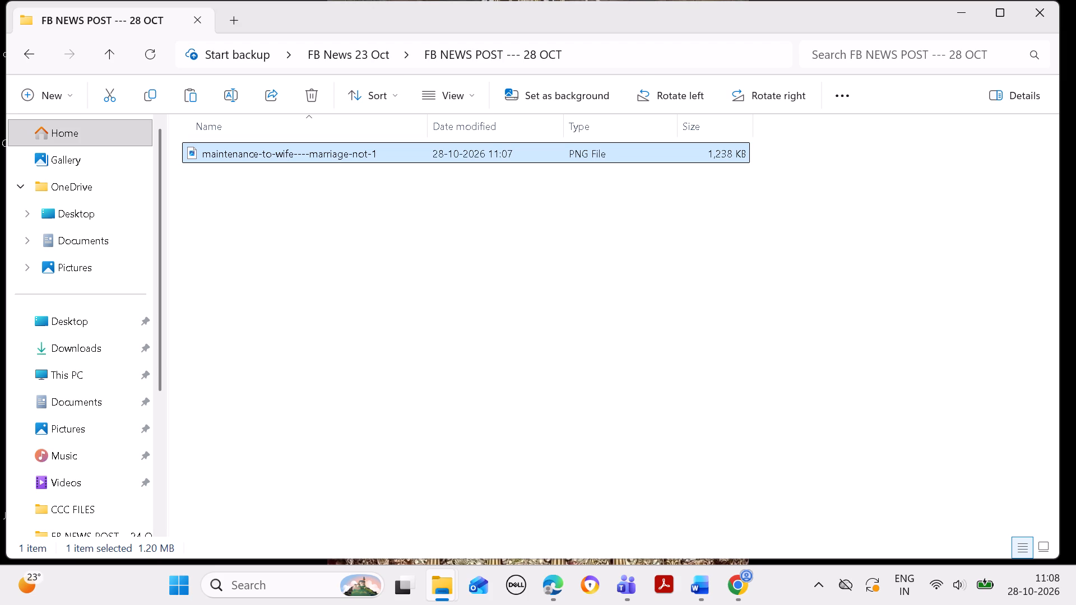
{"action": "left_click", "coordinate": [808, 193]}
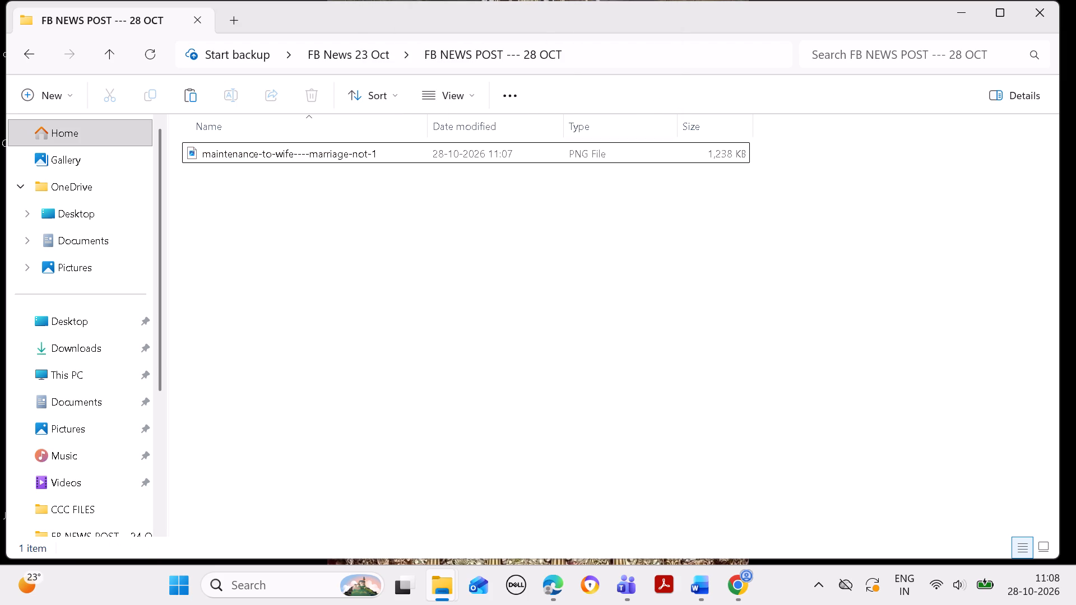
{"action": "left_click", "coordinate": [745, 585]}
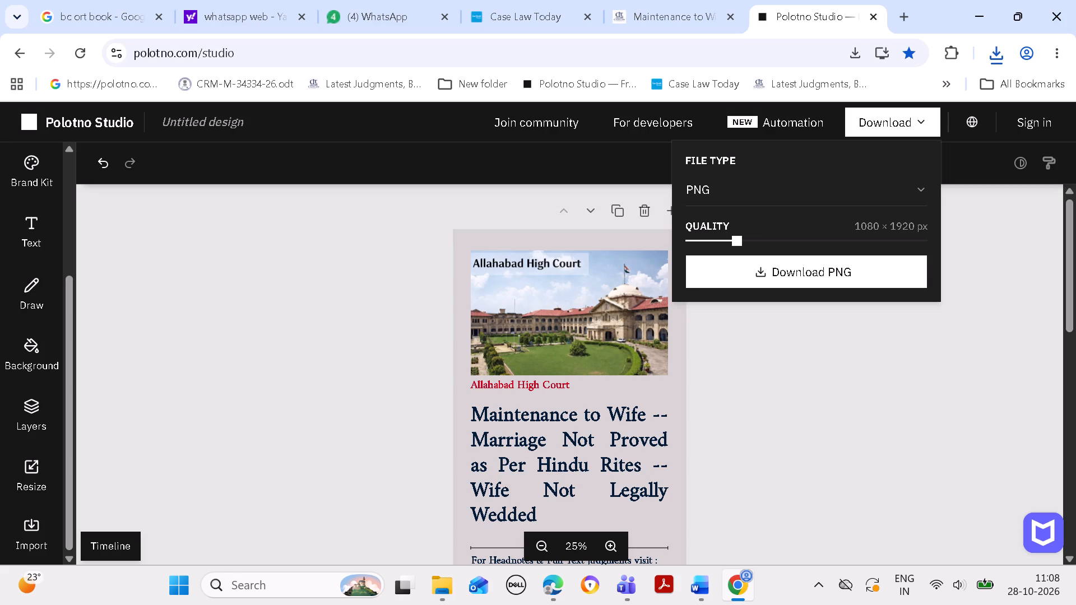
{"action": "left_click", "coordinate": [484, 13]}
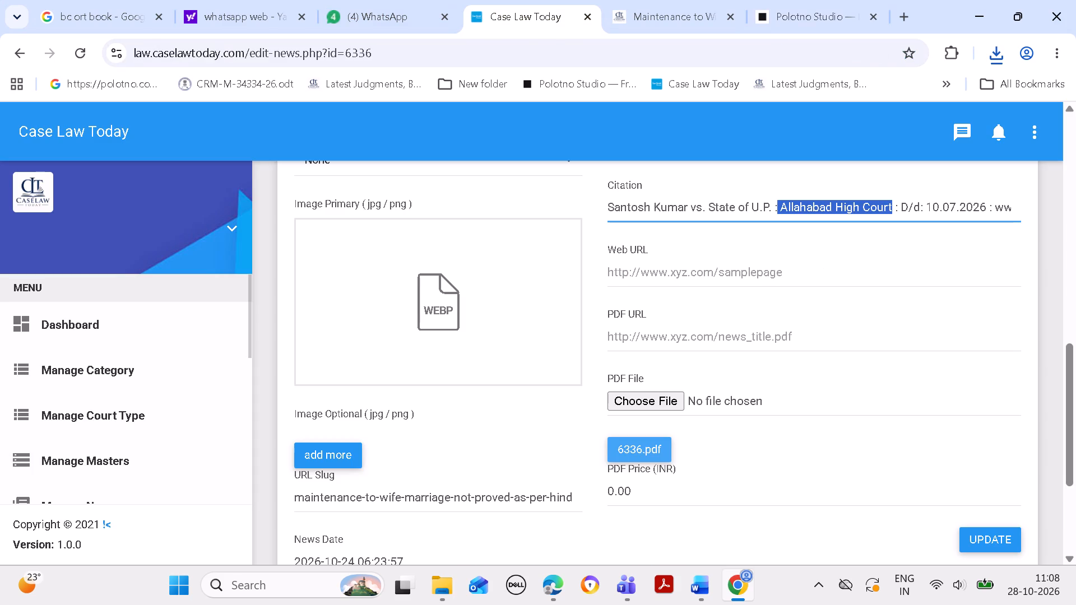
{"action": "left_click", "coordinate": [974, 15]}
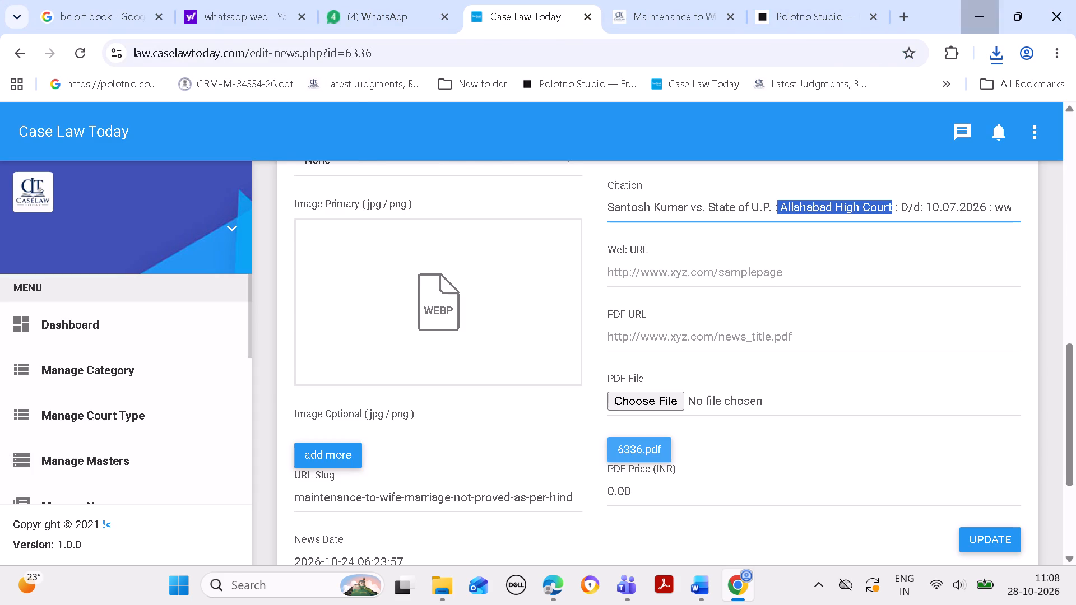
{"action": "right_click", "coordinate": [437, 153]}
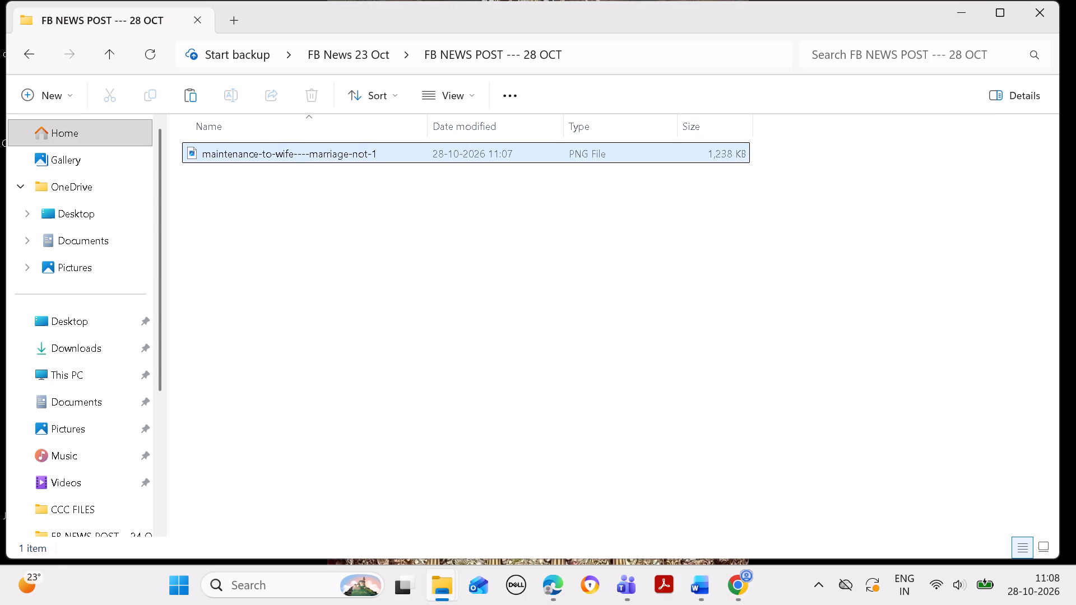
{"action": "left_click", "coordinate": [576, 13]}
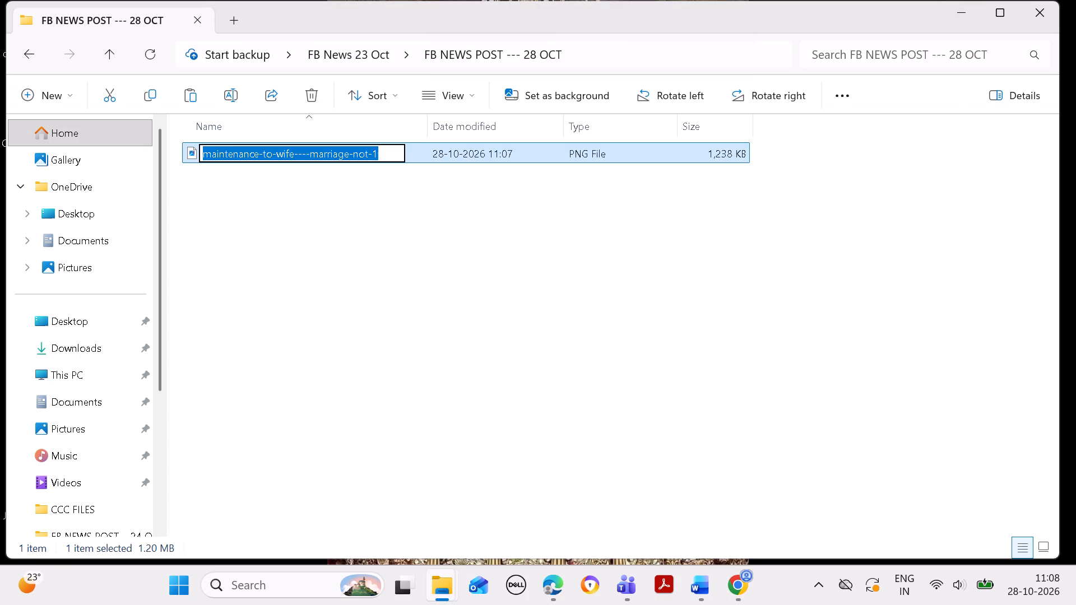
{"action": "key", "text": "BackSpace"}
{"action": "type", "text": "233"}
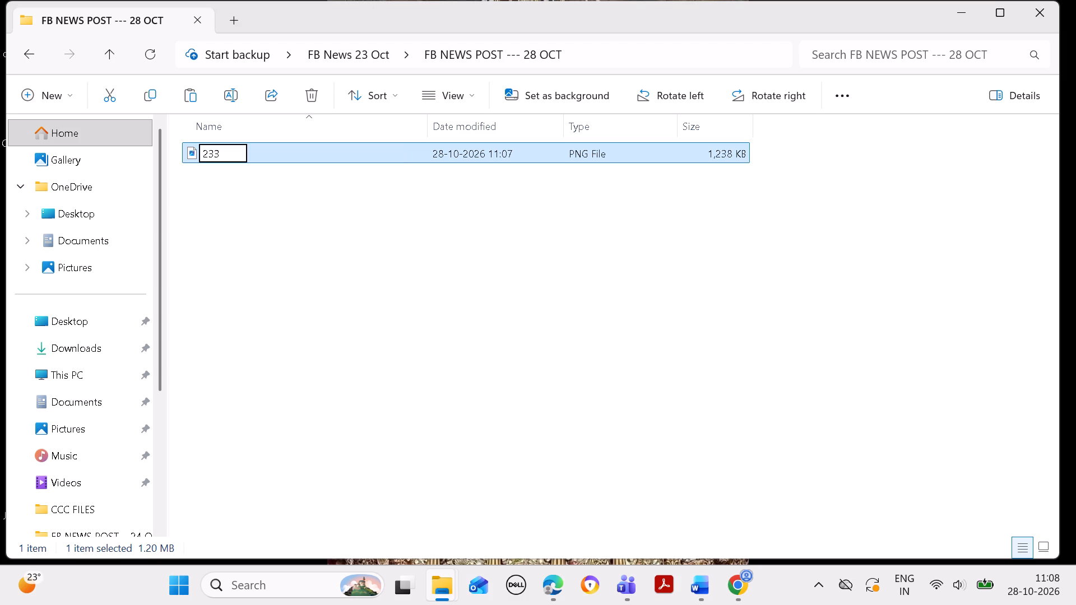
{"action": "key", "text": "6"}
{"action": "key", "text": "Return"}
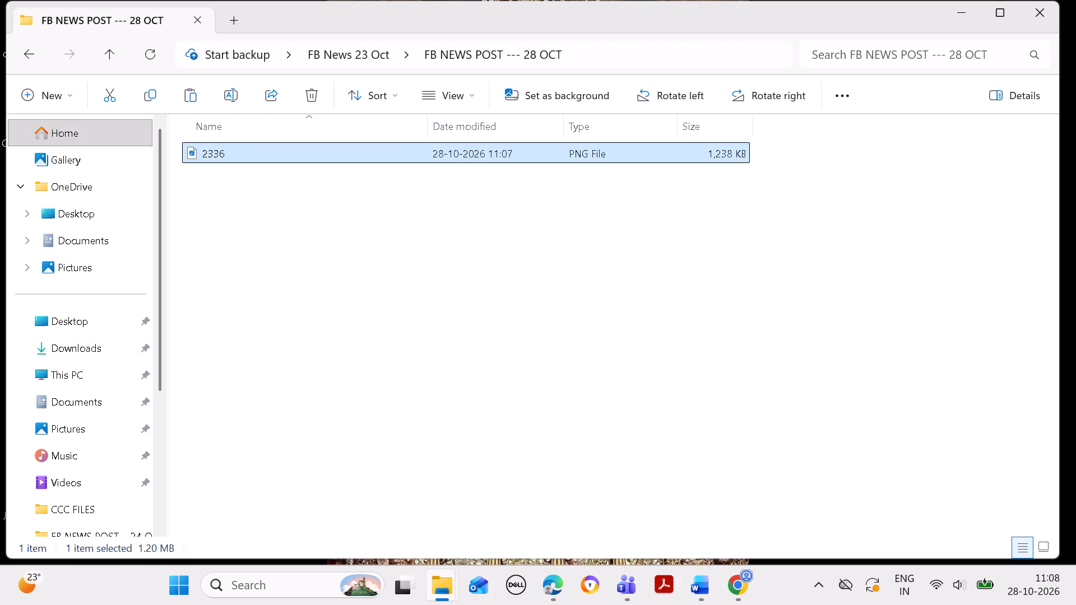
Recheck the case number in the Case Law Today entry and correct the image's file name to 6336.
{"action": "left_click", "coordinate": [726, 580]}
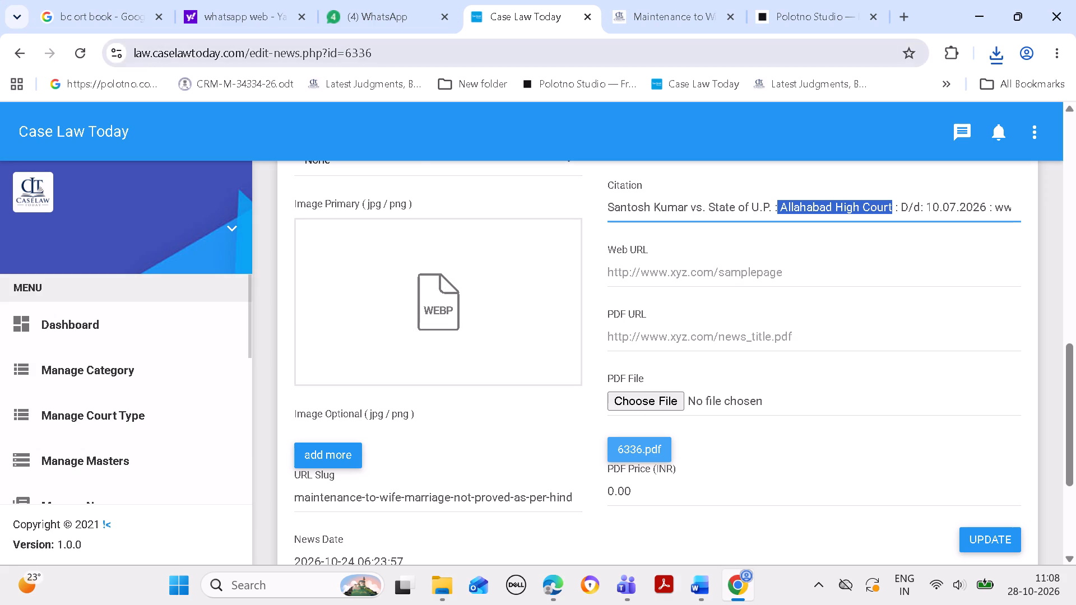
{"action": "left_click", "coordinate": [981, 11]}
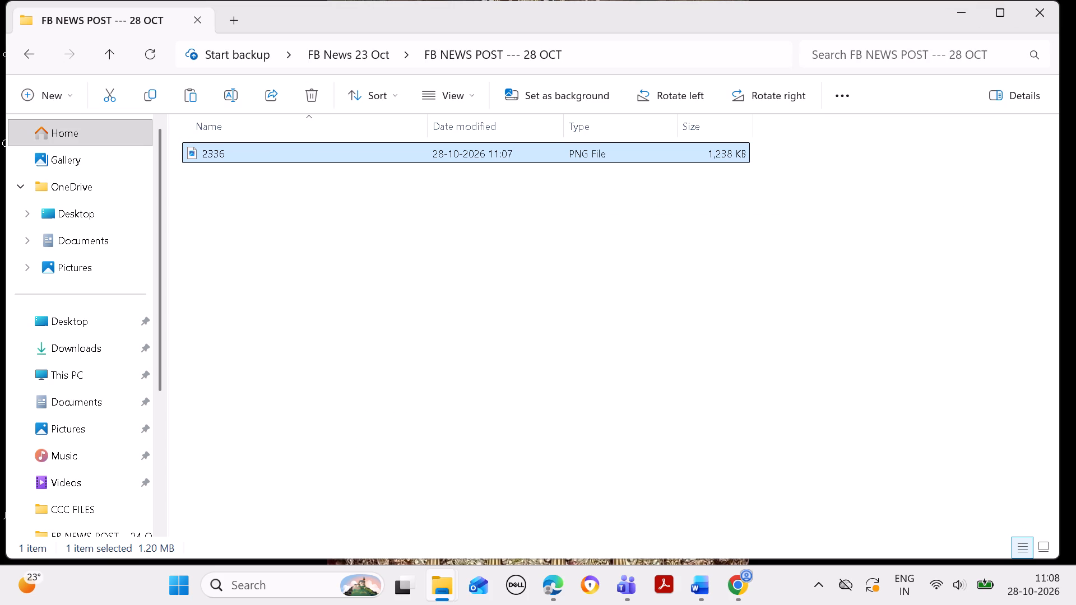
{"action": "right_click", "coordinate": [288, 155]}
{"action": "left_click", "coordinate": [420, 18]}
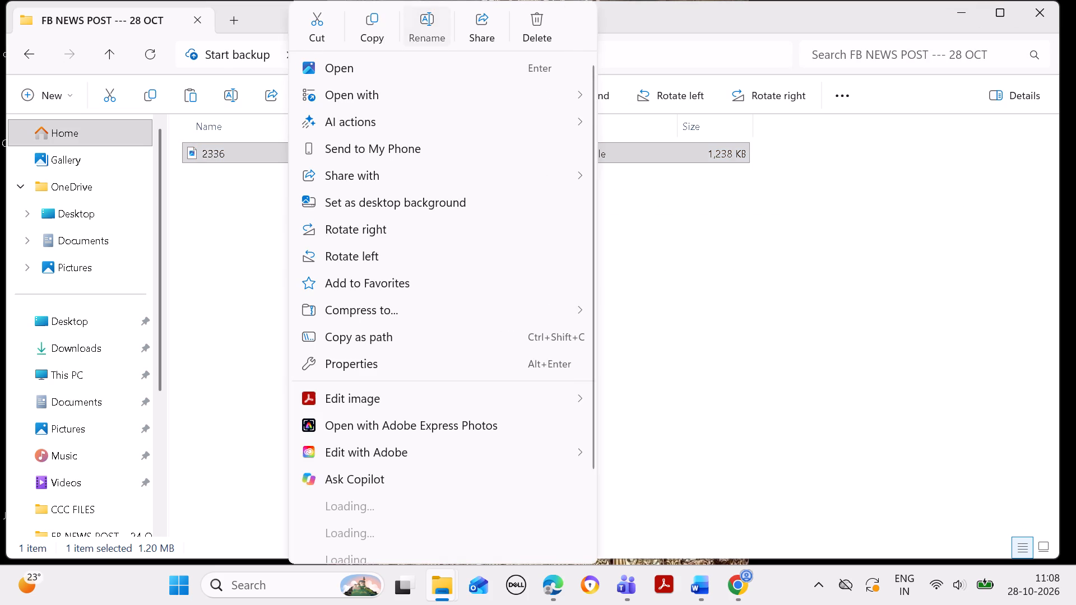
{"action": "left_click", "coordinate": [245, 150]}
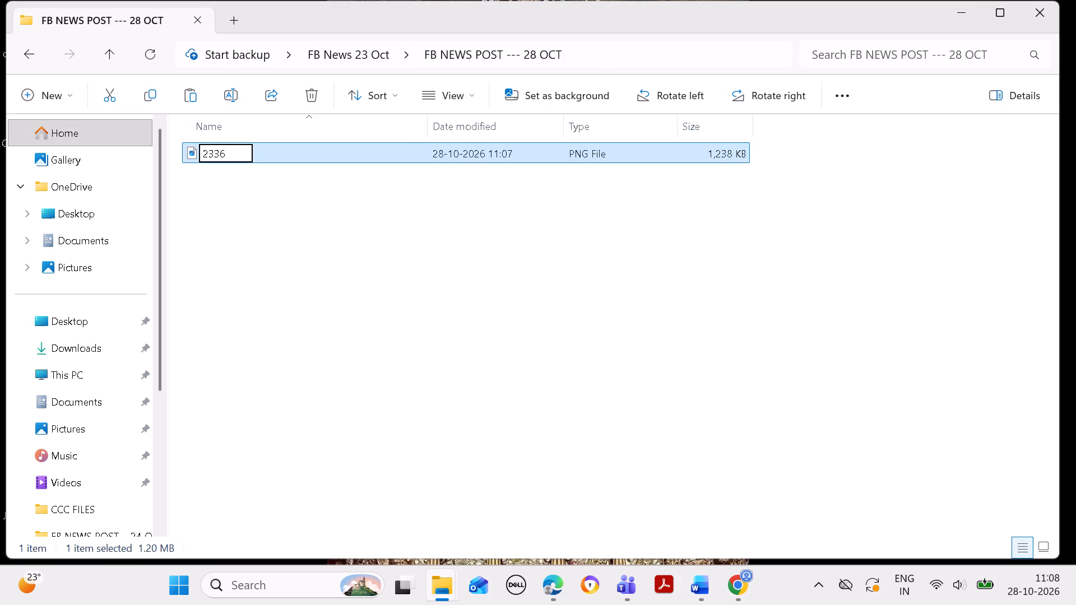
{"action": "left_click", "coordinate": [208, 155]}
{"action": "key", "text": "BackSpace"}
{"action": "key", "text": "6"}
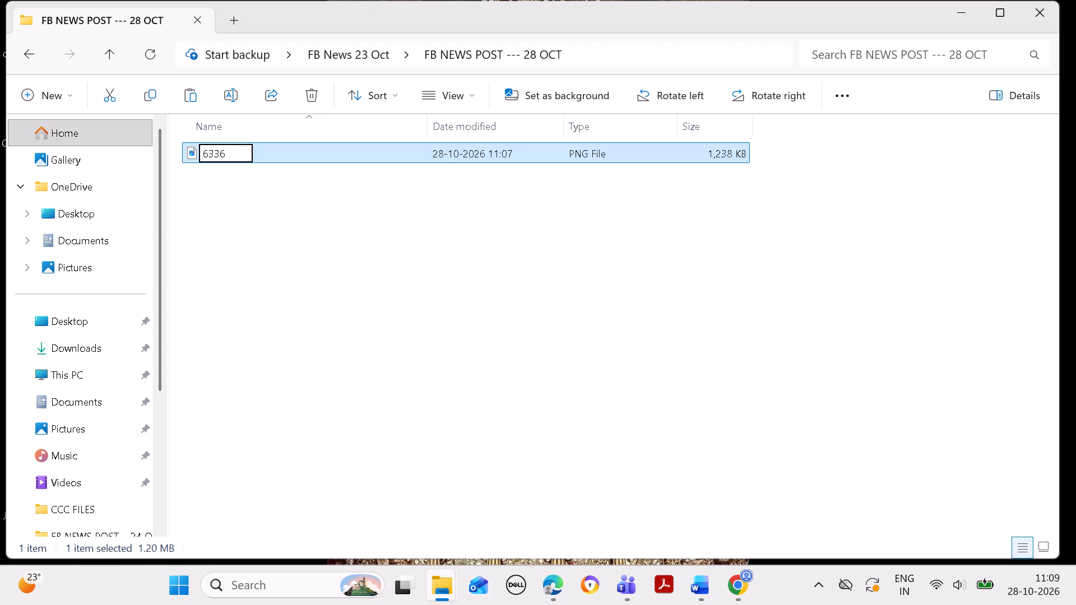
{"action": "key", "text": "Return"}
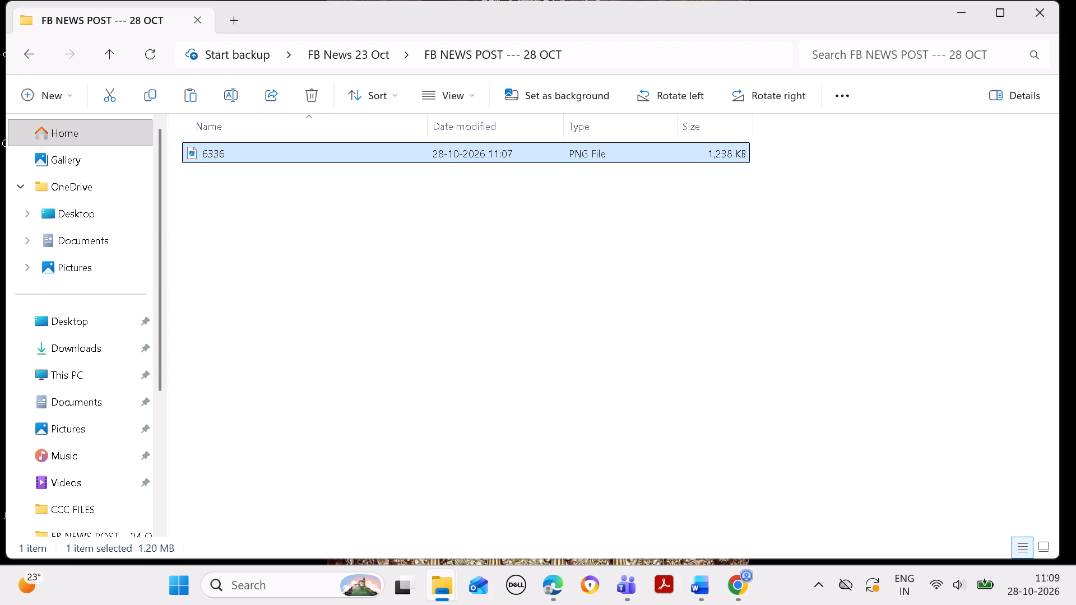
Minimise the FB NEWS POST --- 28 OCT folder and switch back to the Case Law Today entry in Chrome.
{"action": "left_click", "coordinate": [953, 12]}
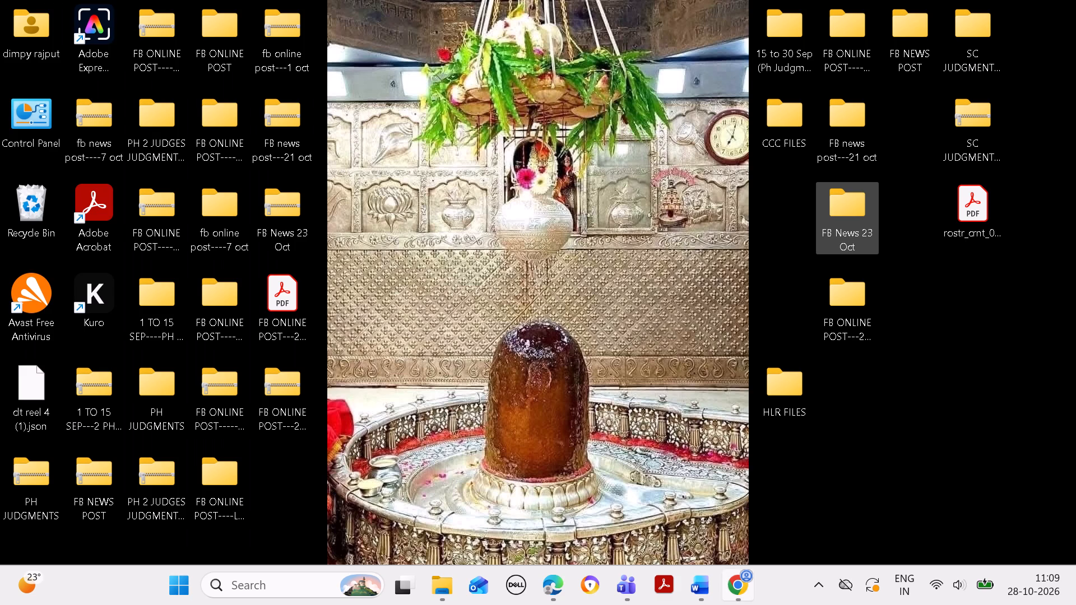
{"action": "left_click", "coordinate": [732, 568]}
{"action": "left_click", "coordinate": [732, 585]}
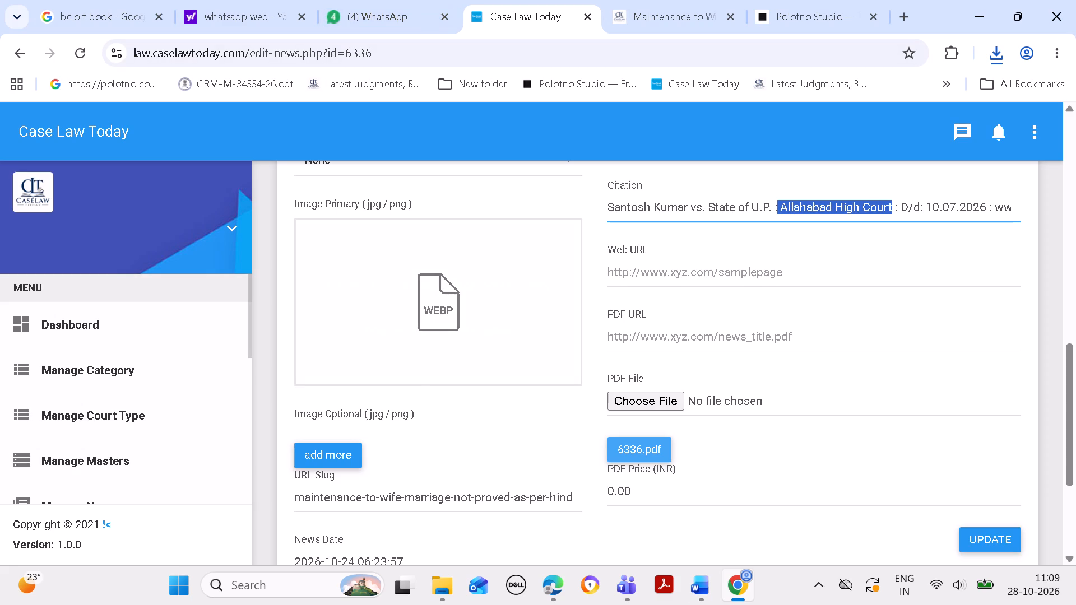
Go back to the news list and open the Revenue Records -- Jamabandi Entries item, ID 6337, for editing.
{"action": "scroll", "coordinate": [638, 264], "scroll_direction": "up", "scroll_amount": 2}
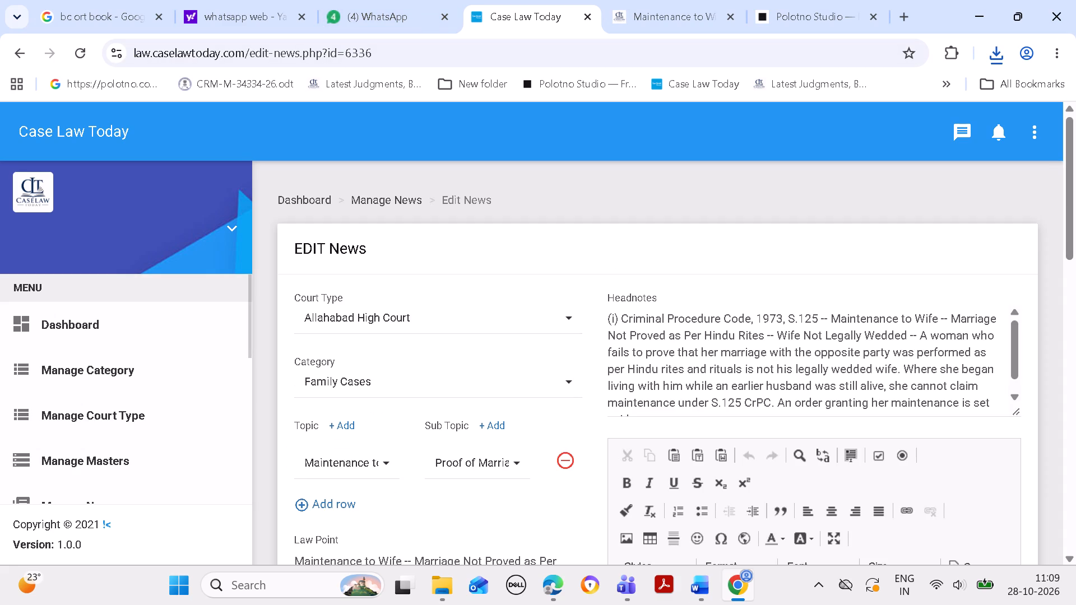
{"action": "left_click_drag", "start_coordinate": [1075, 234], "coordinate": [1075, 252]}
{"action": "left_click", "coordinate": [265, 137]}
{"action": "scroll", "coordinate": [226, 123], "scroll_direction": "up", "scroll_amount": 3}
{"action": "left_click", "coordinate": [29, 50]}
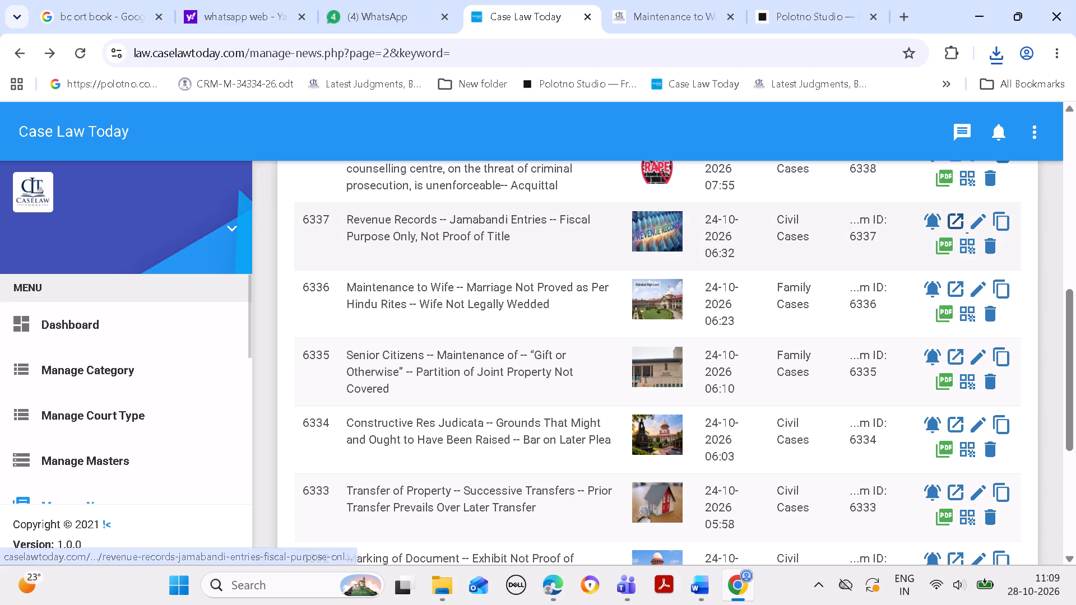
{"action": "left_click", "coordinate": [971, 217]}
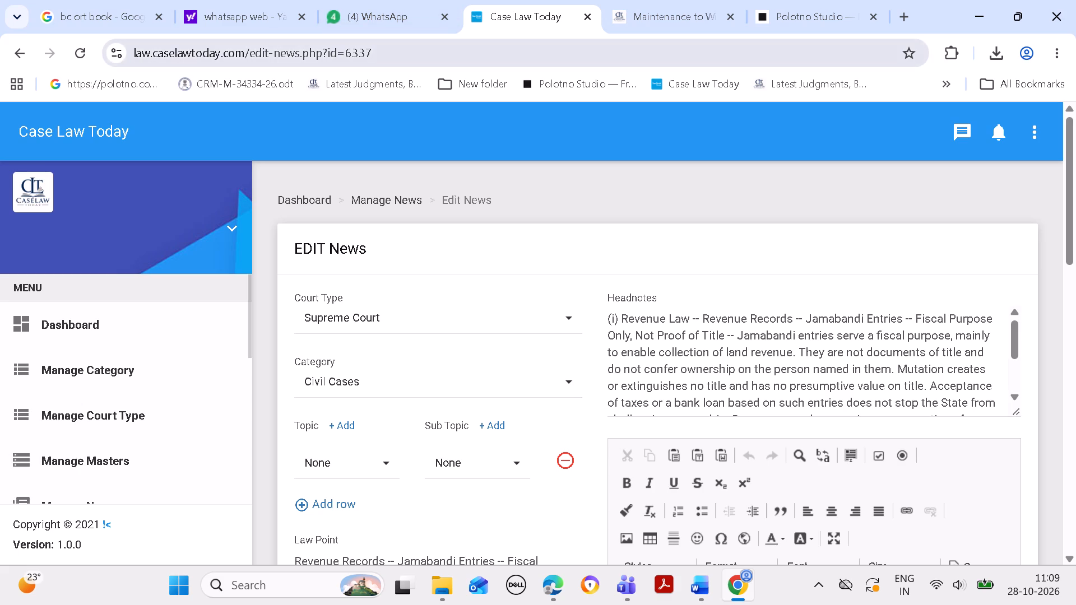
Copy the entry's ID 6337 from the page address.
{"action": "left_click_drag", "start_coordinate": [347, 52], "coordinate": [371, 50]}
{"action": "key", "text": "ctrl+c"}
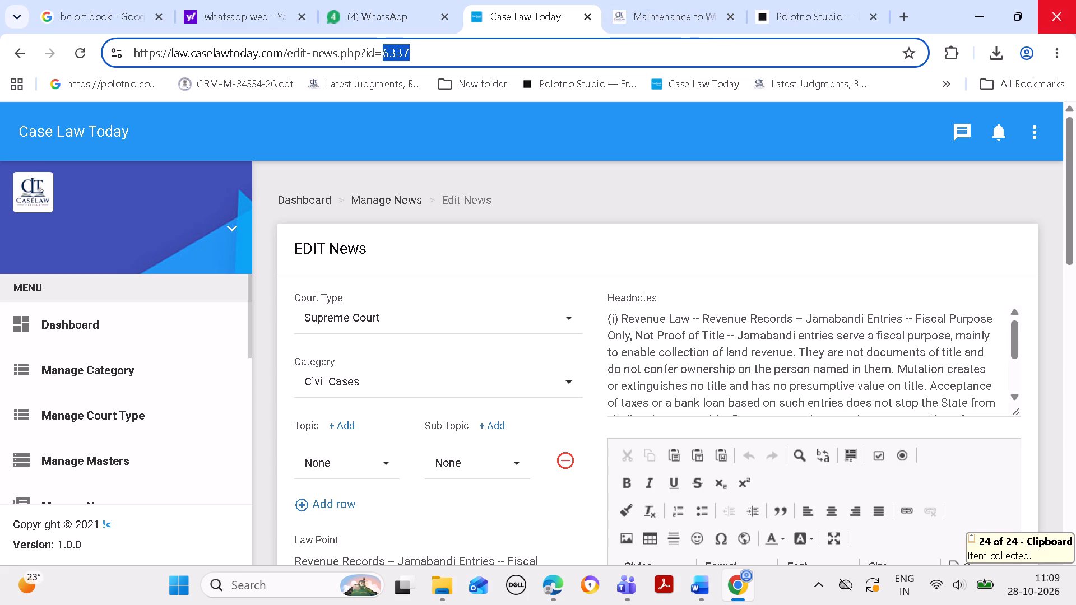
Minimise Chrome and launch Kuro from the desktop.
{"action": "left_click", "coordinate": [969, 16]}
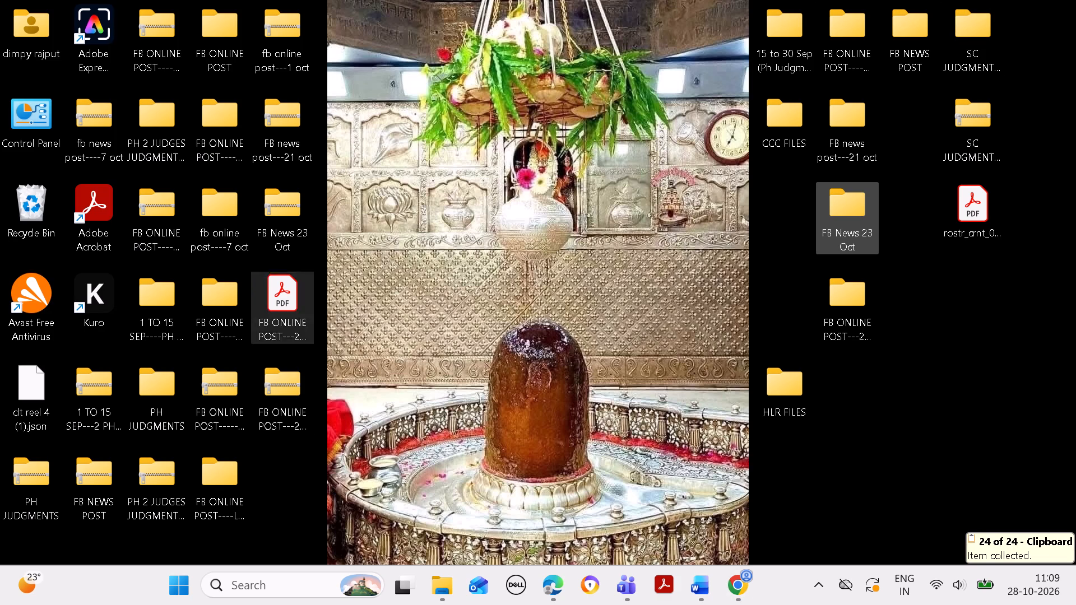
{"action": "double_click", "coordinate": [101, 290]}
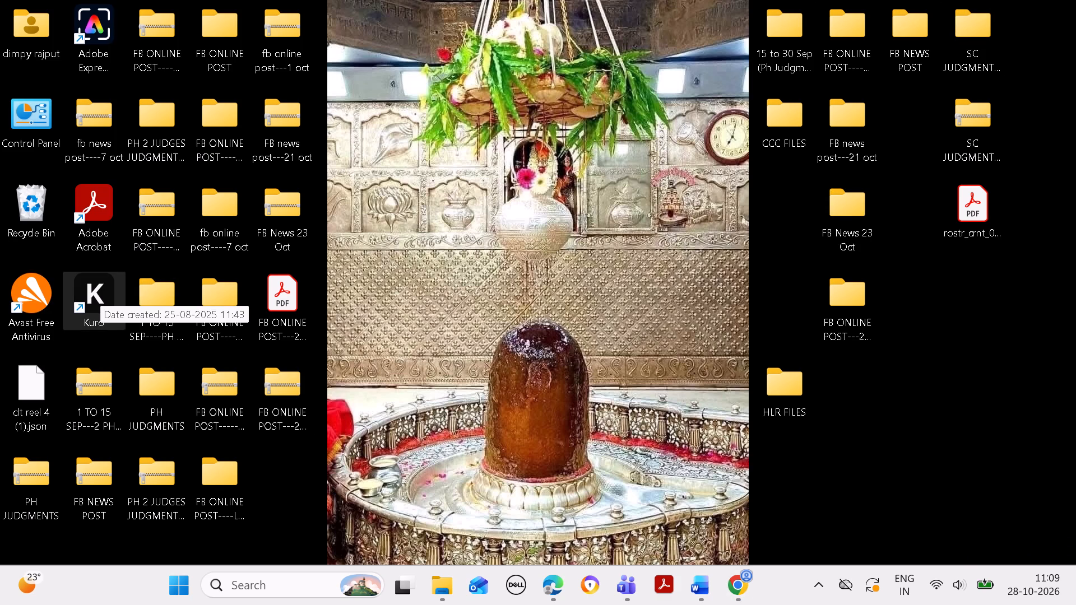
{"action": "double_click", "coordinate": [96, 296]}
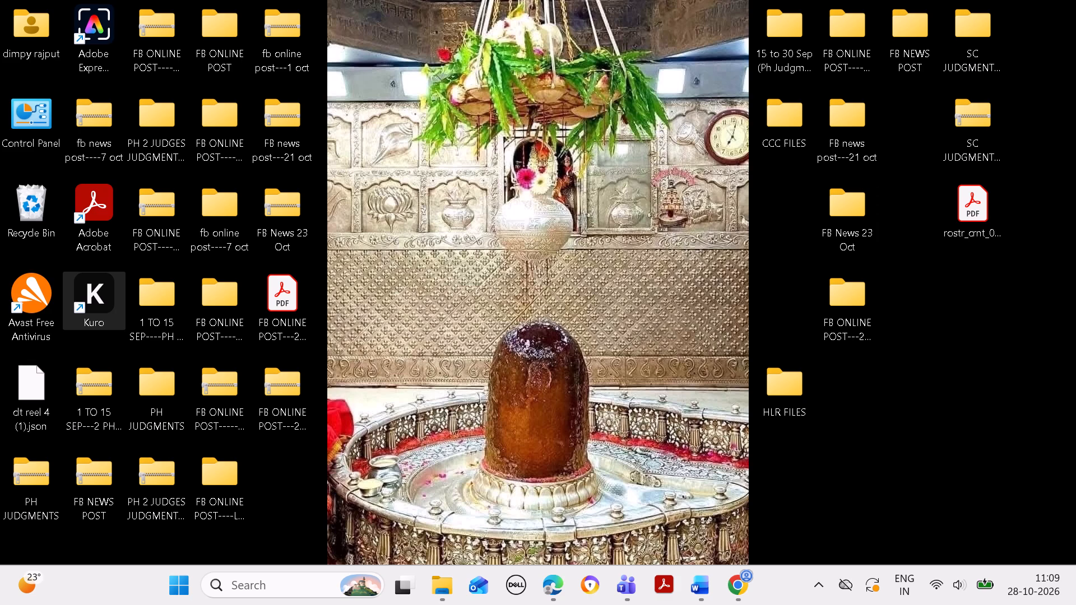
{"action": "triple_click", "coordinate": [96, 294]}
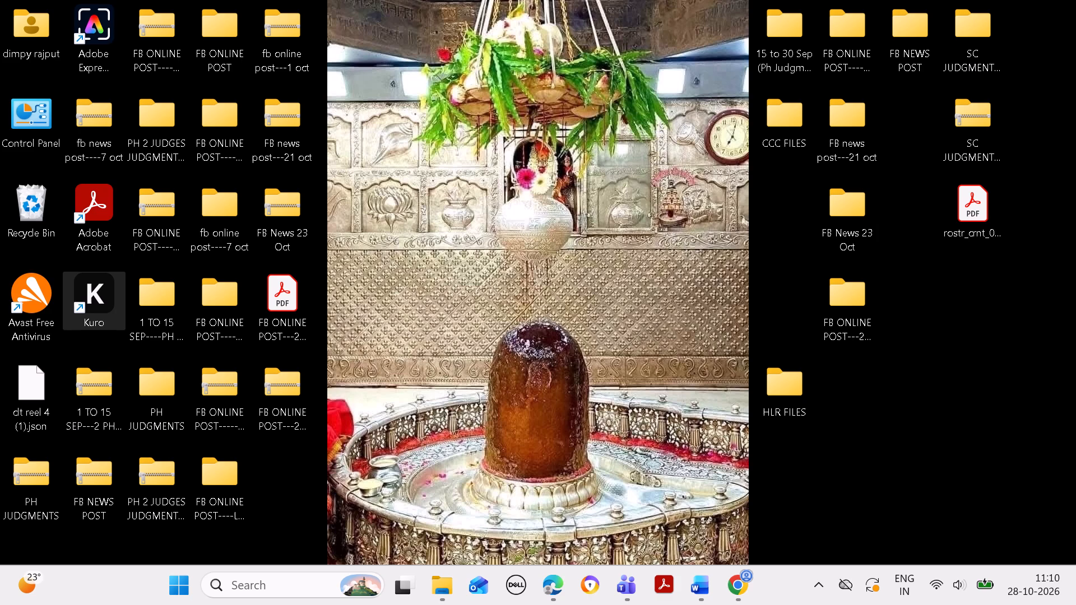
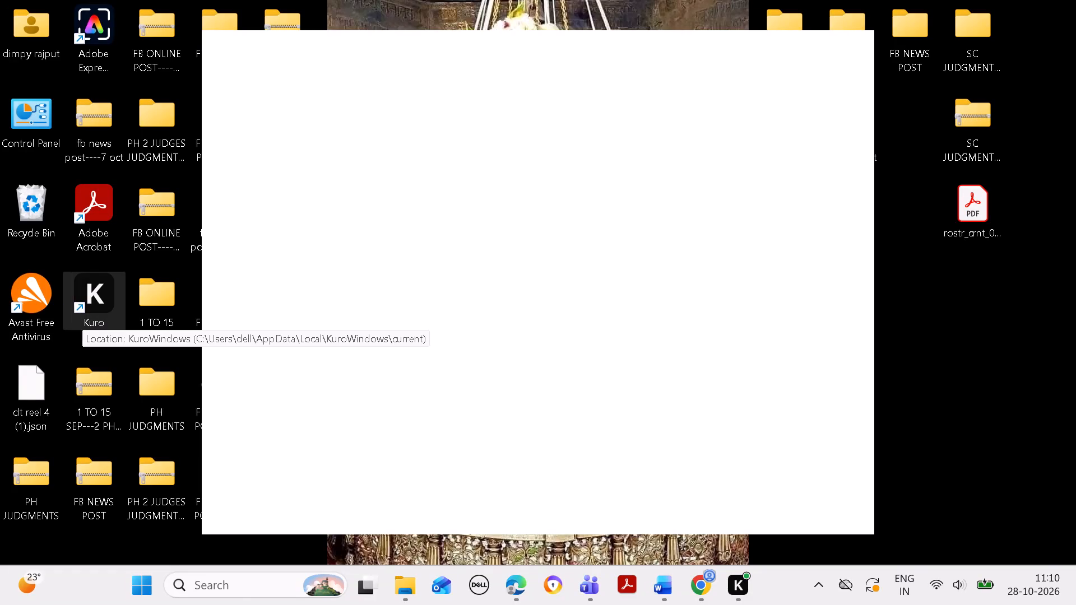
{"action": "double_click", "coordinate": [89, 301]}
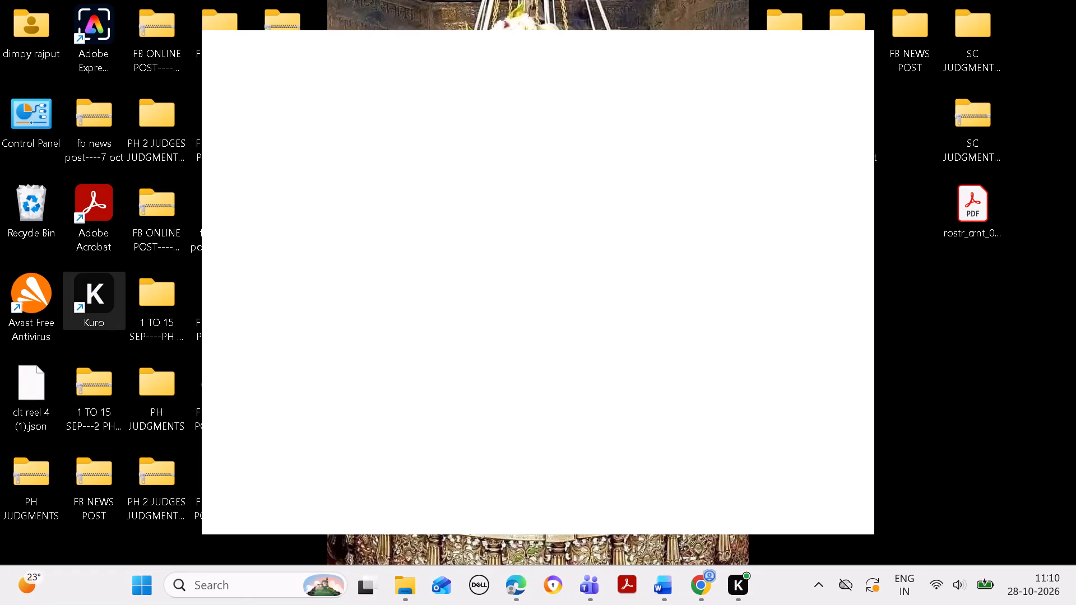
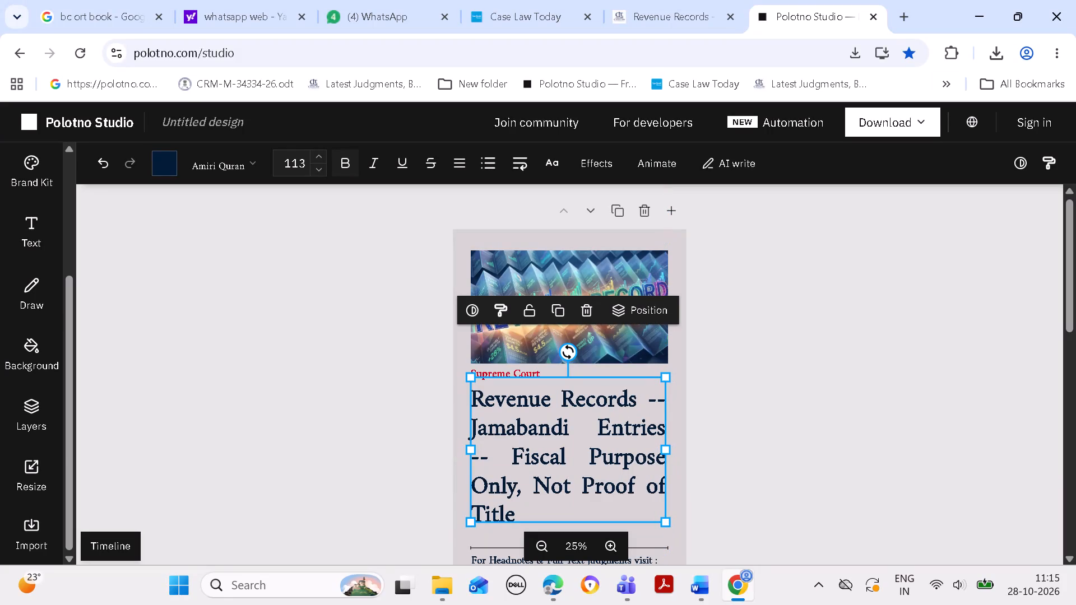
Adjust the "Revenue Records -- Jamabandi Entries" headline's text box so both sides align with the edges of the image above it.
{"action": "left_click", "coordinate": [662, 449]}
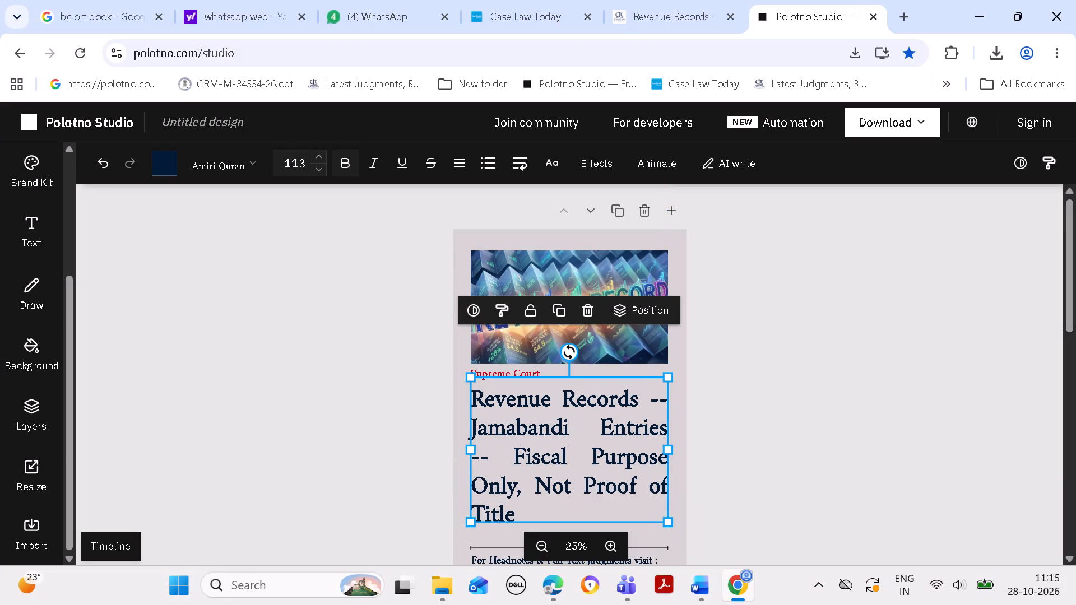
{"action": "left_click", "coordinate": [470, 449]}
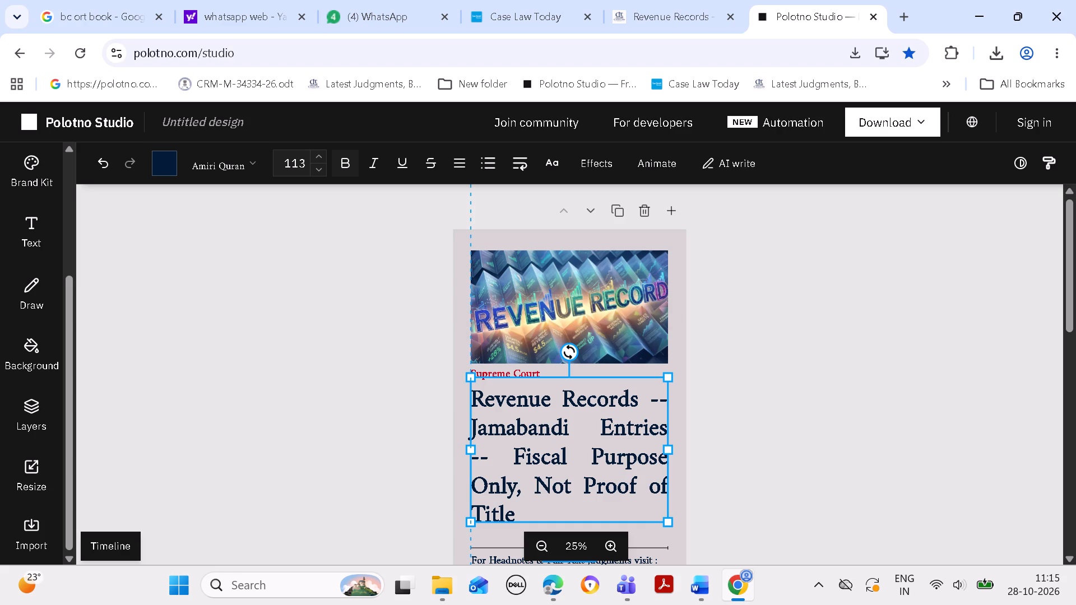
{"action": "left_click", "coordinate": [665, 449]}
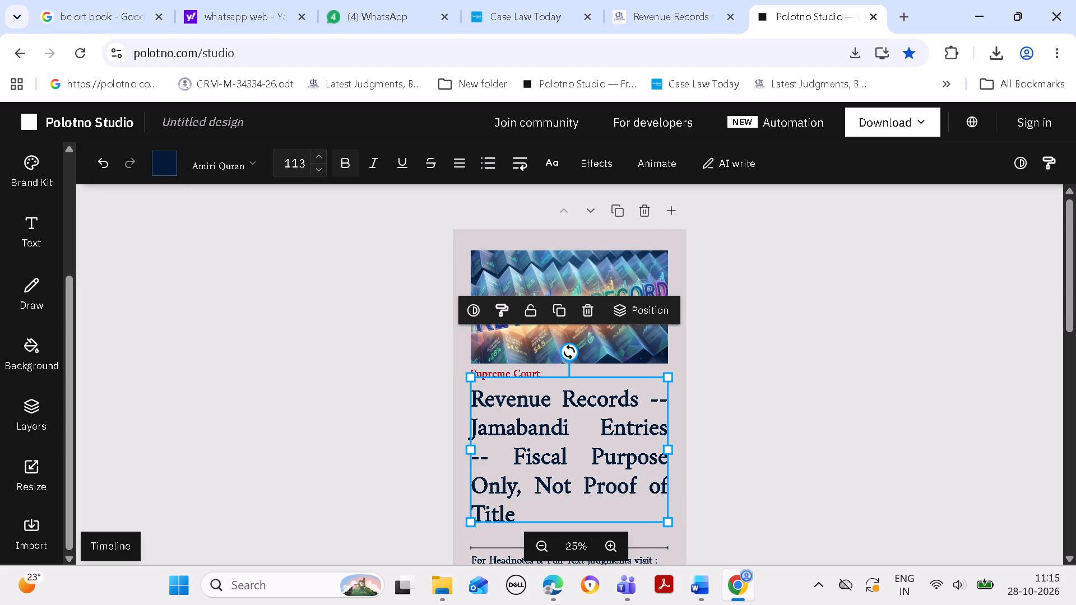
{"action": "left_click", "coordinate": [469, 449]}
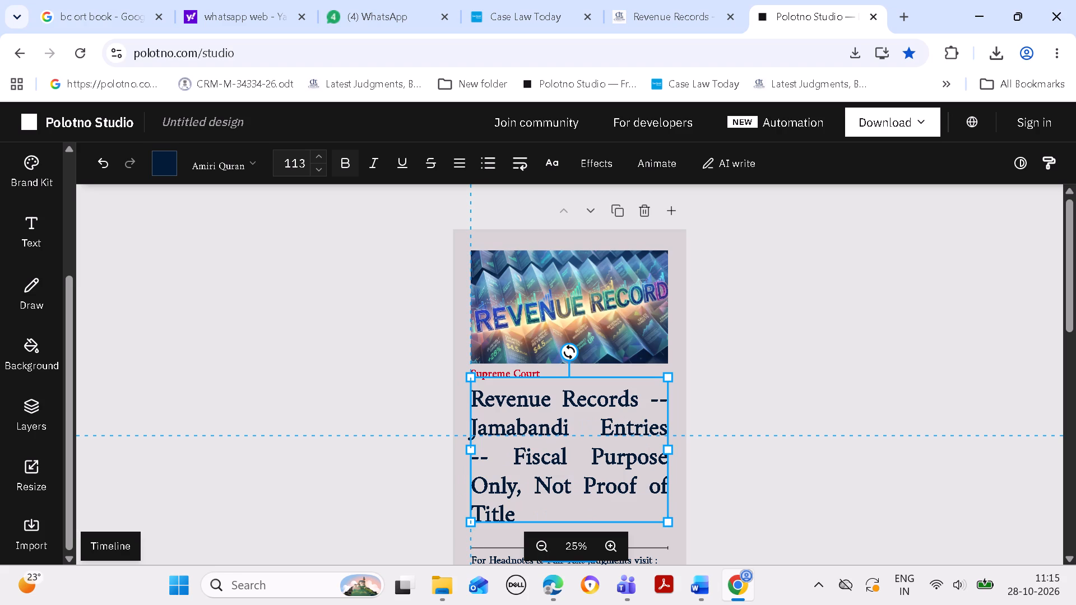
{"action": "left_click", "coordinate": [666, 449]}
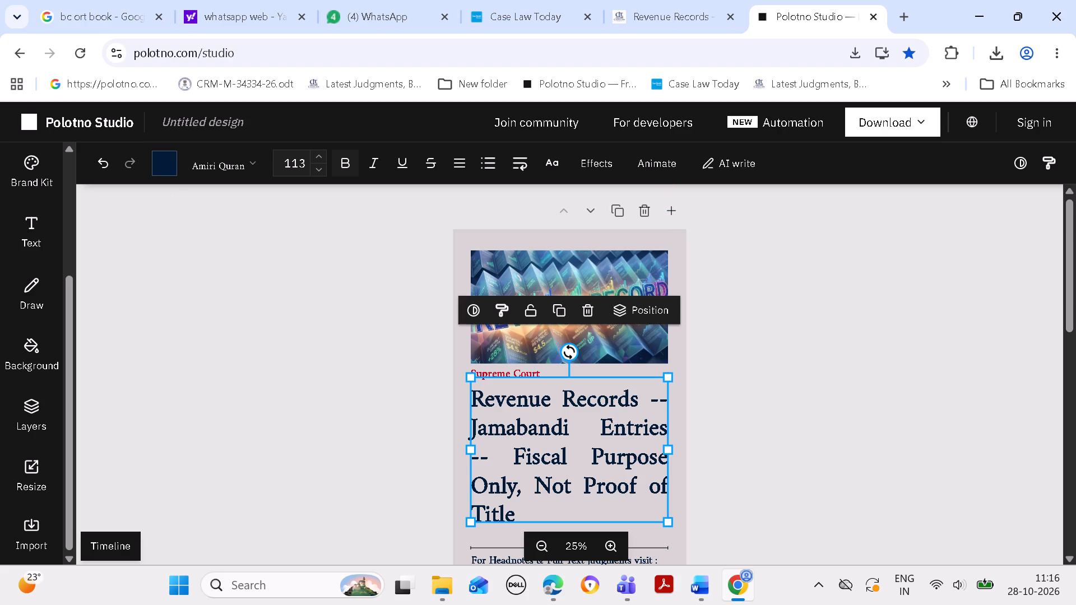
{"action": "left_click_drag", "start_coordinate": [824, 432], "coordinate": [829, 429]}
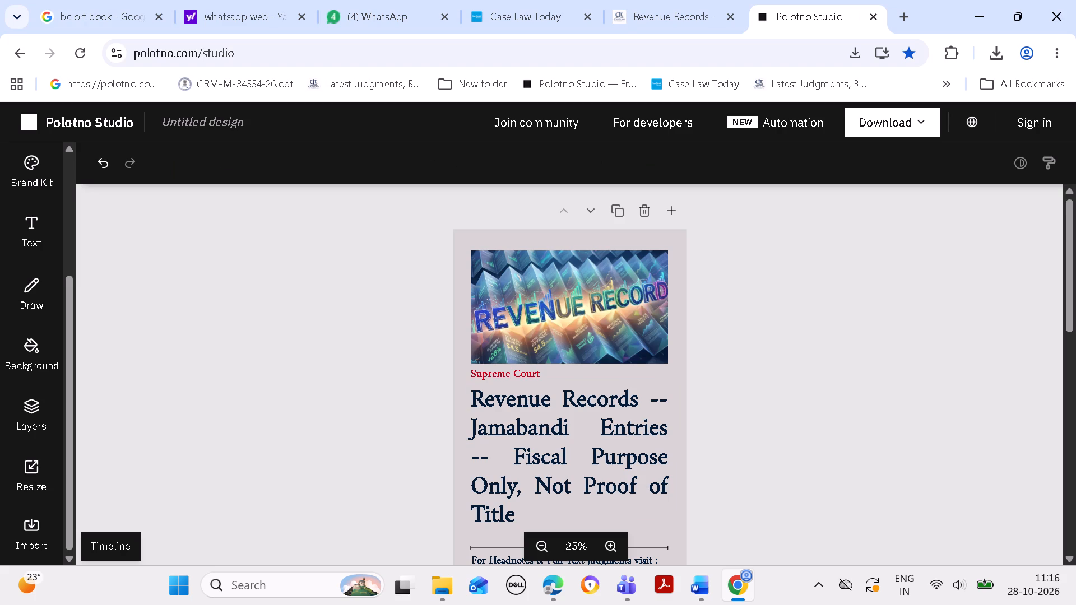
Download the finished Revenue Records design in PNG format at 1080 × 1920 px.
{"action": "left_click_drag", "start_coordinate": [1061, 268], "coordinate": [1058, 277]}
{"action": "left_click_drag", "start_coordinate": [1075, 289], "coordinate": [1073, 299]}
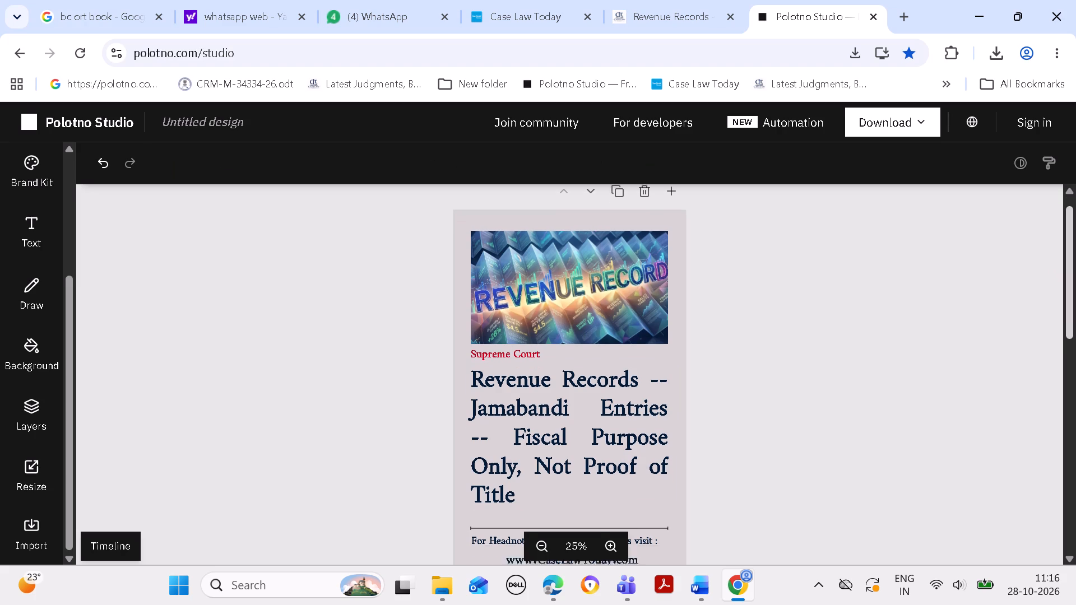
{"action": "left_click_drag", "start_coordinate": [1073, 299], "coordinate": [1065, 291]}
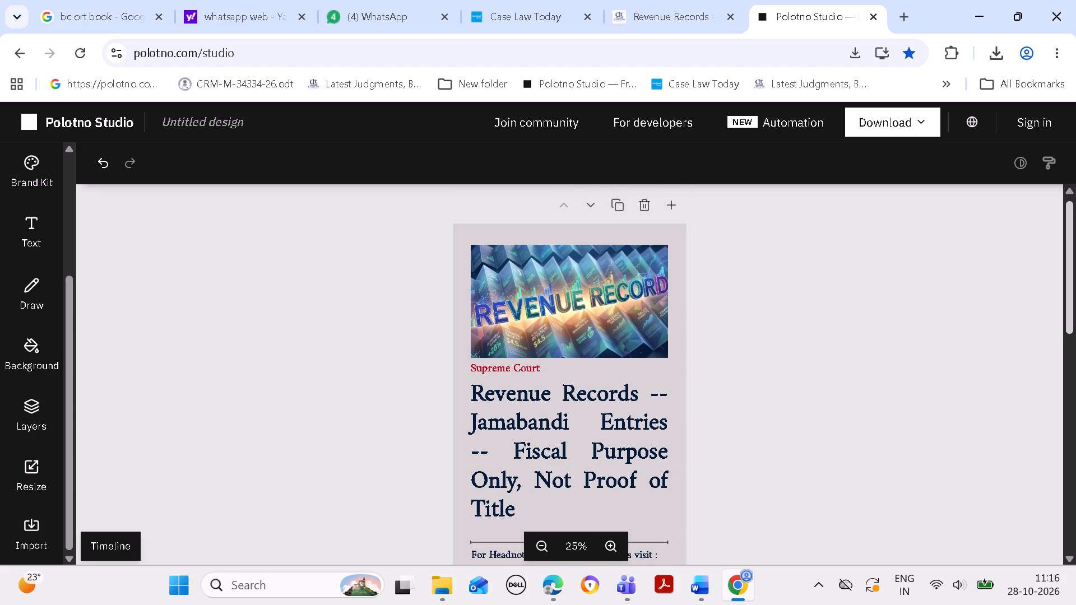
{"action": "left_click_drag", "start_coordinate": [1065, 291], "coordinate": [1065, 286]}
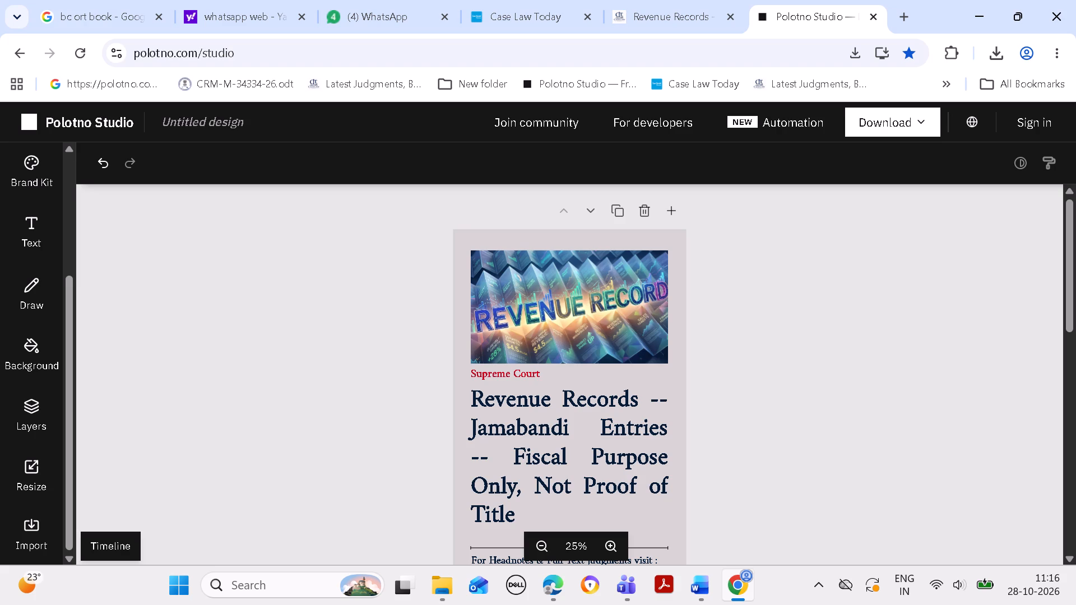
{"action": "left_click", "coordinate": [887, 126]}
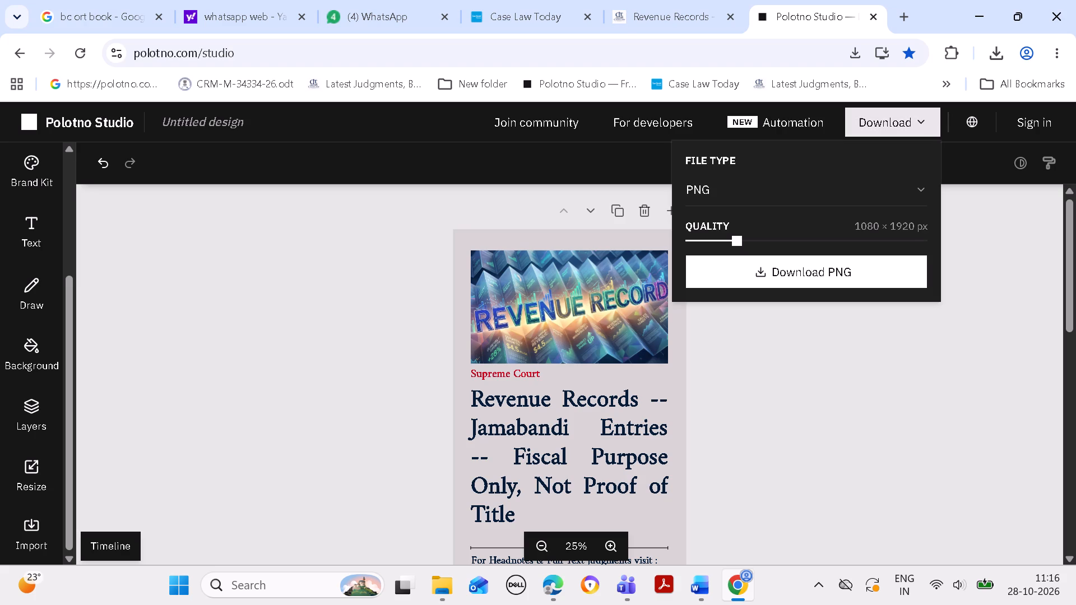
{"action": "left_click", "coordinate": [850, 276]}
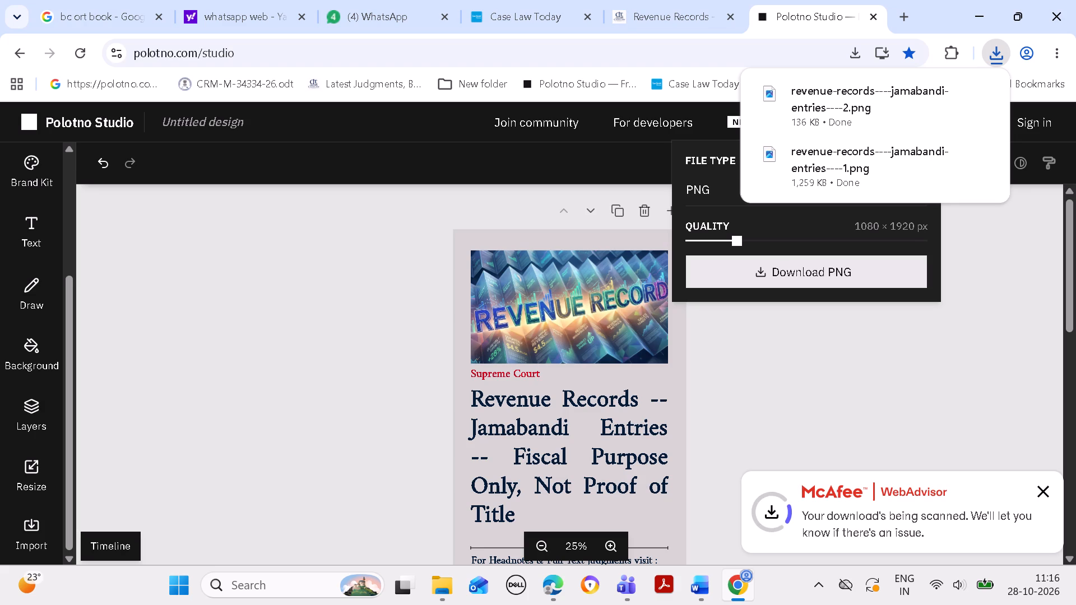
{"action": "left_click", "coordinate": [733, 354]}
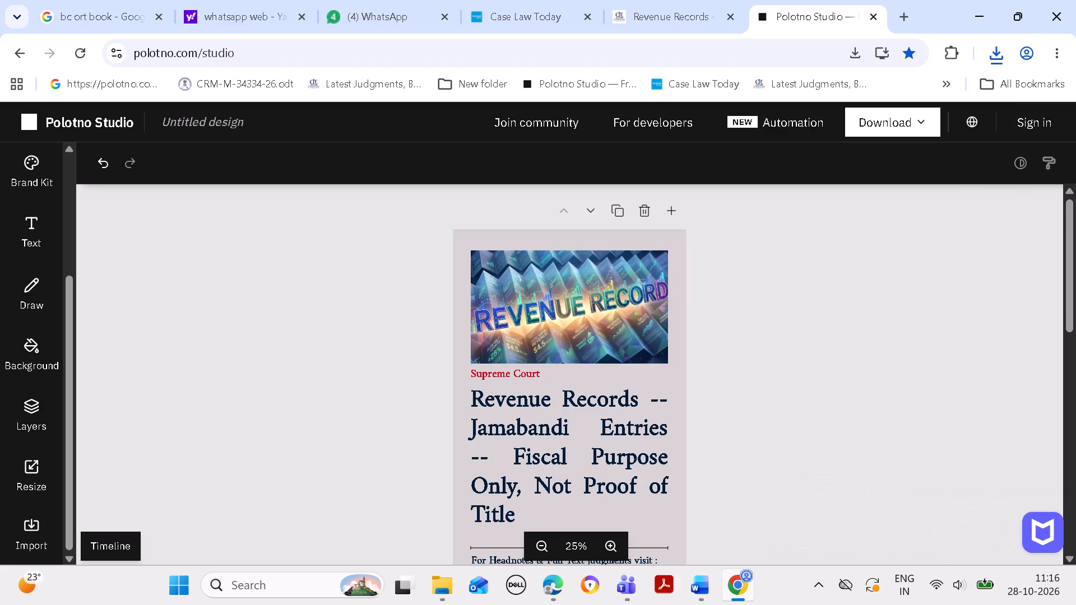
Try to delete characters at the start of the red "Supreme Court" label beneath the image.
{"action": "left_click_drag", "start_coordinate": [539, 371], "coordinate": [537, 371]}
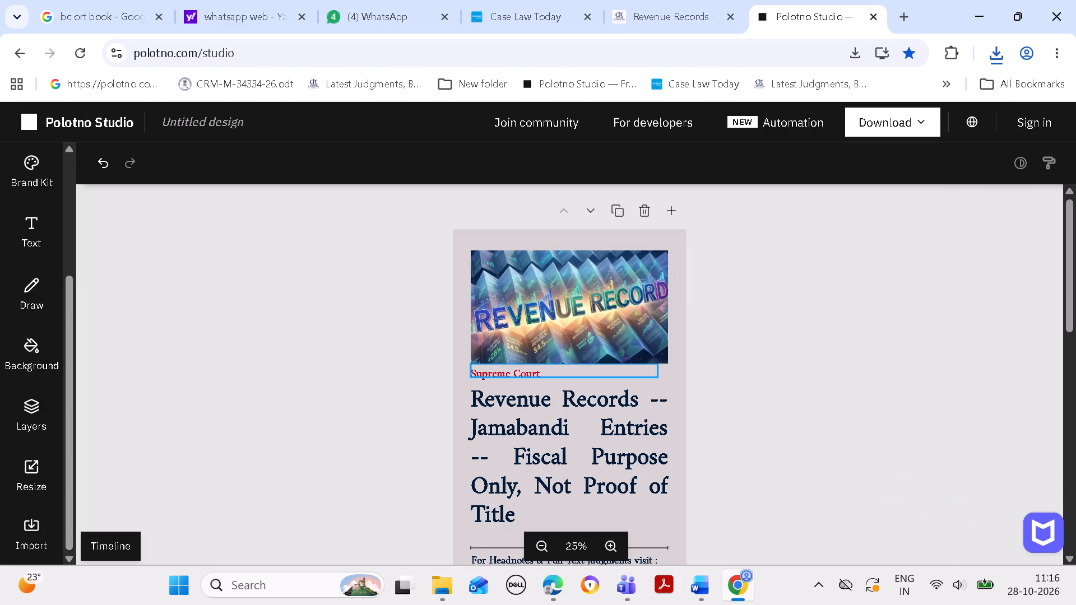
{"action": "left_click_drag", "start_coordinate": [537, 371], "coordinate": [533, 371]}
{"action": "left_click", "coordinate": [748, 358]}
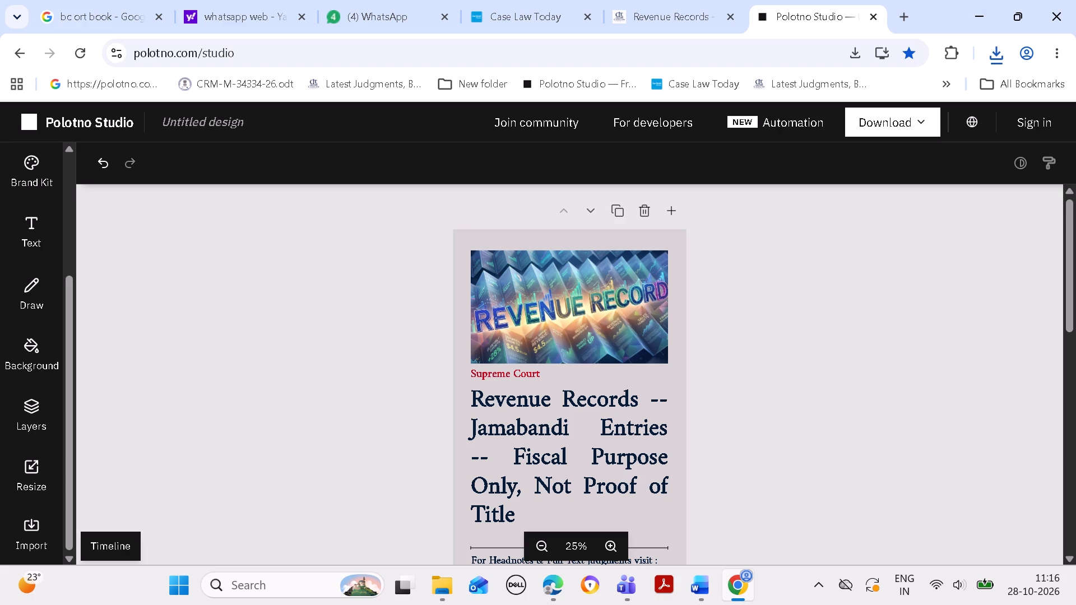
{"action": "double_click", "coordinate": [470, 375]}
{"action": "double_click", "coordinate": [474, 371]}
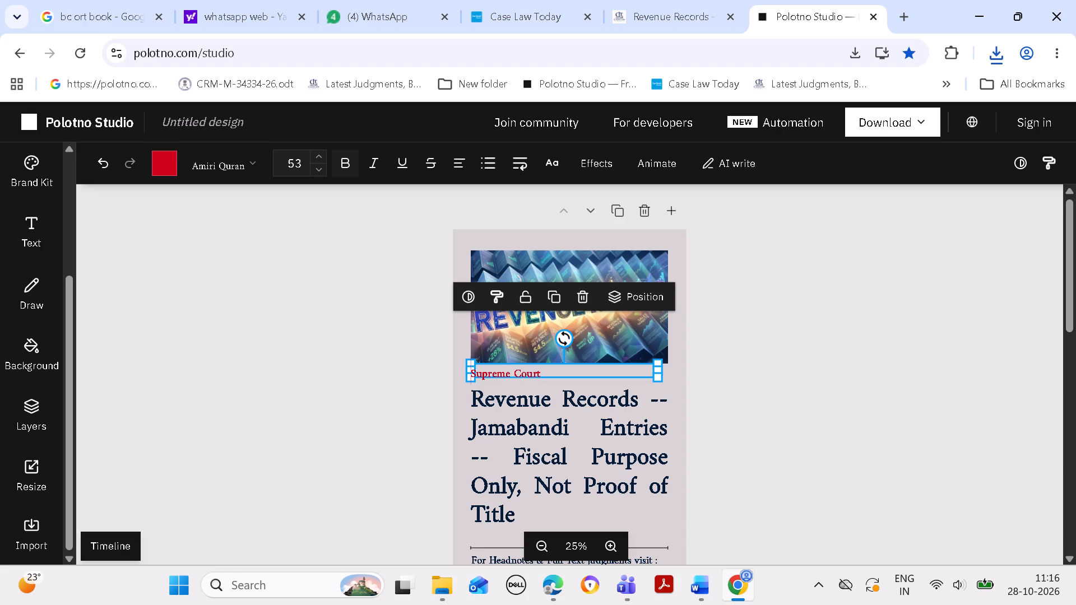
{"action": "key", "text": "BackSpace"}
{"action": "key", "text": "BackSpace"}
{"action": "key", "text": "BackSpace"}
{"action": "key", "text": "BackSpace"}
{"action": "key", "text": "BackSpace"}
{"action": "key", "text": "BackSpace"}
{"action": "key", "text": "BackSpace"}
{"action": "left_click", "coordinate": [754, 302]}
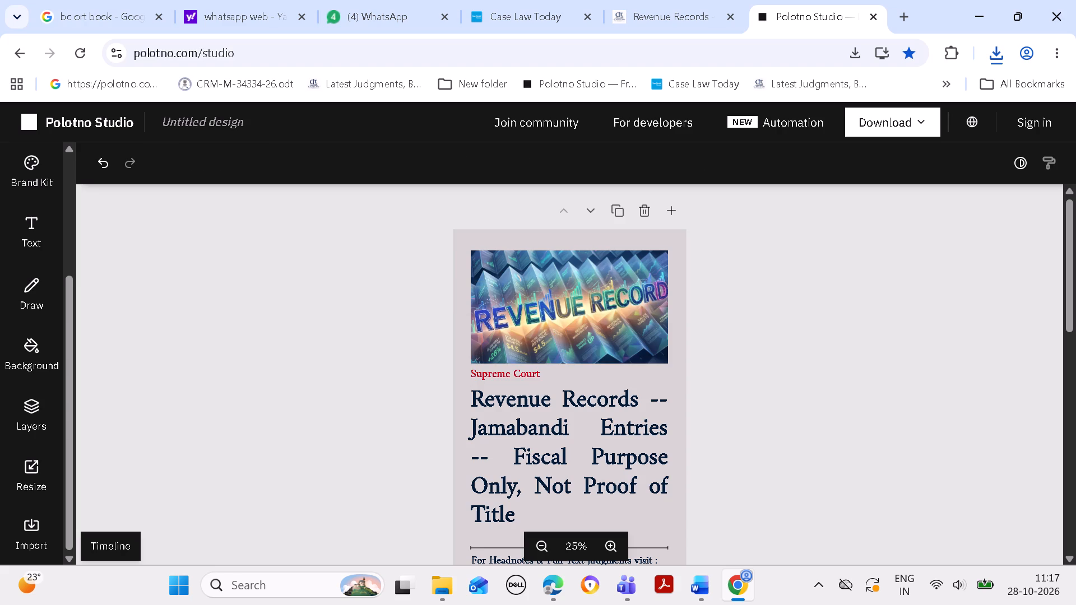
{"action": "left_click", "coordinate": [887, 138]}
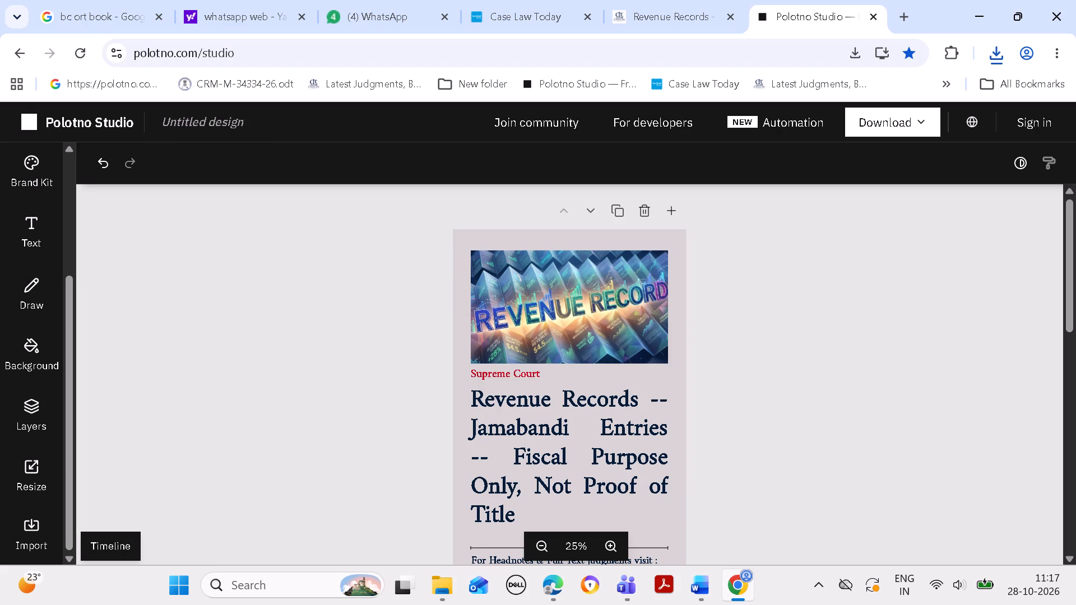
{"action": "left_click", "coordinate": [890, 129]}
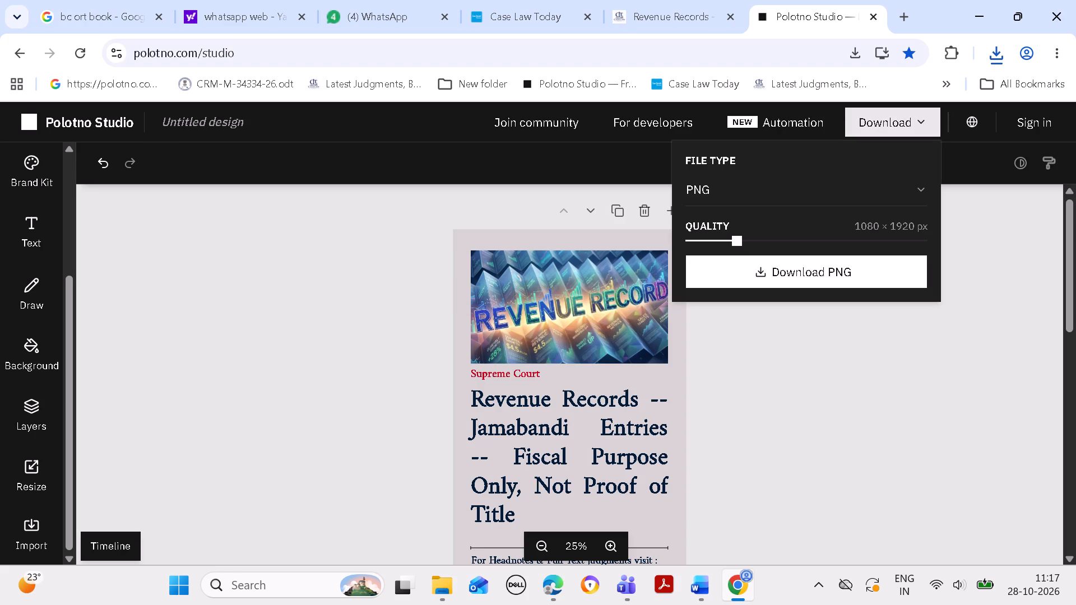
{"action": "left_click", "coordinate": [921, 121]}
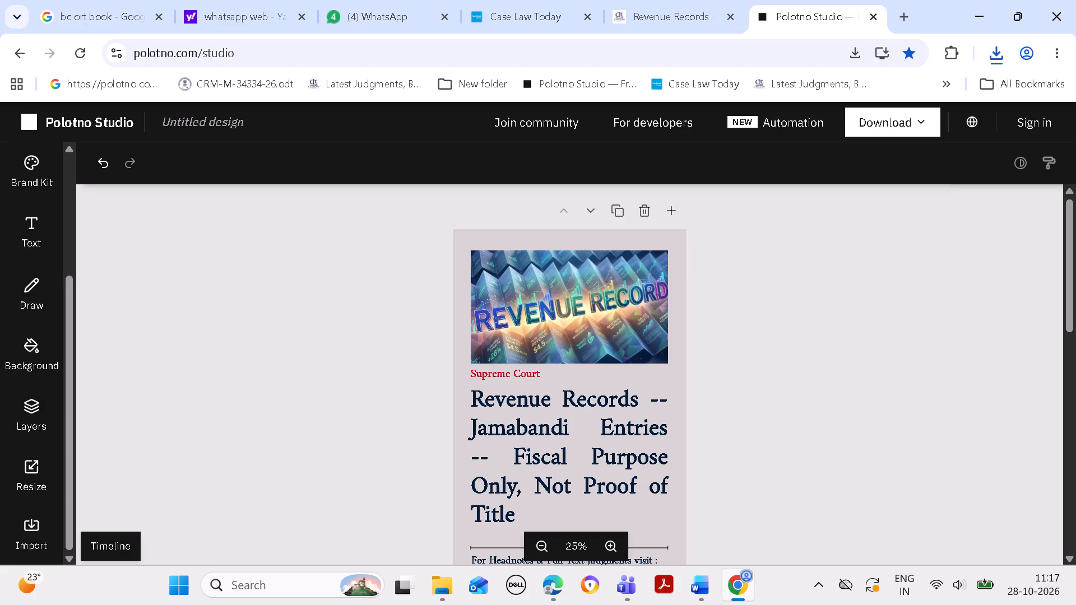
Copy revenue-records----jamabandi-entries----1 from Downloads into the "FB NEWS POST --- 28 OCT" folder inside the desktop folder "FB News 23 Oct".
{"action": "left_click", "coordinate": [1001, 53]}
{"action": "left_click", "coordinate": [936, 189]}
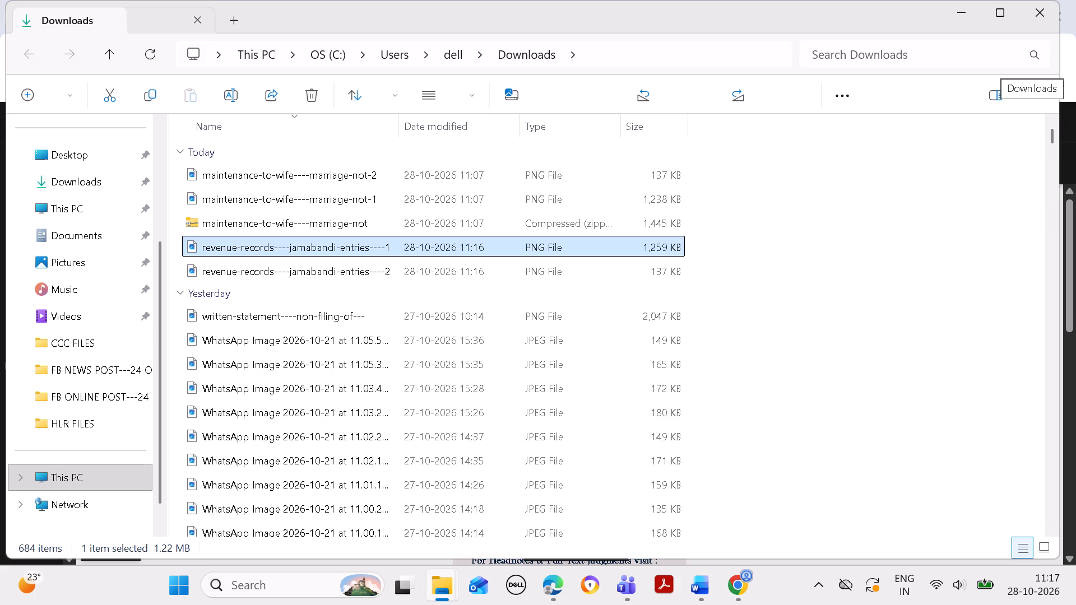
{"action": "key", "text": "ctrl+c"}
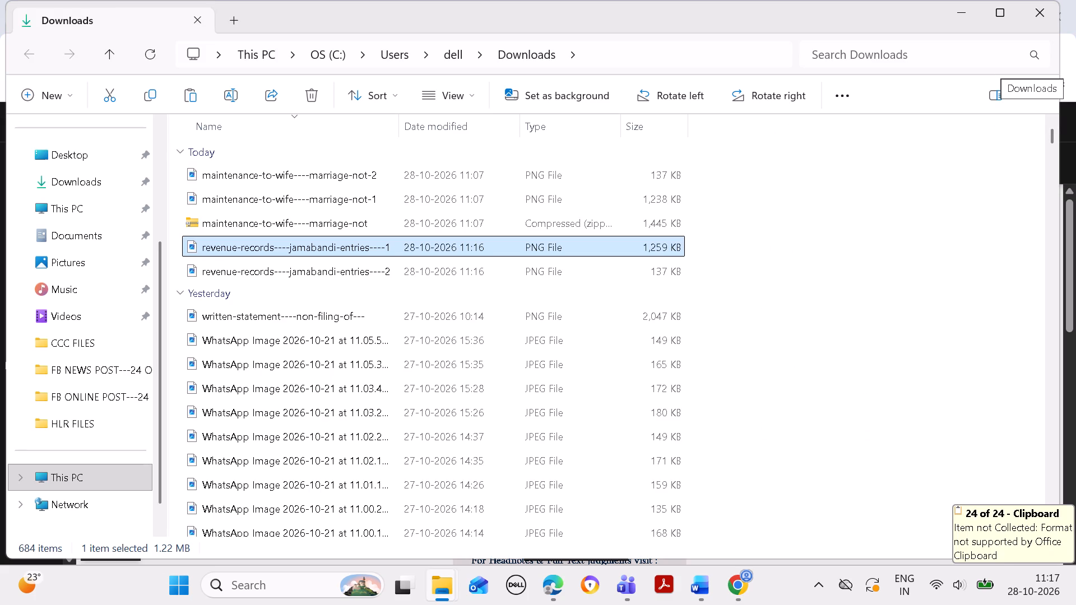
{"action": "left_click", "coordinate": [958, 10]}
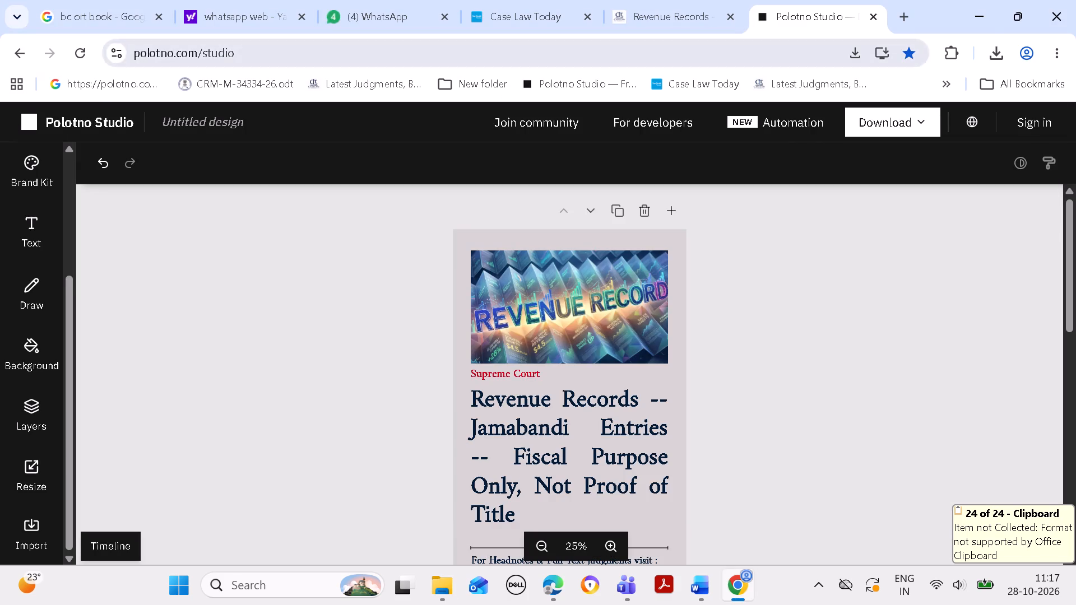
{"action": "left_click", "coordinate": [969, 20]}
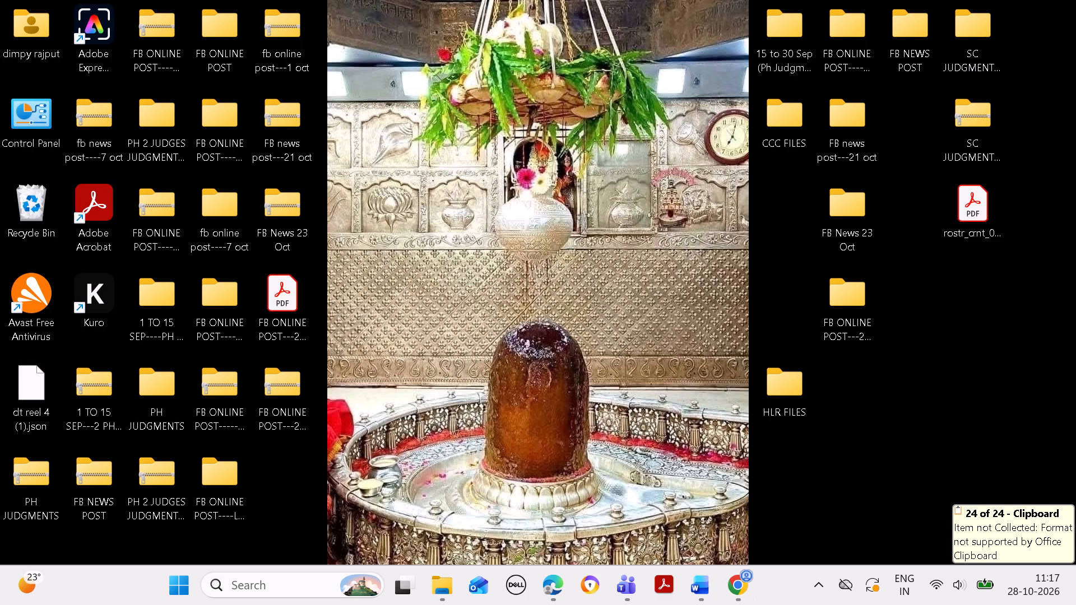
{"action": "double_click", "coordinate": [856, 215]}
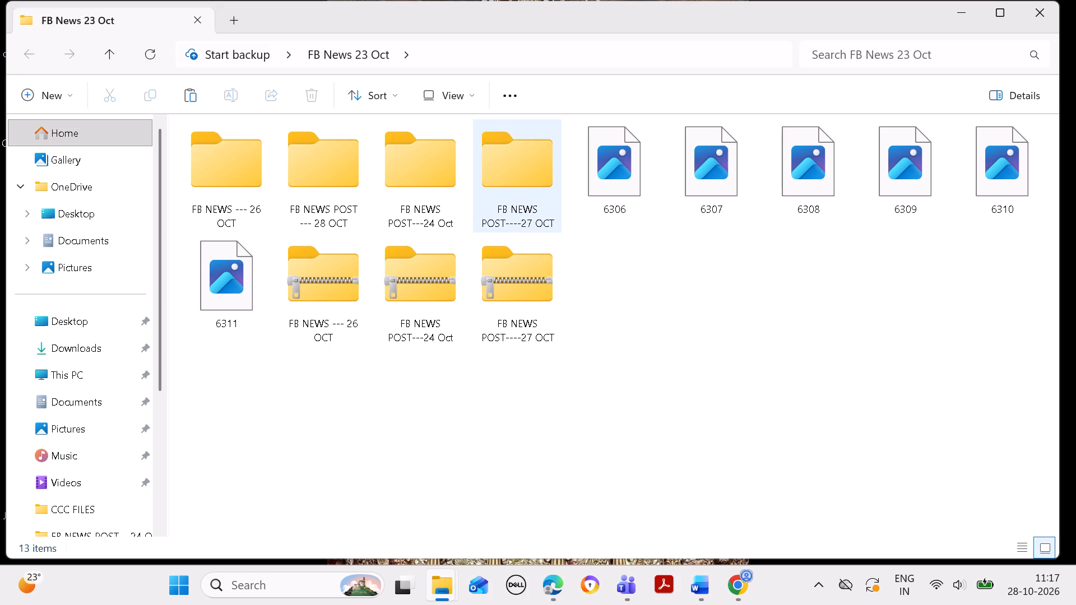
{"action": "left_click", "coordinate": [329, 212]}
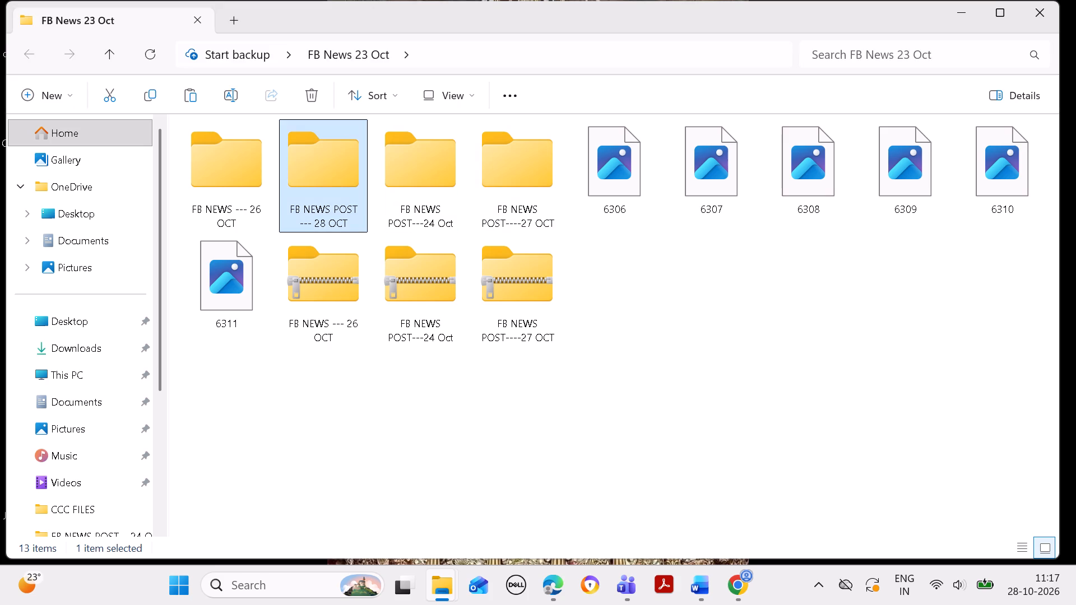
{"action": "double_click", "coordinate": [329, 182]}
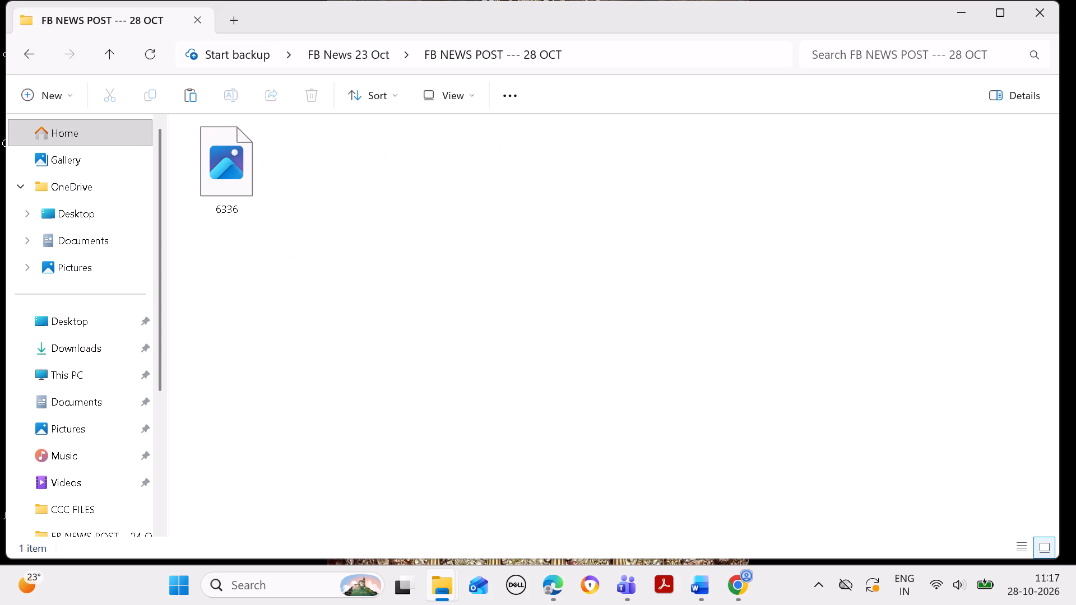
{"action": "key", "text": "ctrl+v"}
Rename the copied revenue-records image in the "FB NEWS POST --- 28 OCT" folder as 6337.
{"action": "right_click", "coordinate": [318, 178]}
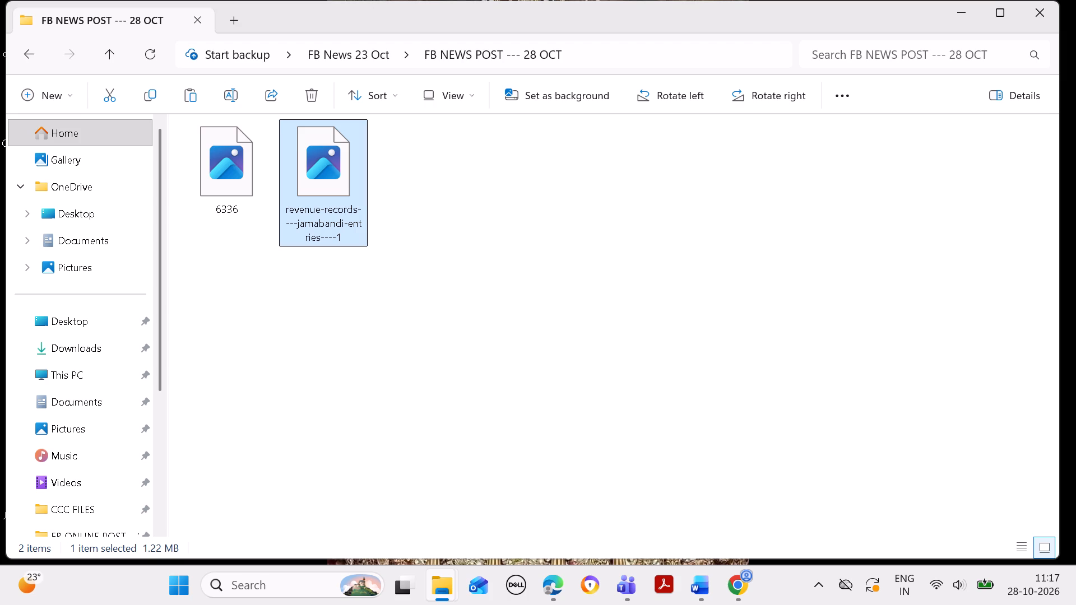
{"action": "right_click", "coordinate": [309, 175]}
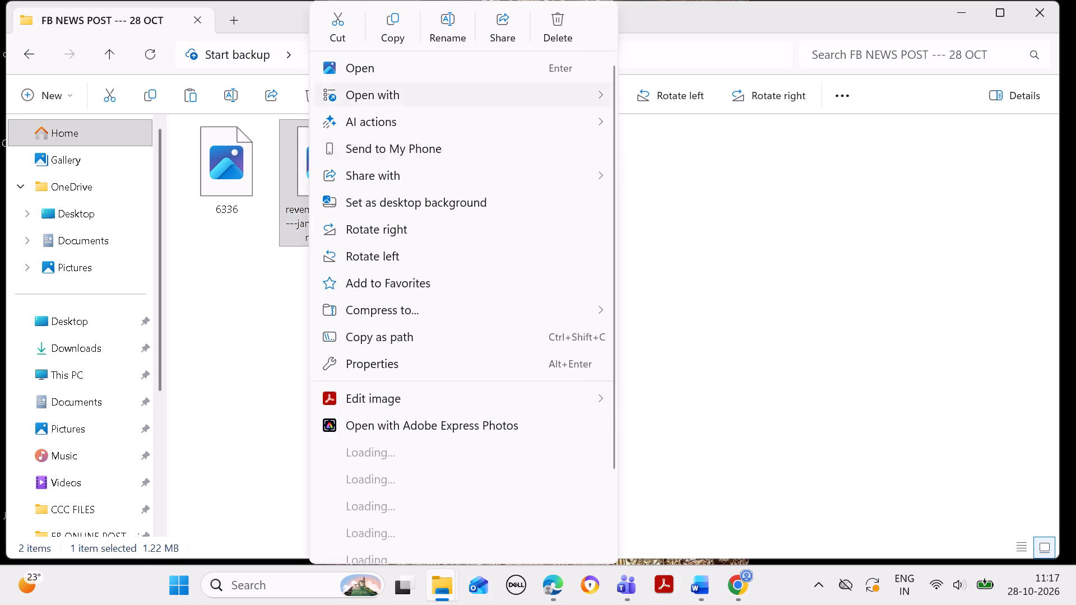
{"action": "left_click", "coordinate": [453, 25]}
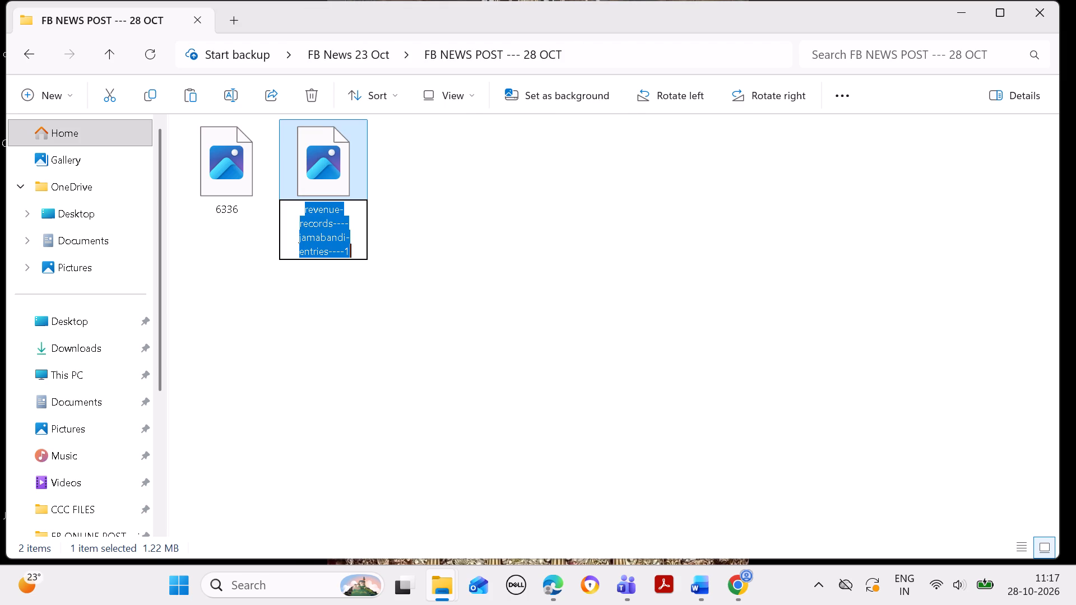
{"action": "key", "text": "BackSpace"}
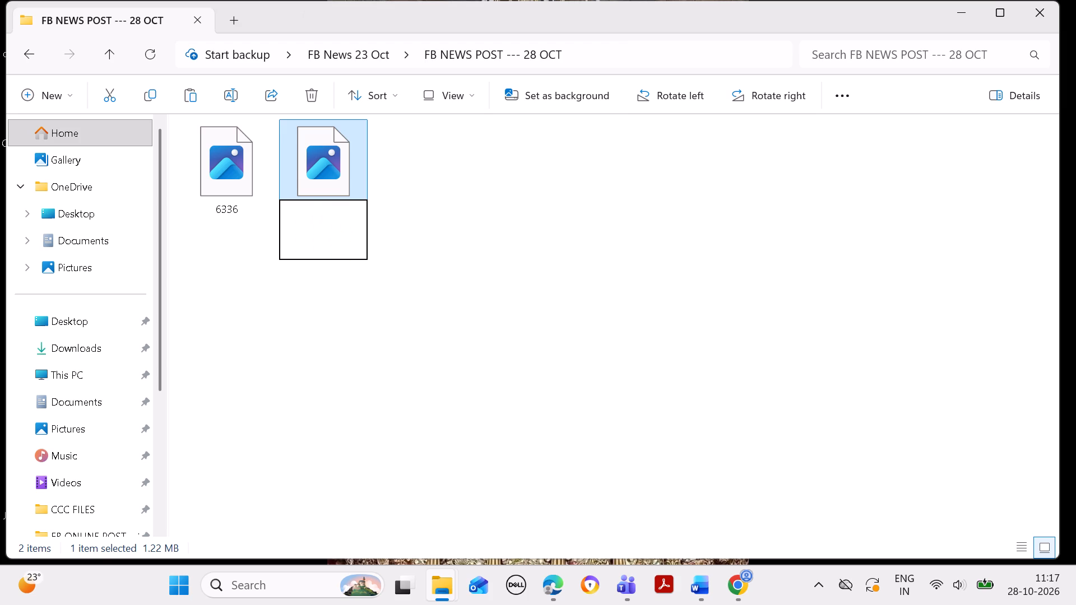
{"action": "key", "text": "6"}
{"action": "type", "text": "337"}
{"action": "key", "text": "Return"}
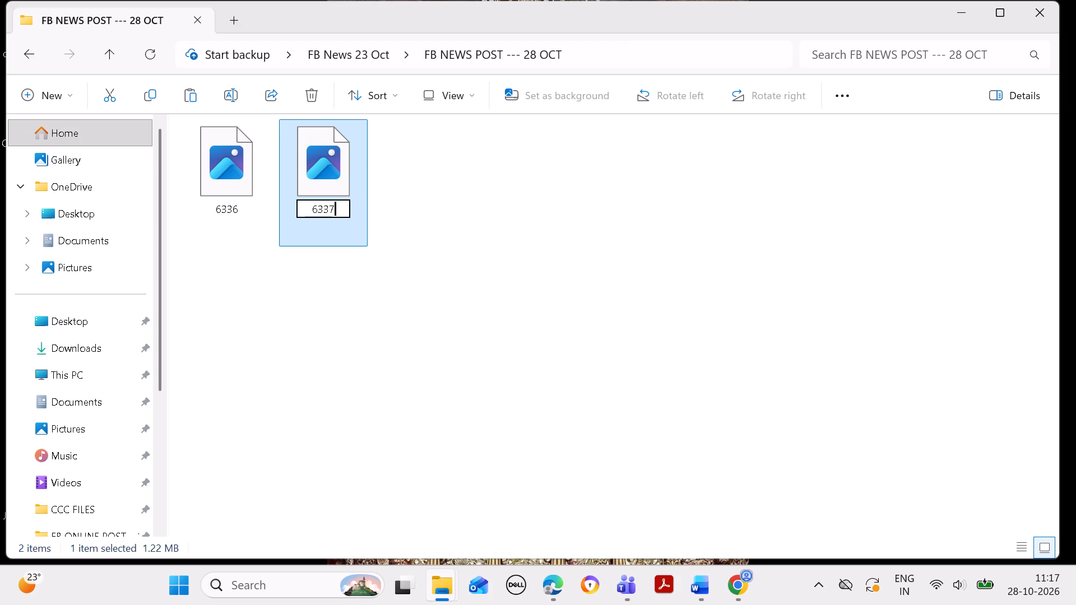
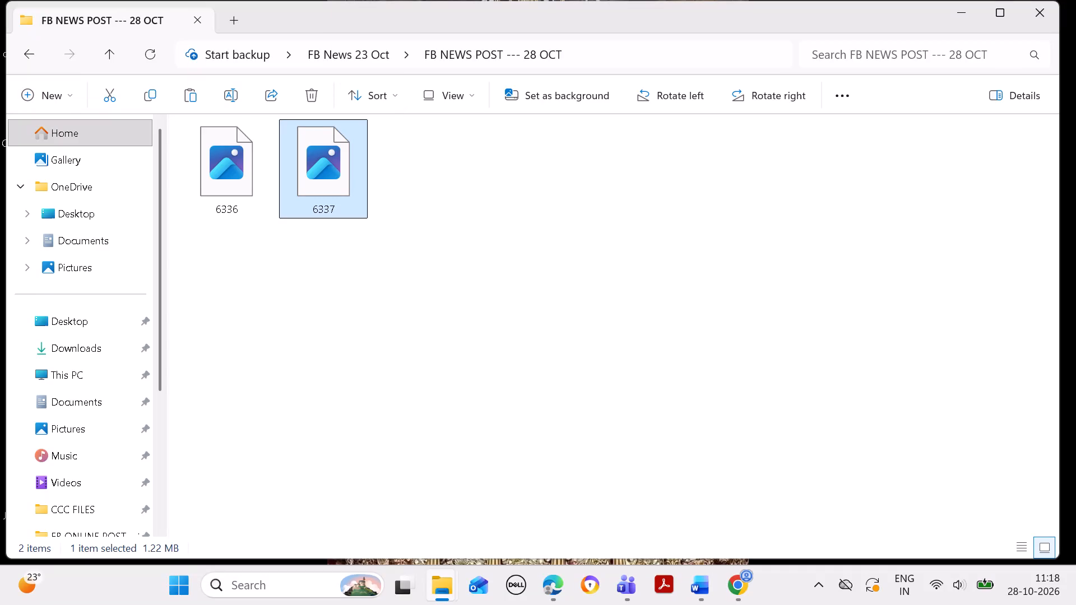
Back in Polotno Studio, shift the Revenue Records headline slightly down, away from the red "Supreme Court" label.
{"action": "left_click", "coordinate": [731, 582]}
{"action": "left_click", "coordinate": [731, 580]}
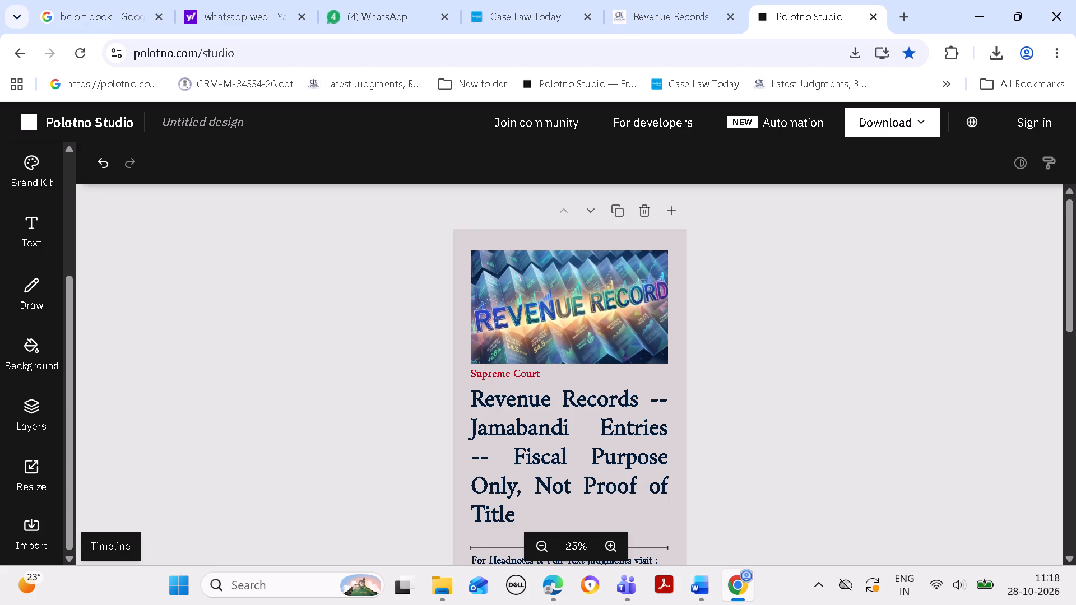
{"action": "left_click_drag", "start_coordinate": [1063, 320], "coordinate": [1067, 311]}
{"action": "left_click_drag", "start_coordinate": [1067, 311], "coordinate": [1075, 334]}
{"action": "left_click_drag", "start_coordinate": [1074, 322], "coordinate": [1075, 339]}
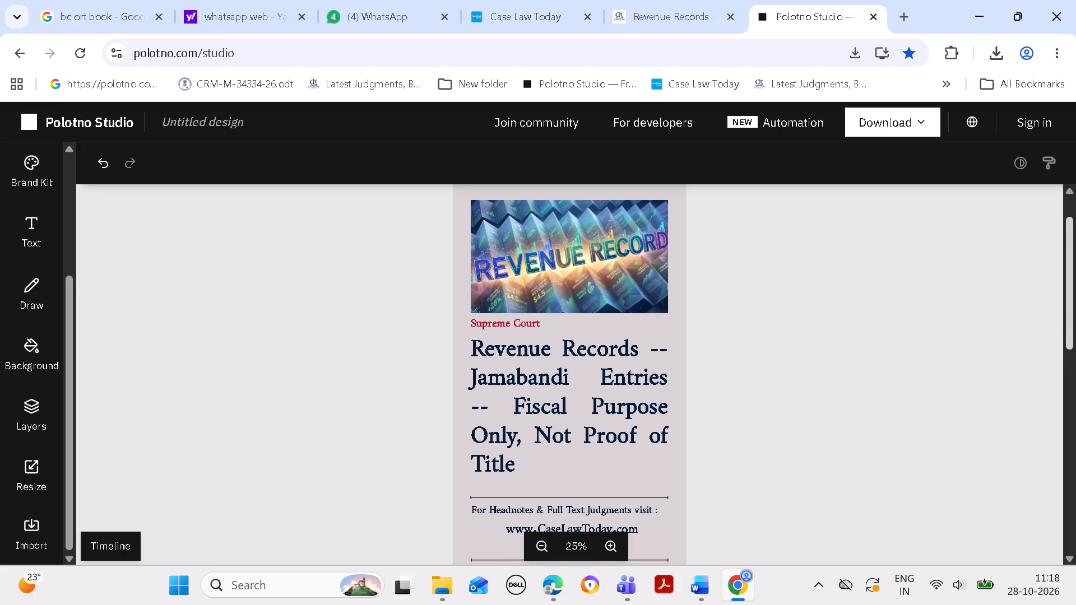
{"action": "left_click_drag", "start_coordinate": [1075, 339], "coordinate": [1073, 339]}
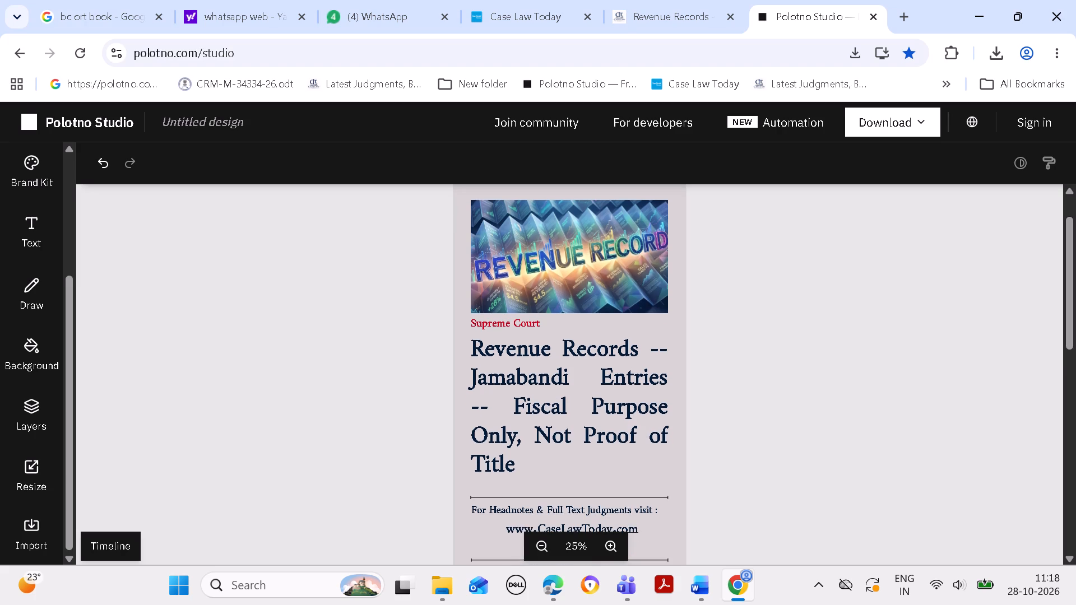
{"action": "left_click_drag", "start_coordinate": [1064, 315], "coordinate": [1067, 294]}
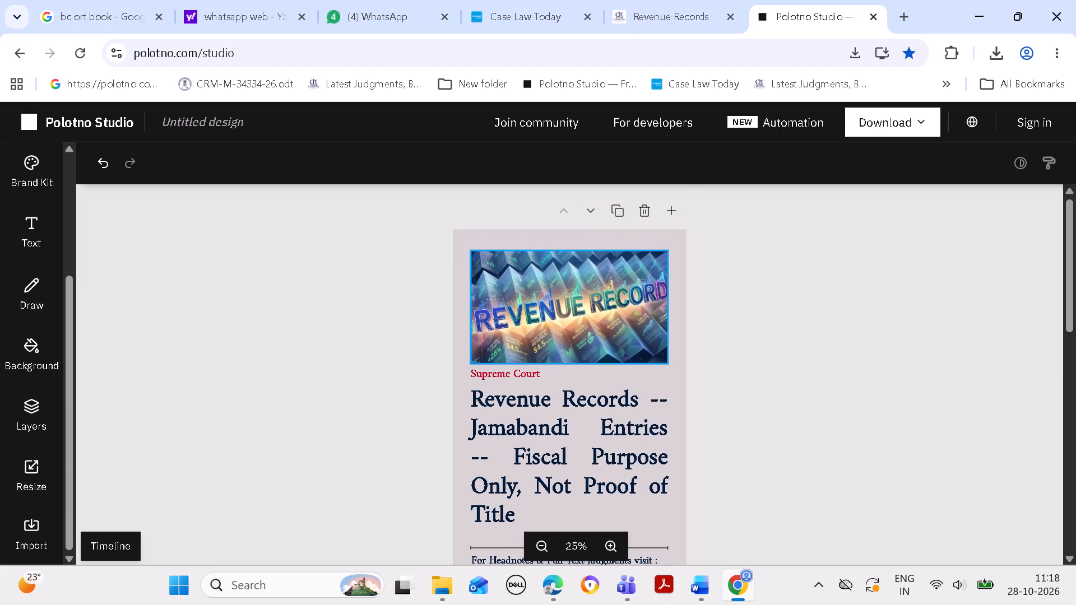
{"action": "left_click_drag", "start_coordinate": [604, 309], "coordinate": [605, 316]}
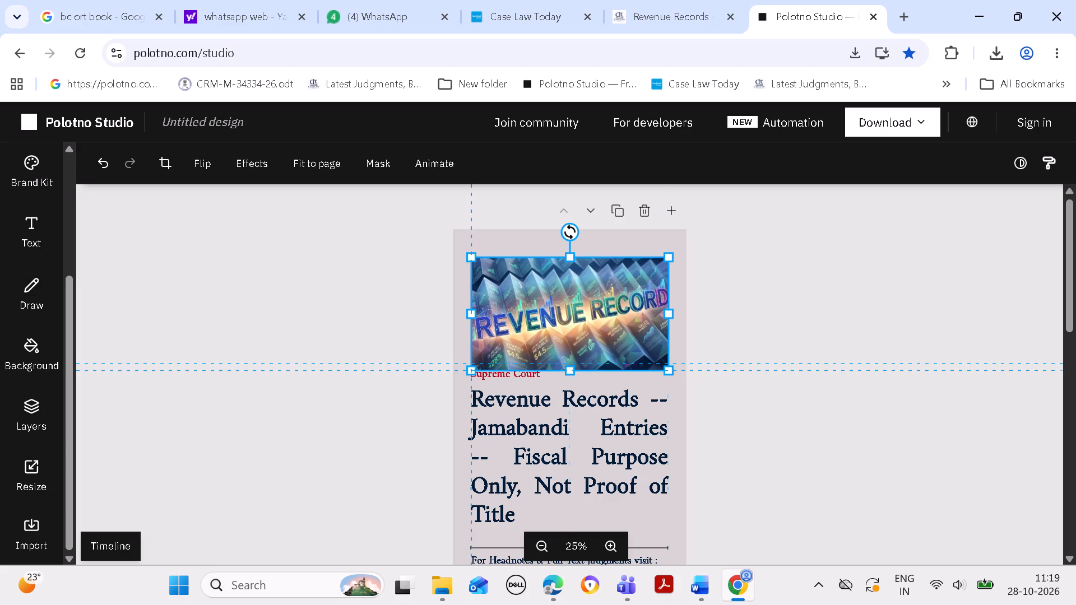
{"action": "left_click_drag", "start_coordinate": [605, 316], "coordinate": [605, 315]}
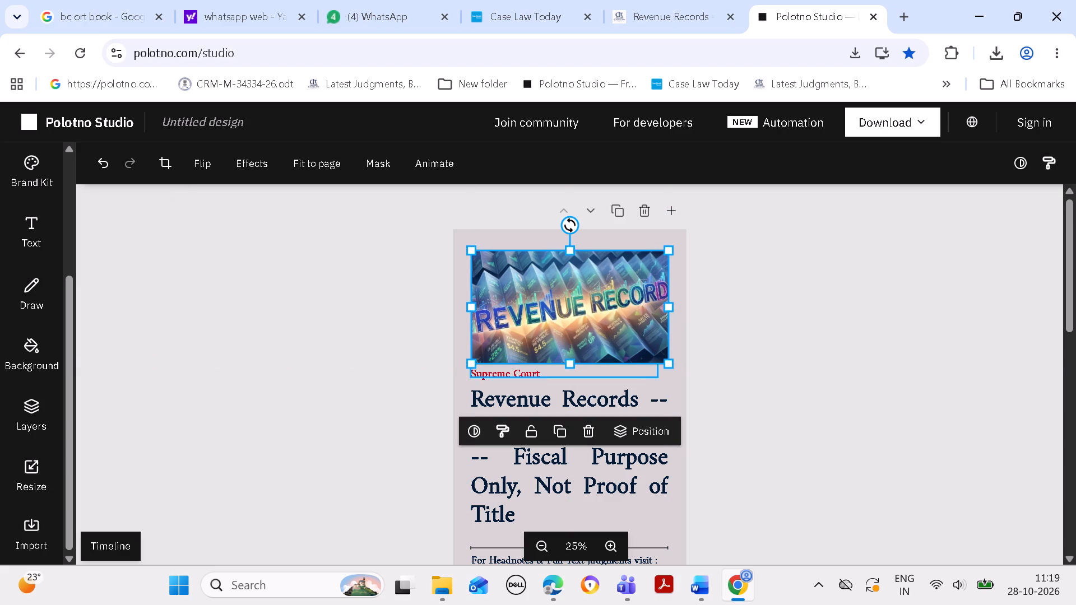
{"action": "left_click", "coordinate": [557, 497]}
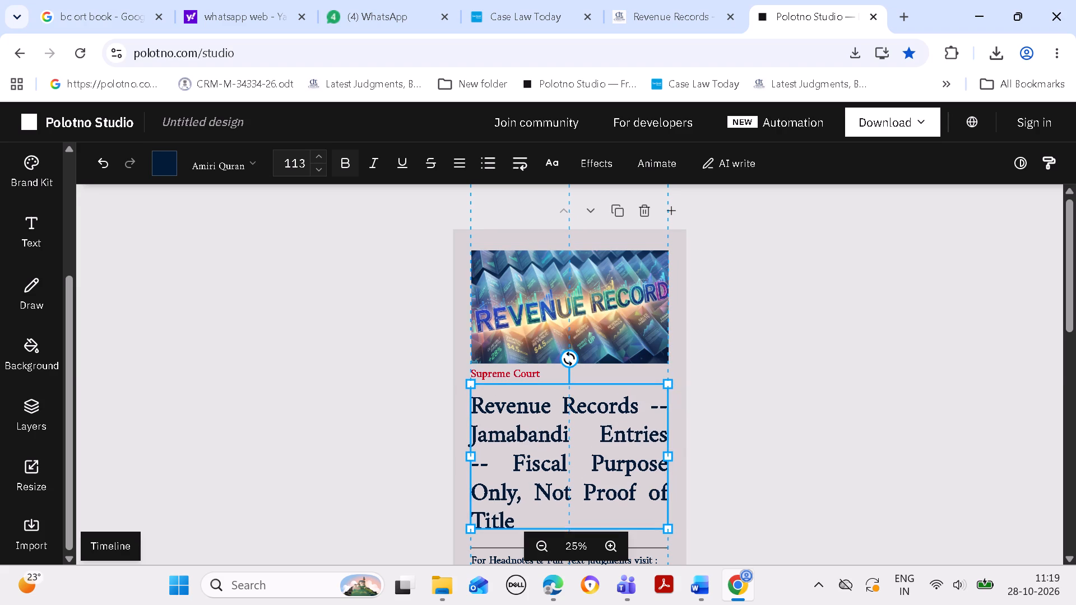
{"action": "left_click", "coordinate": [774, 460]}
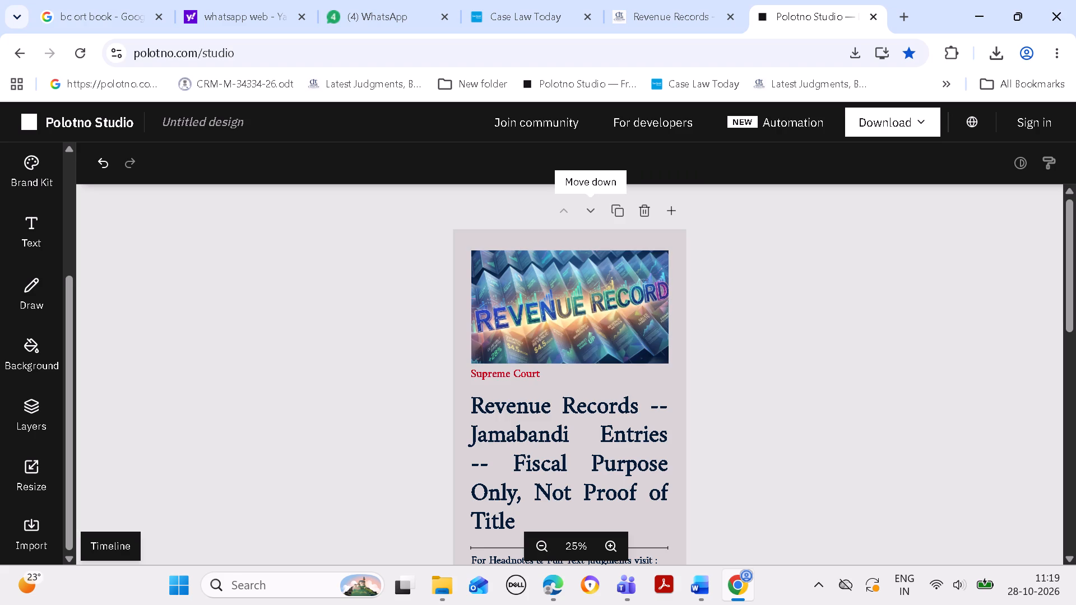
In the Case Law Today admin site, return to the news list and open entry 6338 for editing.
{"action": "left_click", "coordinate": [522, 15]}
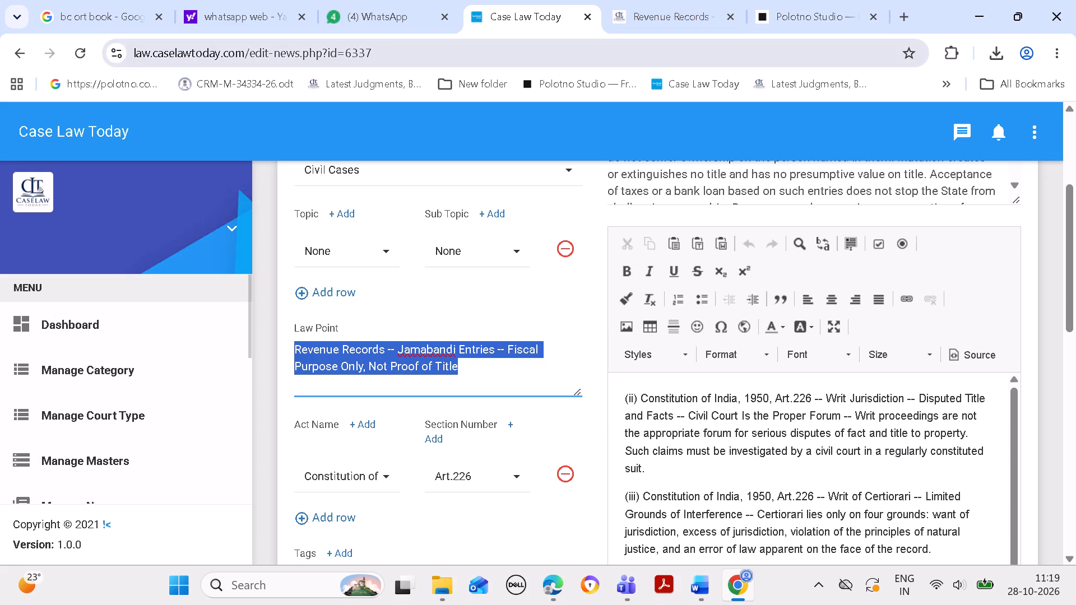
{"action": "left_click", "coordinate": [772, 20]}
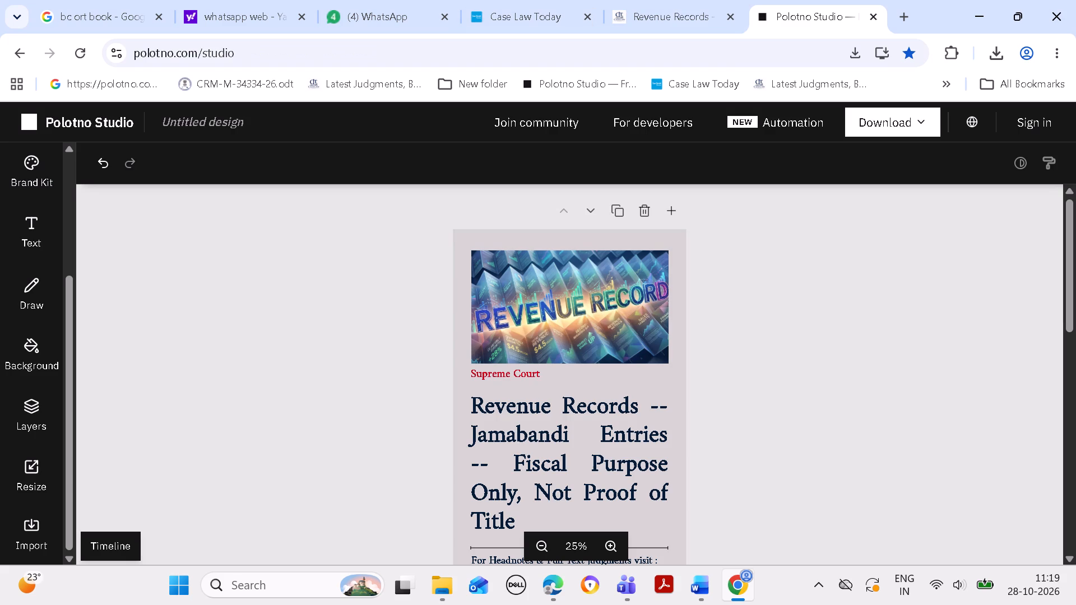
{"action": "left_click", "coordinate": [510, 20]}
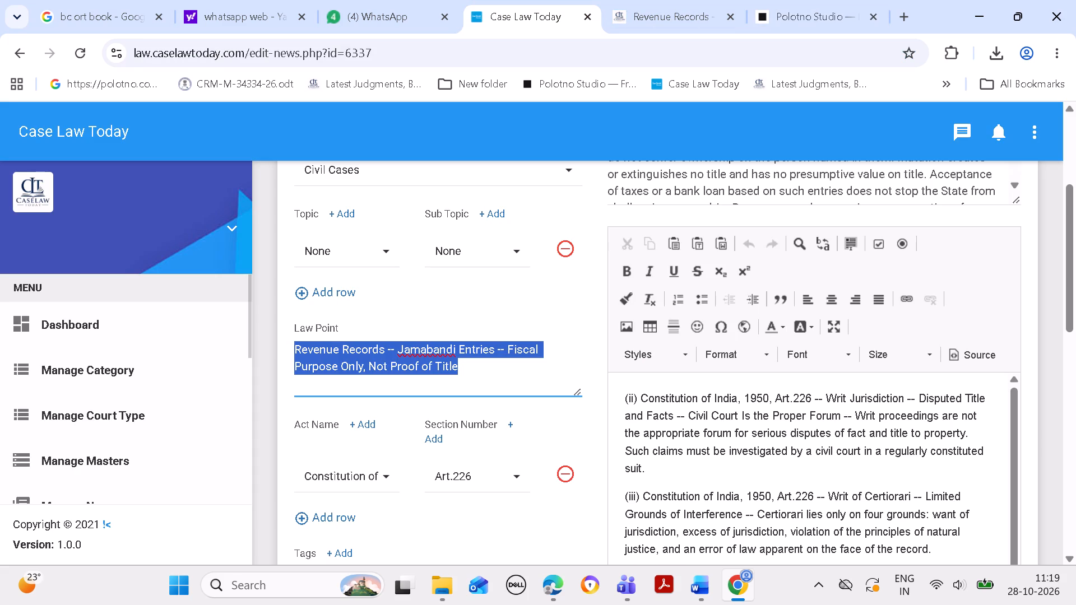
{"action": "left_click", "coordinate": [31, 52]}
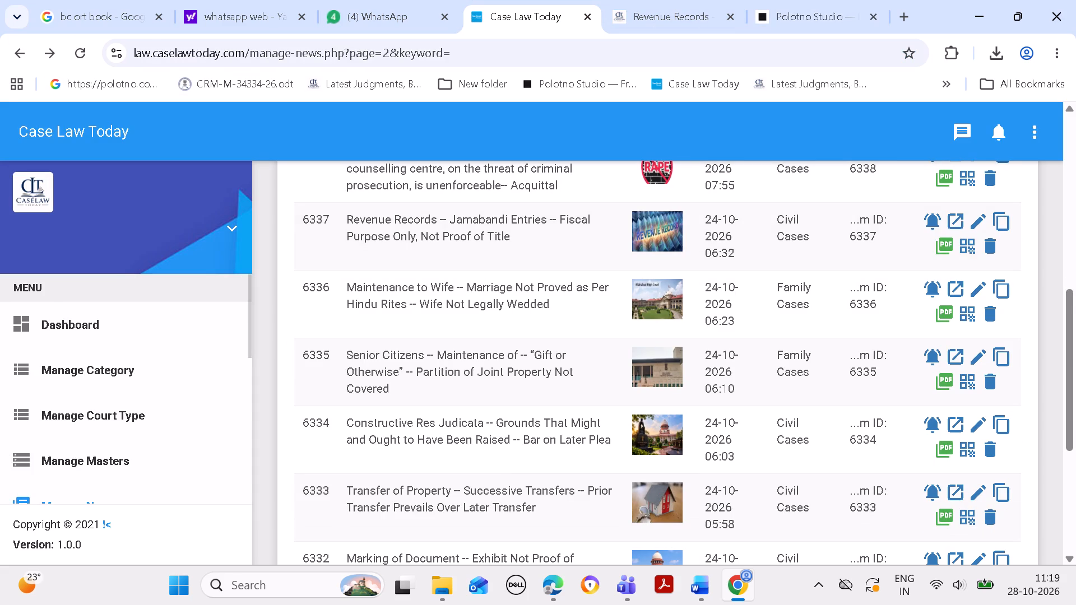
{"action": "left_click_drag", "start_coordinate": [1069, 354], "coordinate": [1075, 277]}
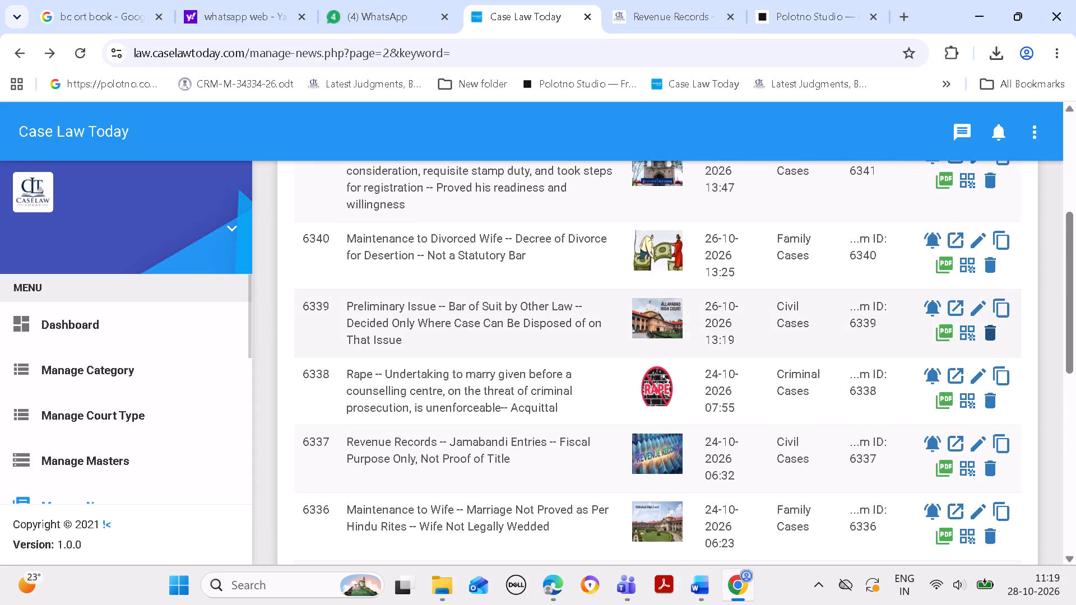
{"action": "left_click", "coordinate": [978, 369]}
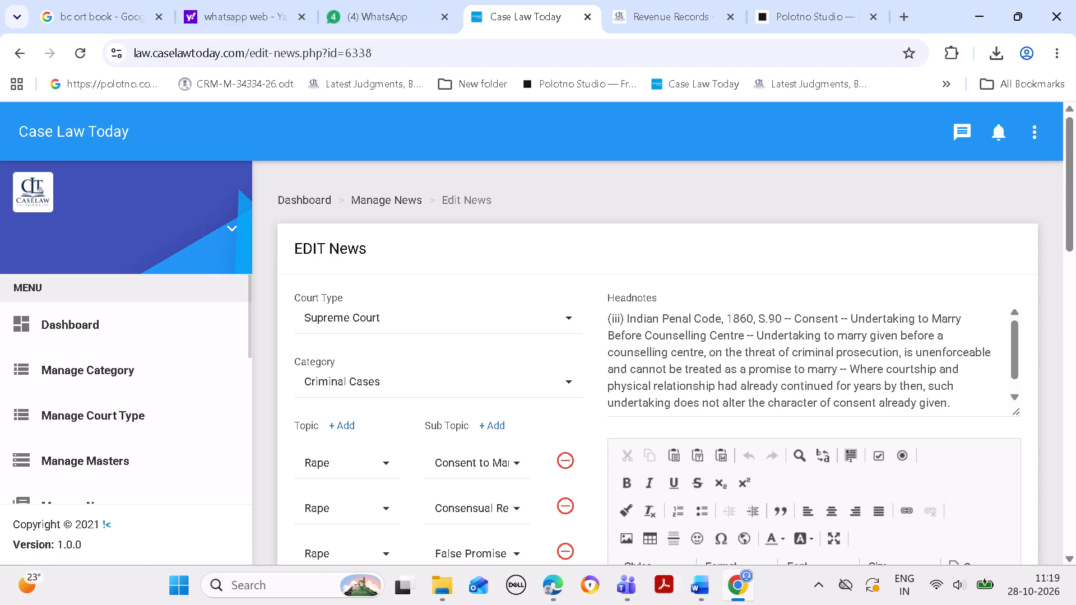
Copy the entry ID 6338 from the page address and search for it by keyword on CaseLawToday.com.
{"action": "left_click_drag", "start_coordinate": [342, 43], "coordinate": [368, 47]}
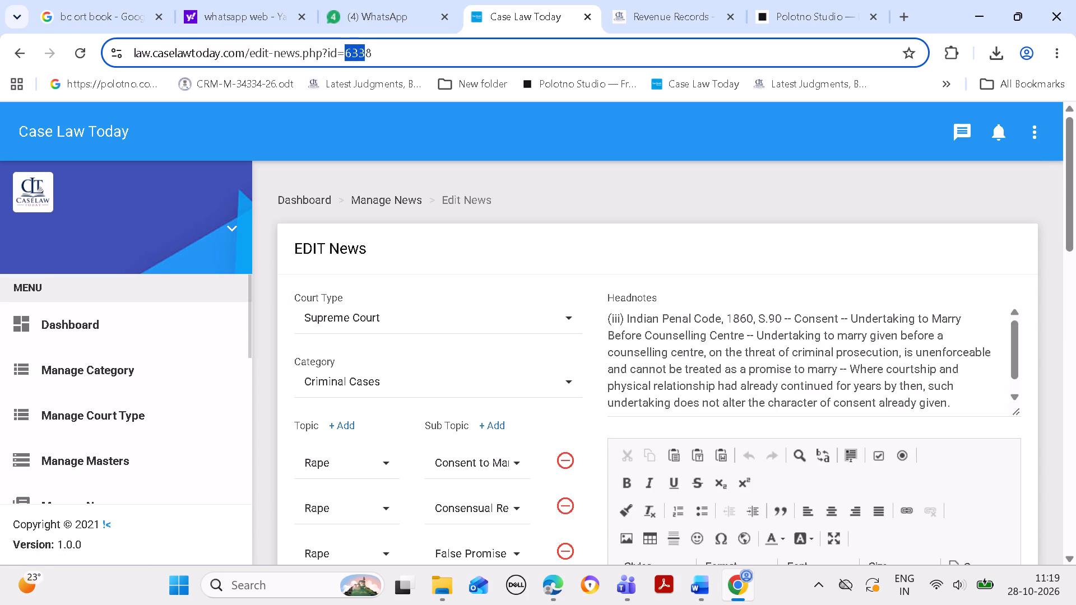
{"action": "left_click_drag", "start_coordinate": [368, 47], "coordinate": [379, 48]}
{"action": "key", "text": "ctrl+c"}
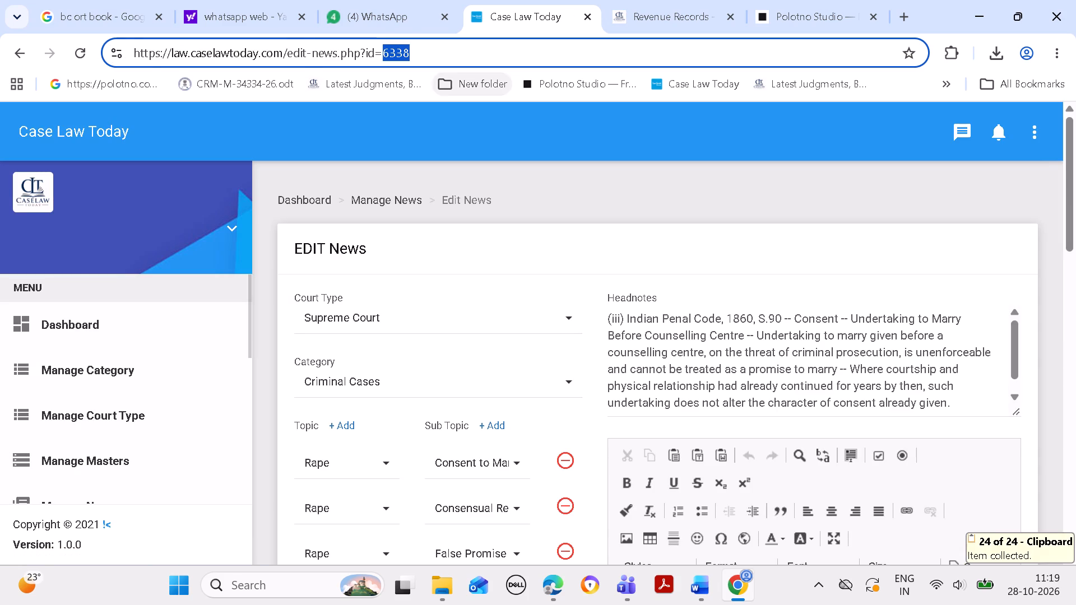
{"action": "left_click", "coordinate": [642, 26]}
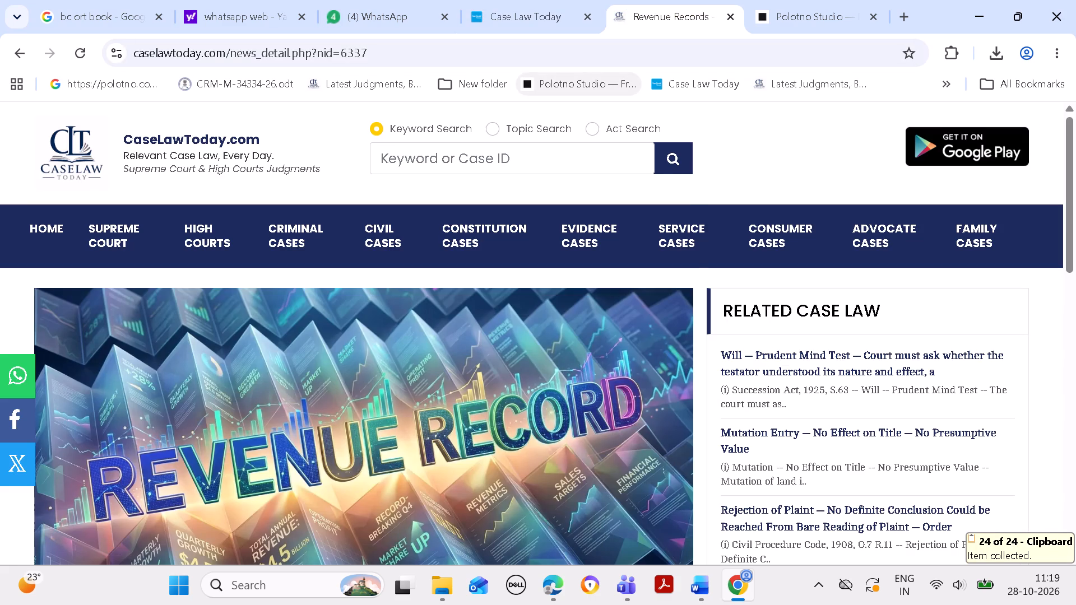
{"action": "left_click_drag", "start_coordinate": [595, 142], "coordinate": [588, 148]}
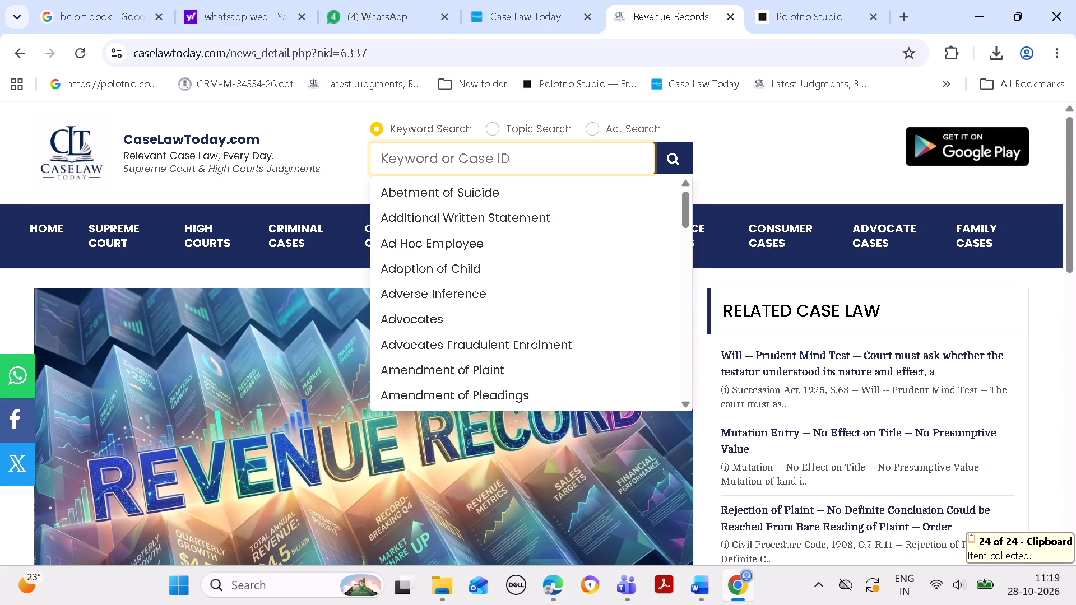
{"action": "key", "text": "ctrl+v"}
{"action": "left_click", "coordinate": [675, 160]}
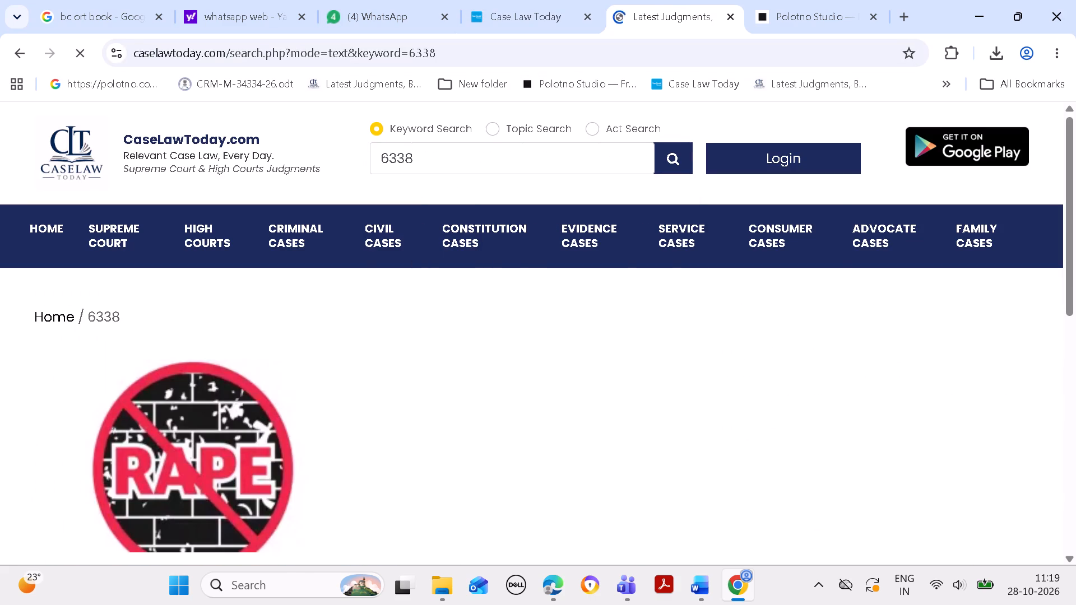
In File Explorer, view the 6337 image in the "FB NEWS POST --- 28 OCT" folder and delete it from there.
{"action": "left_click", "coordinate": [991, 12]}
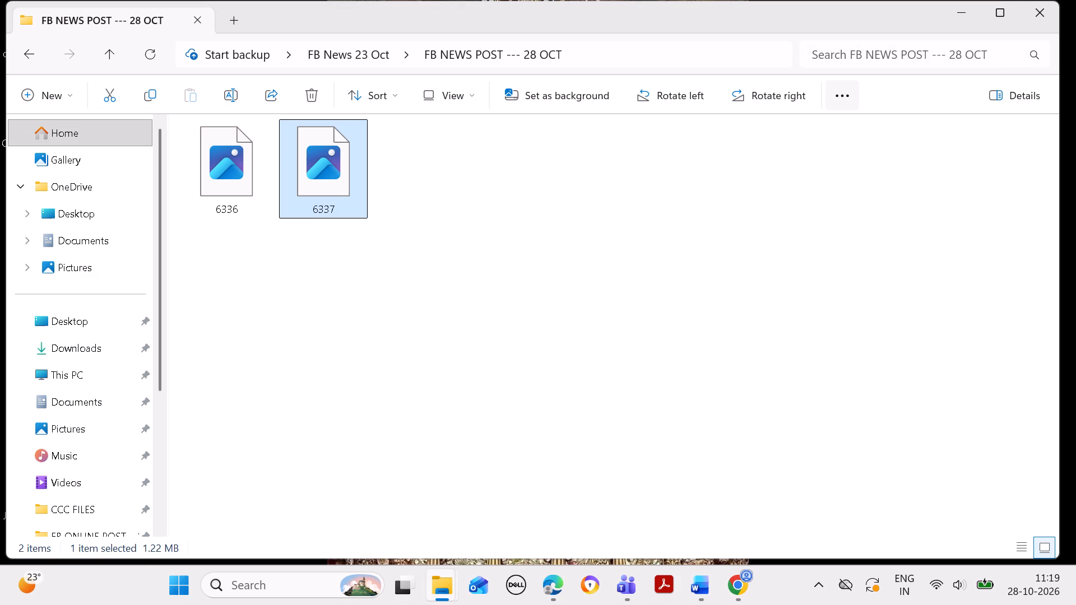
{"action": "triple_click", "coordinate": [337, 172]}
{"action": "left_click", "coordinate": [337, 170]}
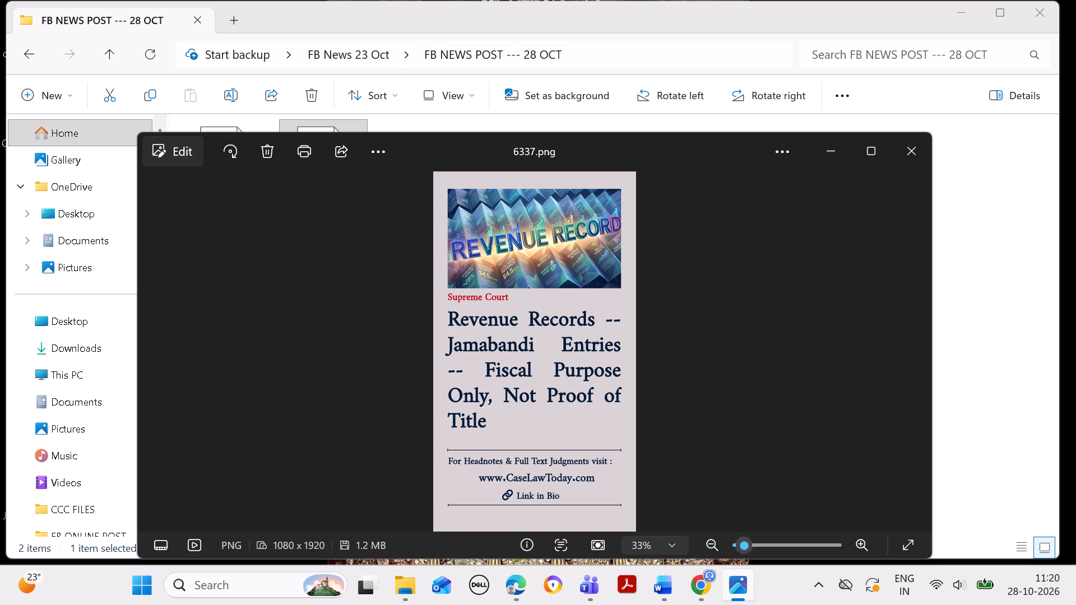
{"action": "left_click", "coordinate": [838, 152]}
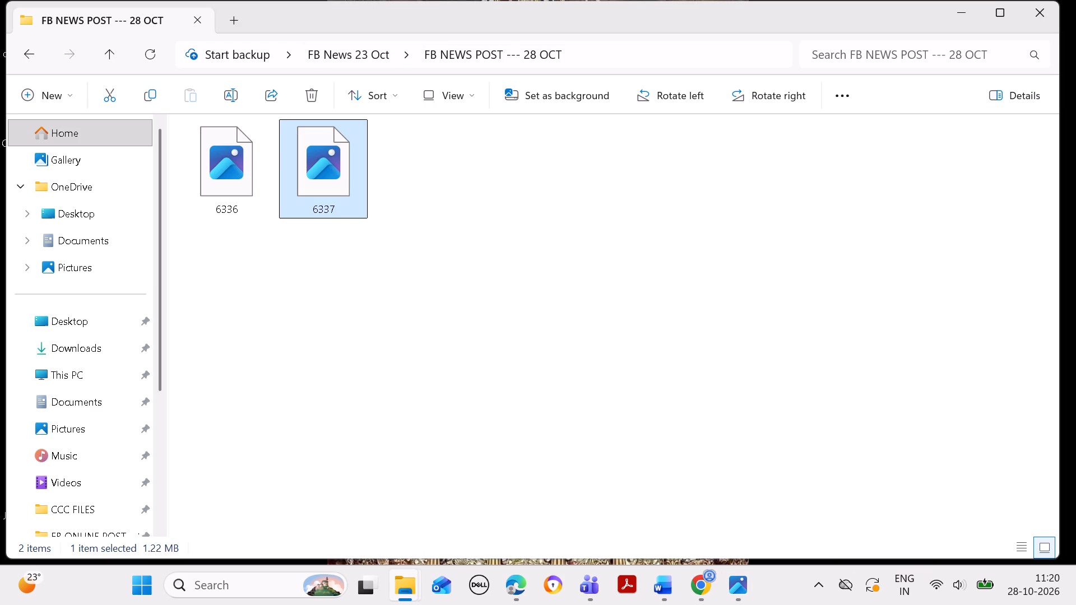
{"action": "right_click", "coordinate": [338, 189]}
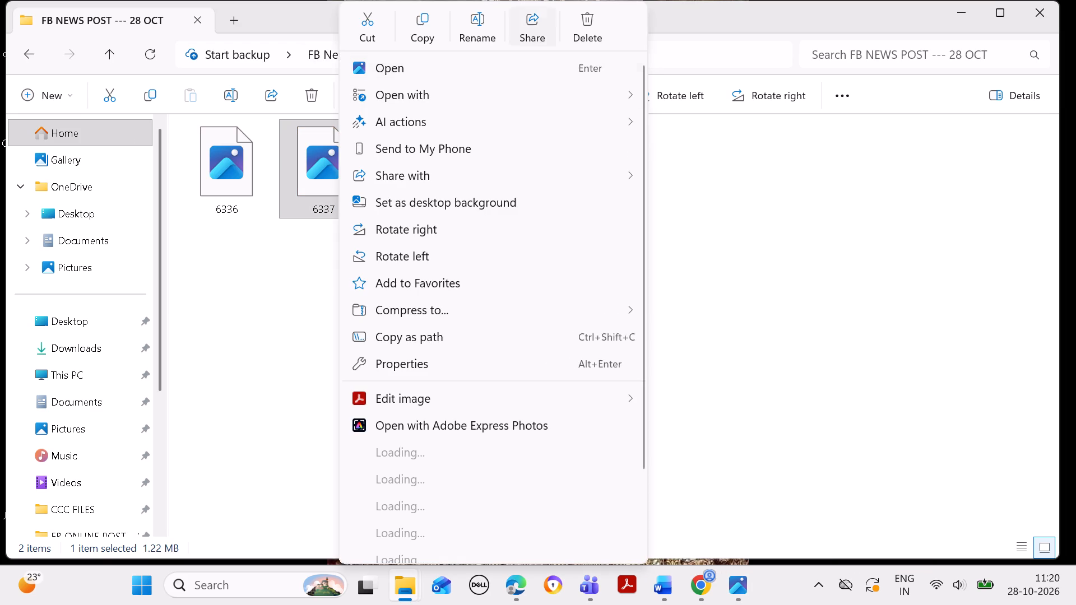
{"action": "left_click", "coordinate": [579, 24]}
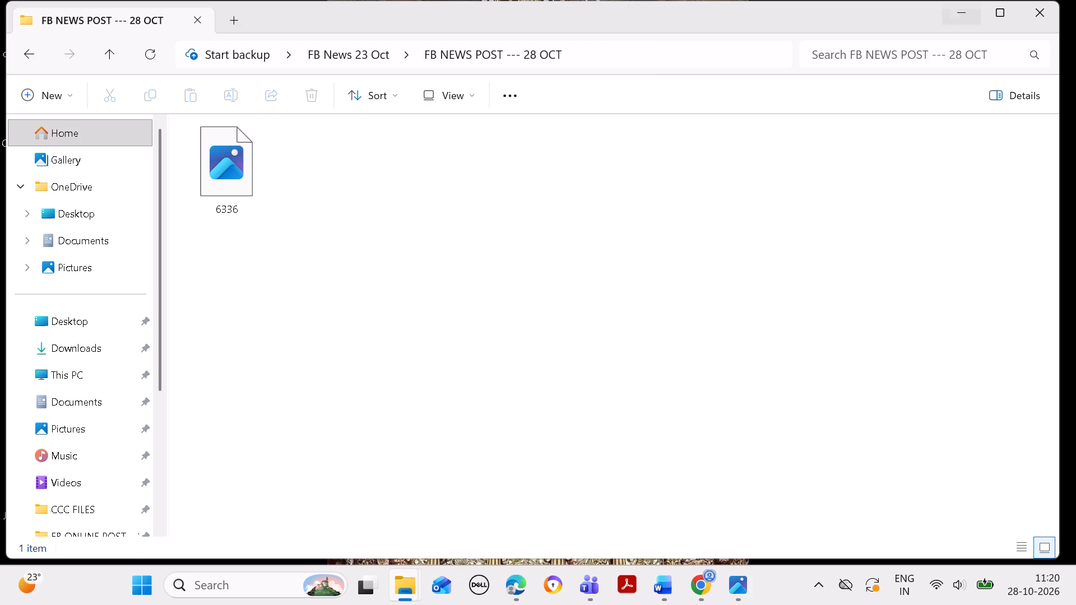
{"action": "left_click", "coordinate": [958, 8]}
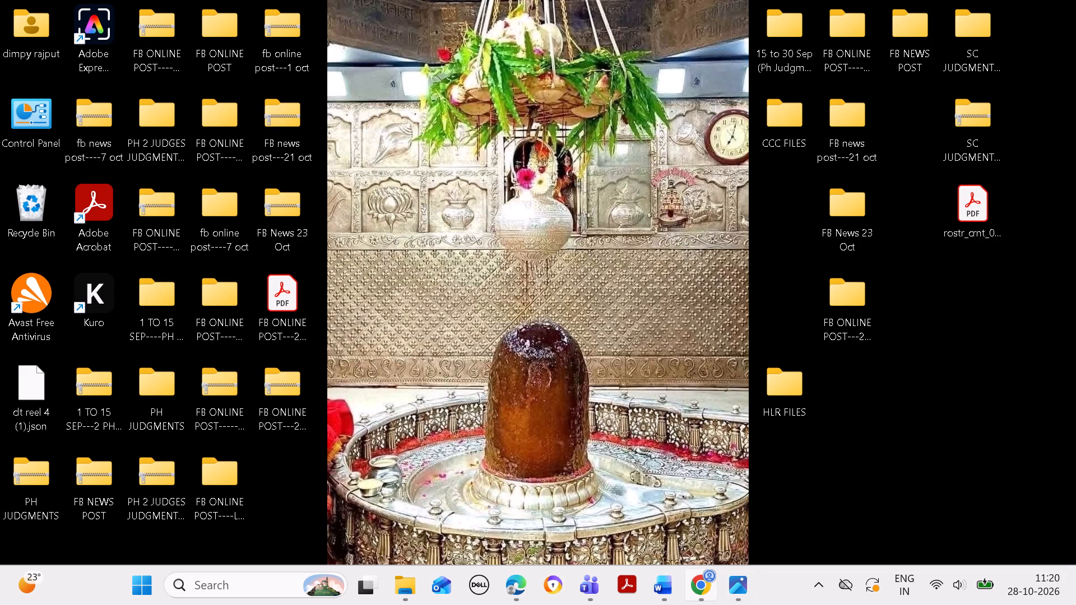
Back in Polotno Studio, move the Revenue Record picture slightly down on the page.
{"action": "left_click", "coordinate": [708, 578]}
{"action": "left_click", "coordinate": [512, 18]}
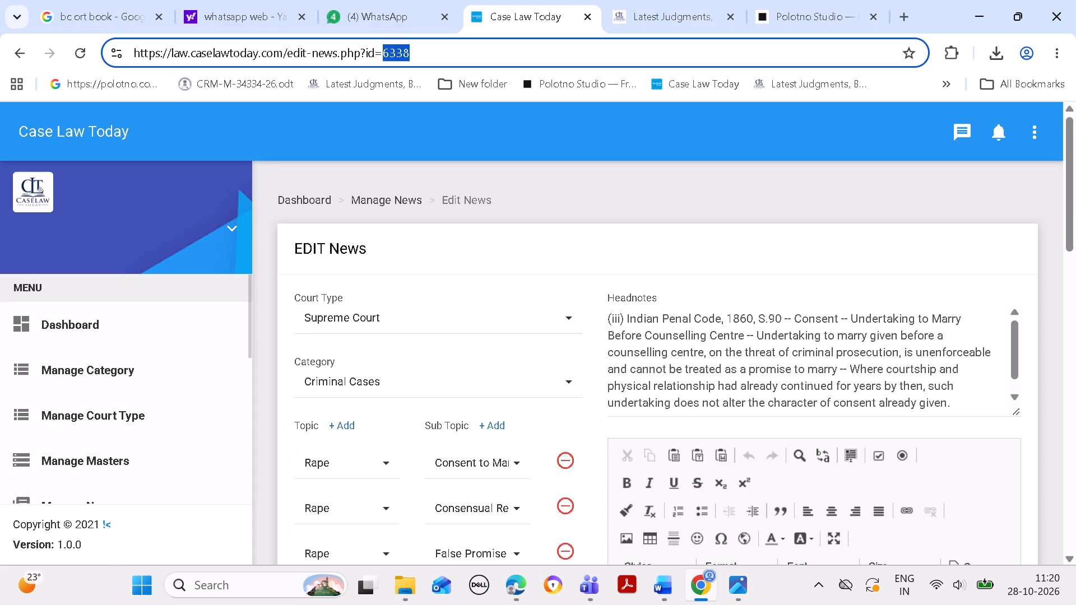
{"action": "left_click", "coordinate": [780, 15]}
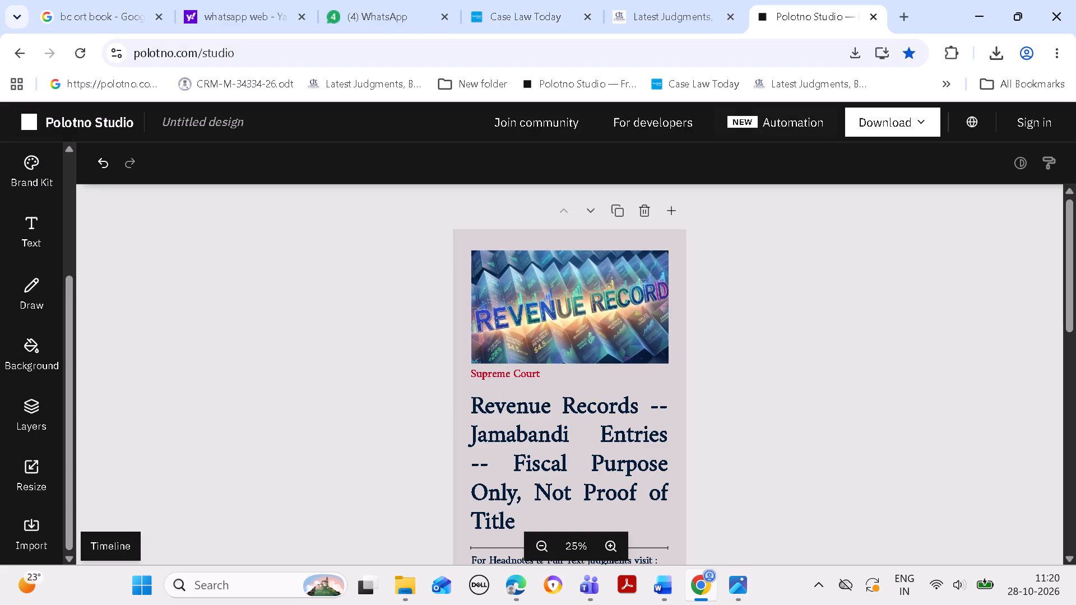
{"action": "left_click", "coordinate": [597, 434]}
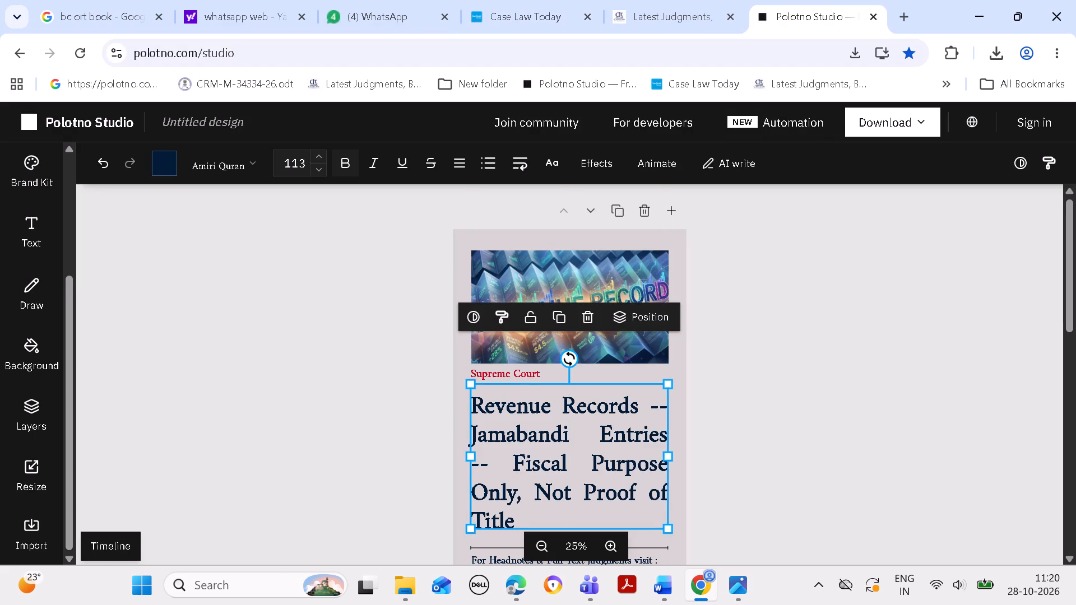
{"action": "left_click", "coordinate": [726, 290]}
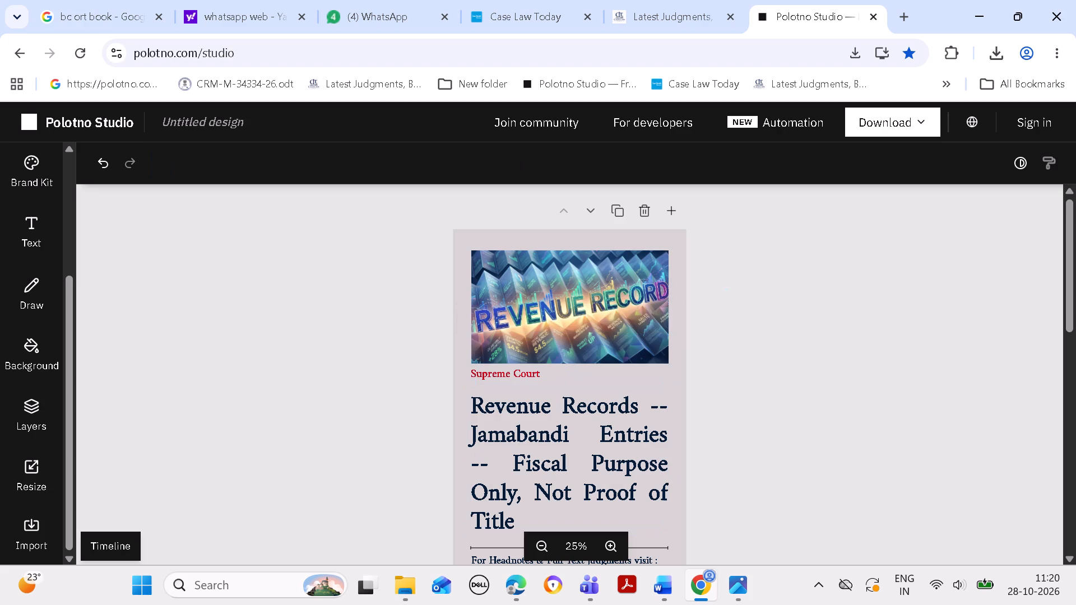
{"action": "left_click", "coordinate": [574, 291]}
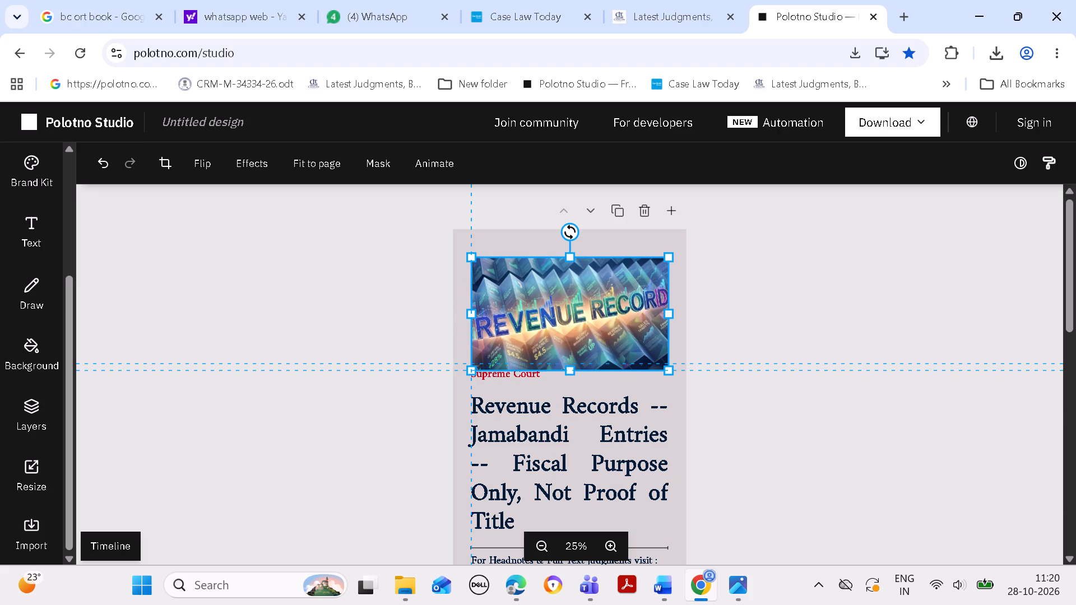
{"action": "left_click_drag", "start_coordinate": [571, 280], "coordinate": [569, 288]}
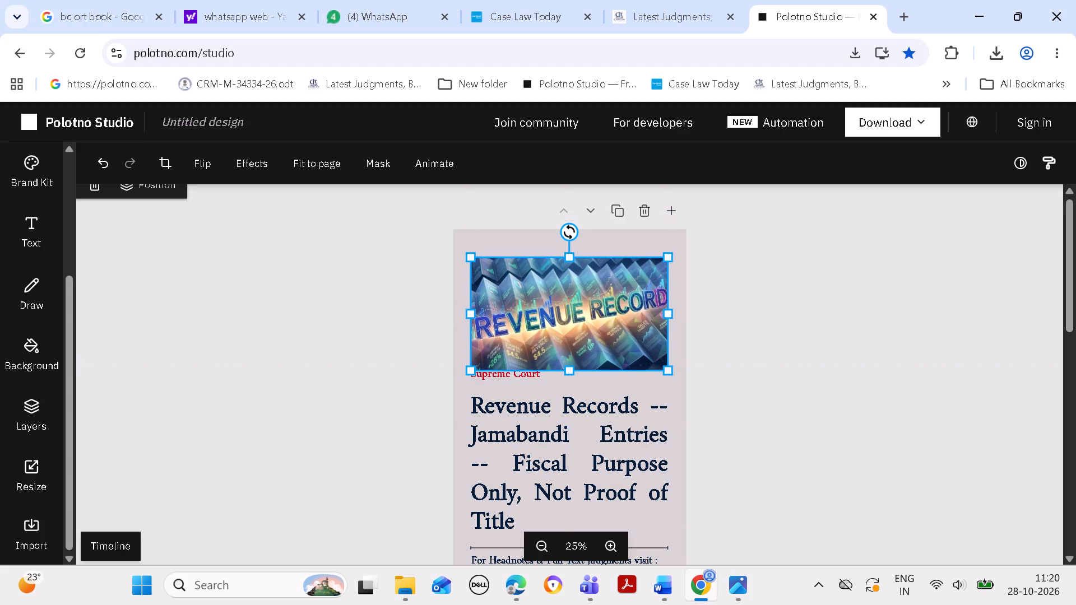
{"action": "left_click", "coordinate": [700, 269]}
{"action": "double_click", "coordinate": [573, 280]}
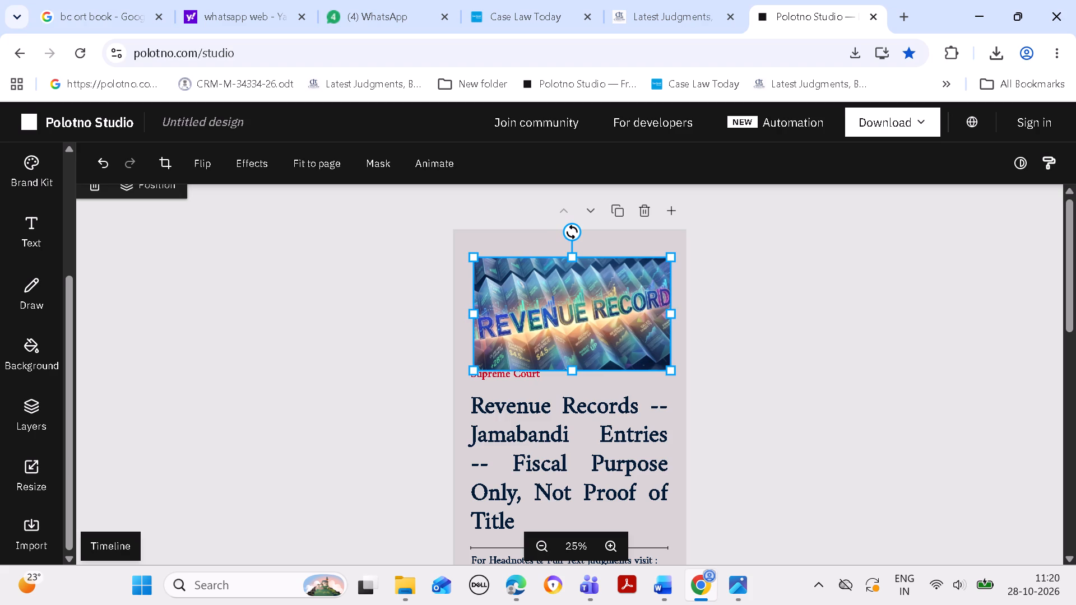
{"action": "left_click", "coordinate": [758, 318]}
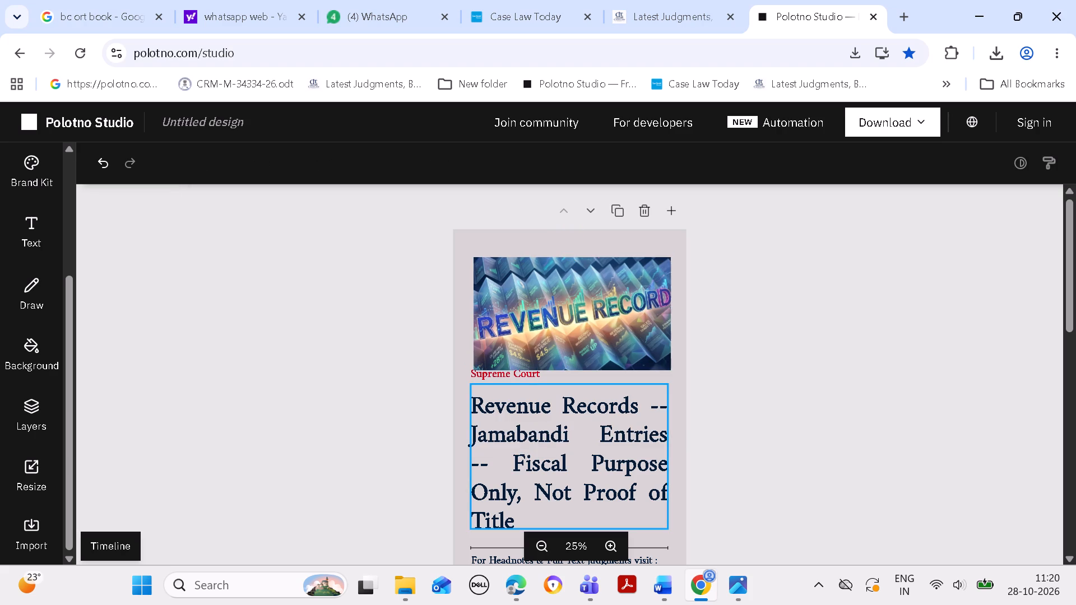
Move the "Supreme Court" label down to sit just below the Revenue Record picture, aligned with the picture's left edge.
{"action": "left_click_drag", "start_coordinate": [510, 374], "coordinate": [514, 389]}
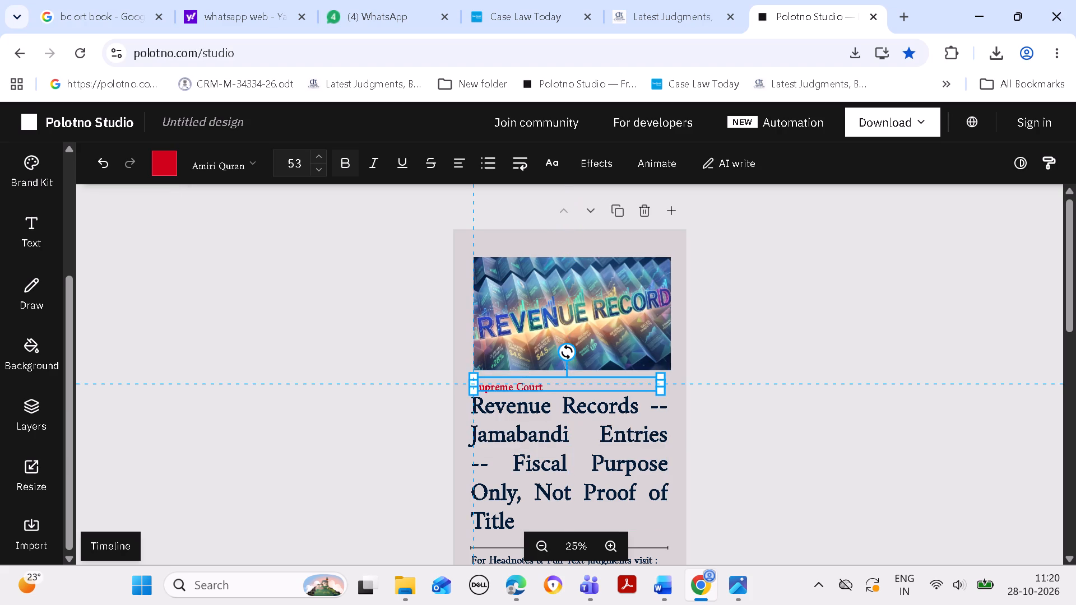
{"action": "left_click_drag", "start_coordinate": [514, 389], "coordinate": [514, 380]}
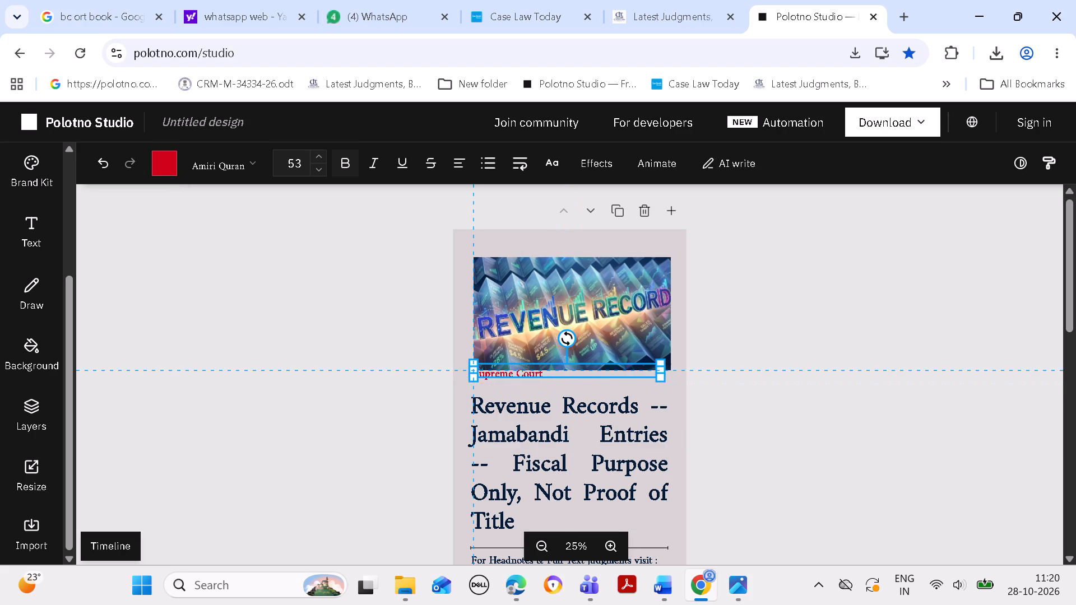
{"action": "left_click_drag", "start_coordinate": [514, 380], "coordinate": [514, 381]}
{"action": "left_click", "coordinate": [791, 373]}
{"action": "left_click", "coordinate": [791, 367]}
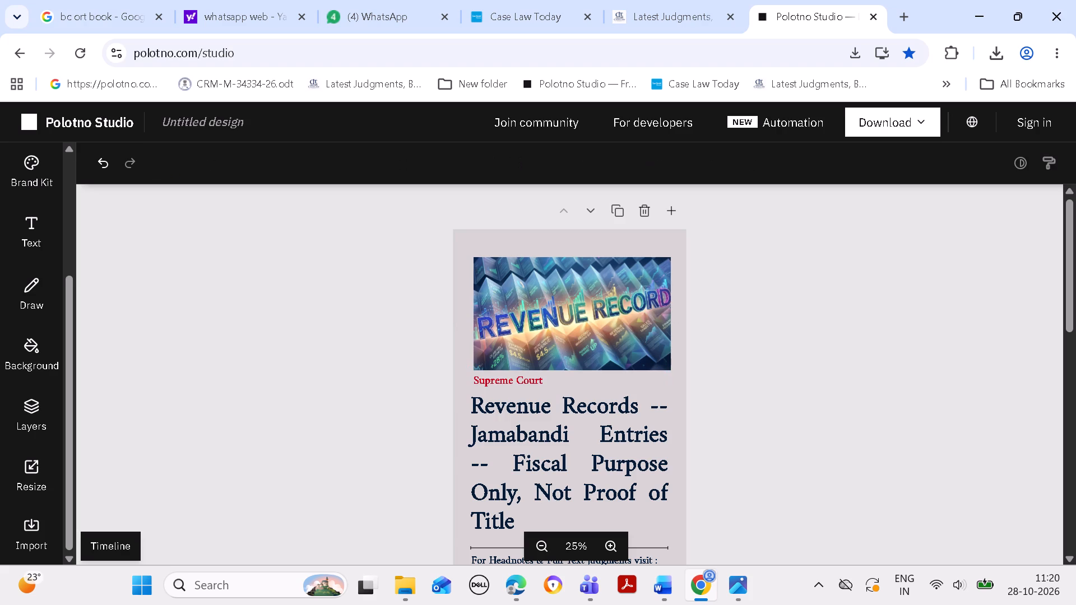
Set the font size of the "Revenue Records -- Jamabandi Entries" headline to 112.
{"action": "left_click", "coordinate": [588, 425]}
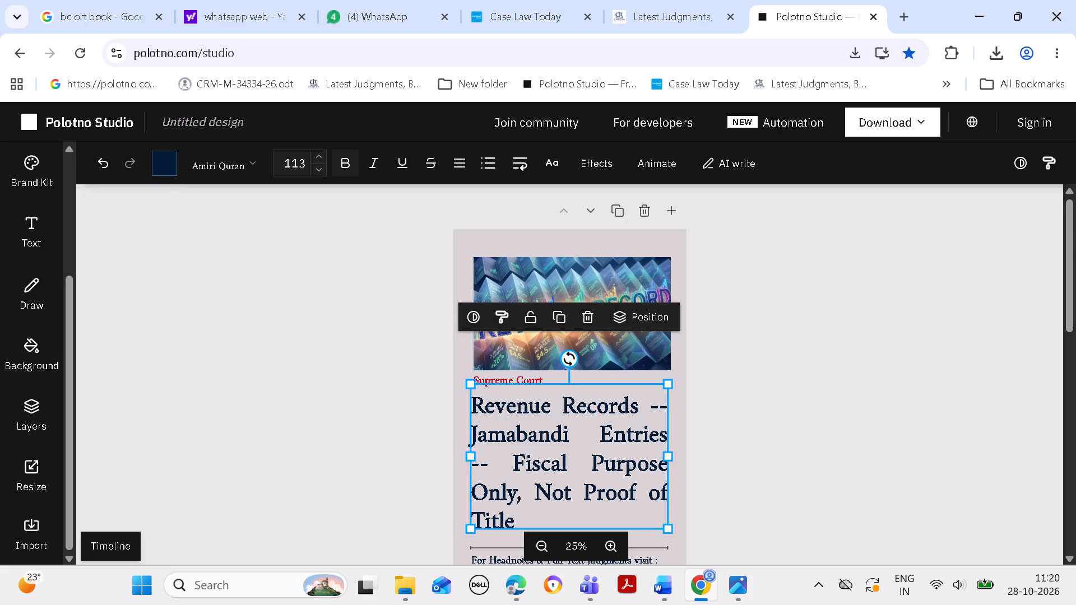
{"action": "left_click", "coordinate": [315, 168]}
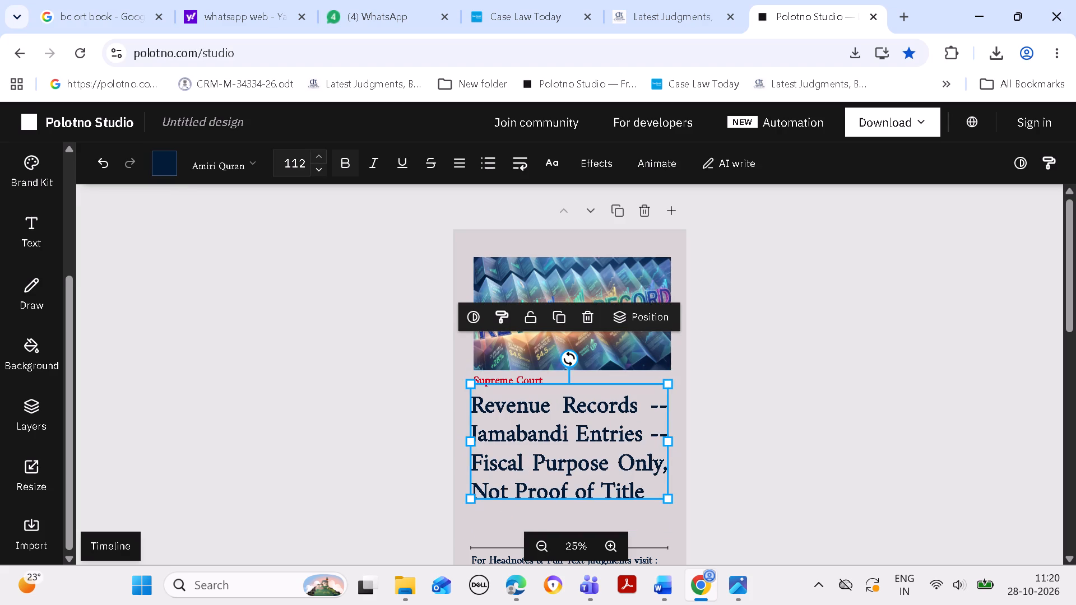
{"action": "left_click", "coordinate": [766, 373]}
Move the headline slightly down, leaving a gap below the "Supreme Court" label, and align its left edge with the picture.
{"action": "left_click_drag", "start_coordinate": [601, 443], "coordinate": [594, 449]}
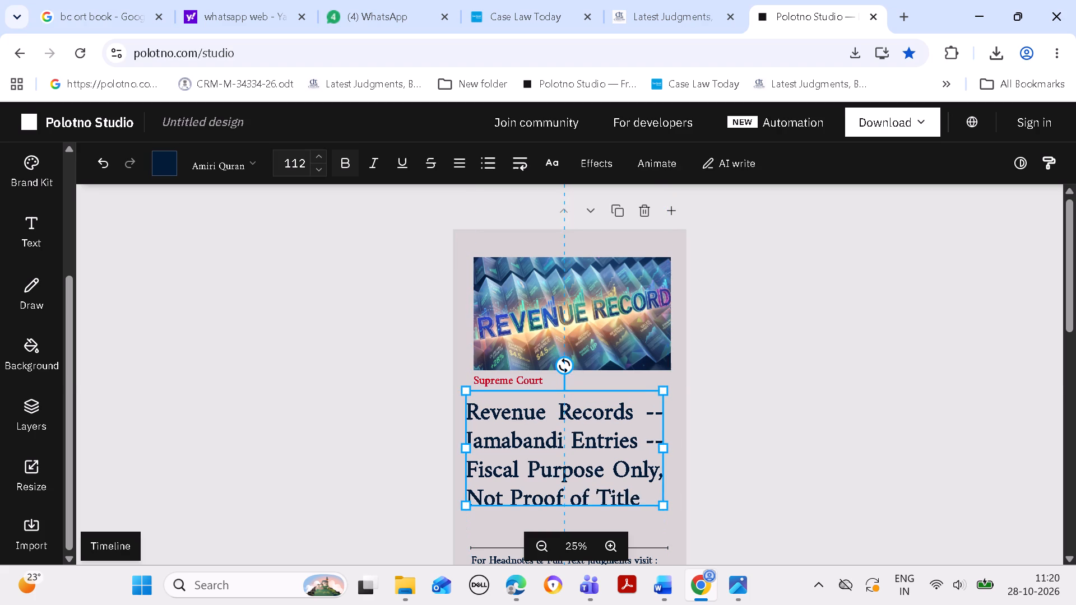
{"action": "left_click_drag", "start_coordinate": [594, 449], "coordinate": [599, 453]}
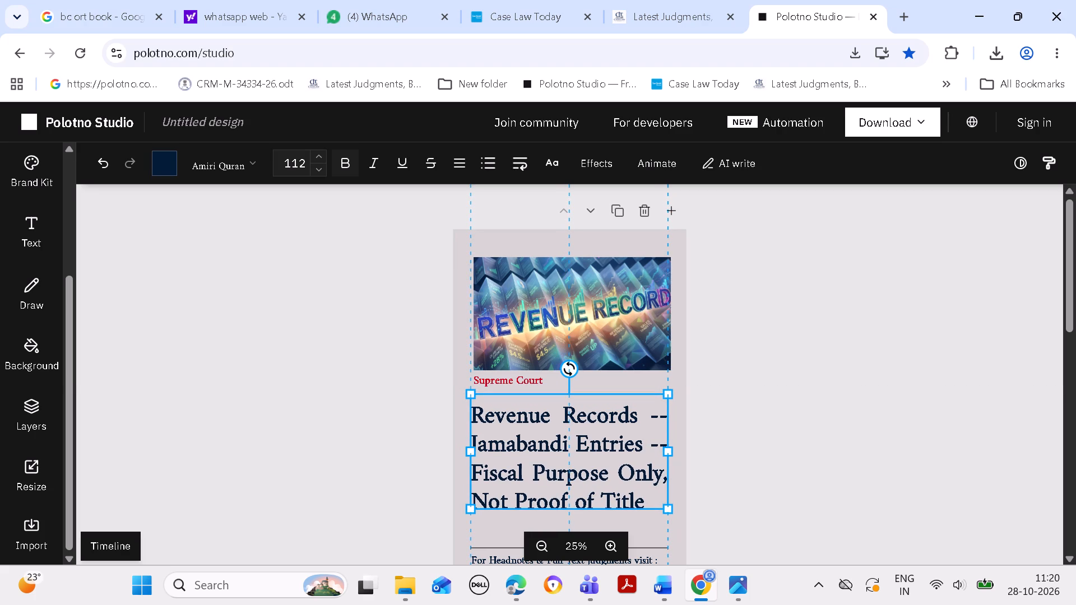
{"action": "left_click_drag", "start_coordinate": [599, 453], "coordinate": [601, 454]}
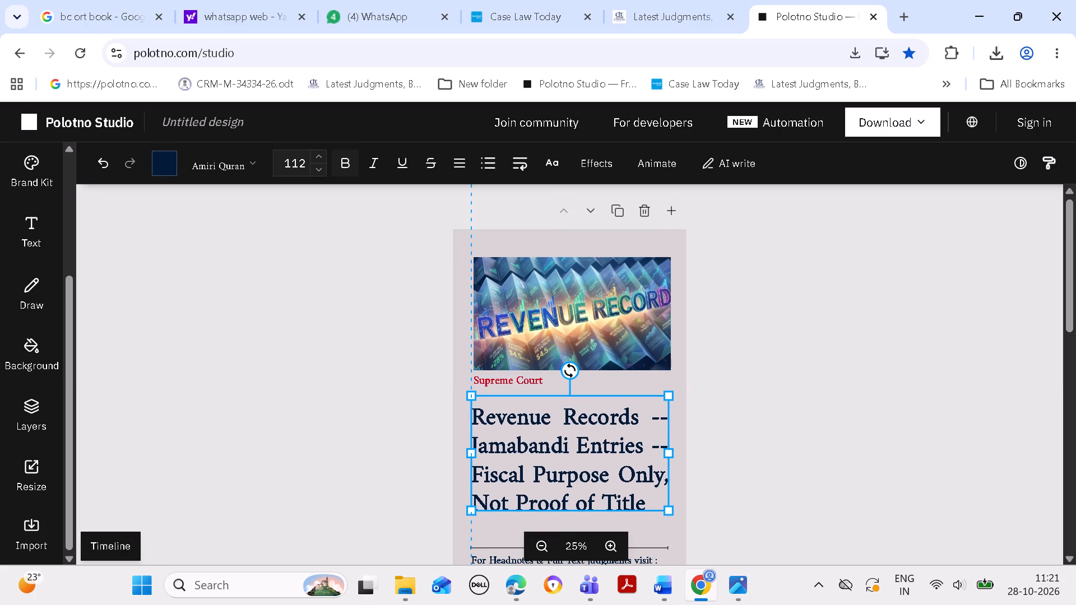
{"action": "left_click_drag", "start_coordinate": [601, 454], "coordinate": [604, 454]}
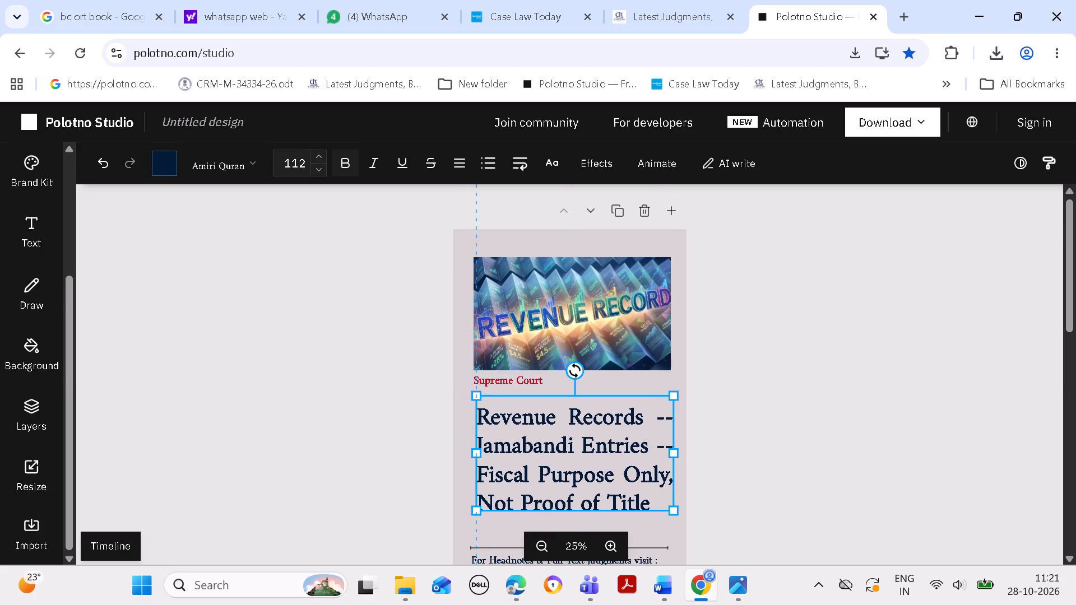
{"action": "left_click_drag", "start_coordinate": [604, 454], "coordinate": [601, 456]}
{"action": "left_click", "coordinate": [918, 407]}
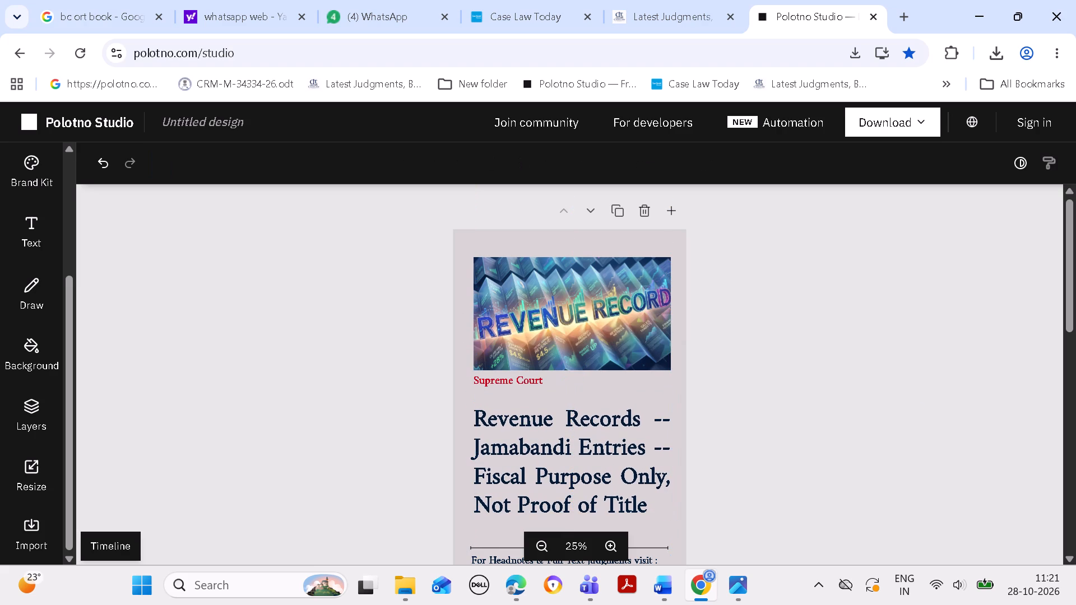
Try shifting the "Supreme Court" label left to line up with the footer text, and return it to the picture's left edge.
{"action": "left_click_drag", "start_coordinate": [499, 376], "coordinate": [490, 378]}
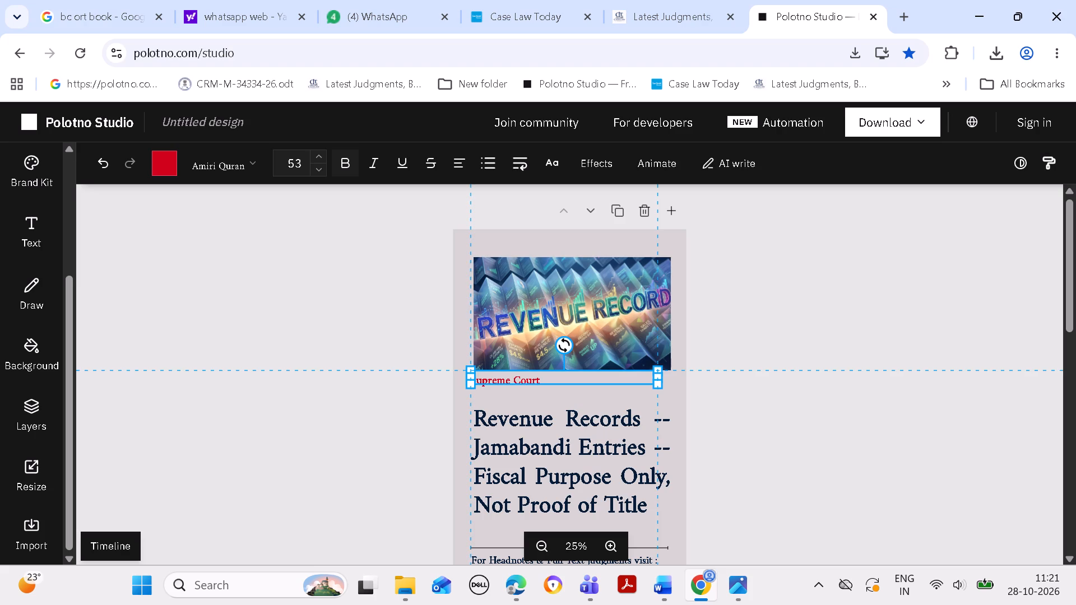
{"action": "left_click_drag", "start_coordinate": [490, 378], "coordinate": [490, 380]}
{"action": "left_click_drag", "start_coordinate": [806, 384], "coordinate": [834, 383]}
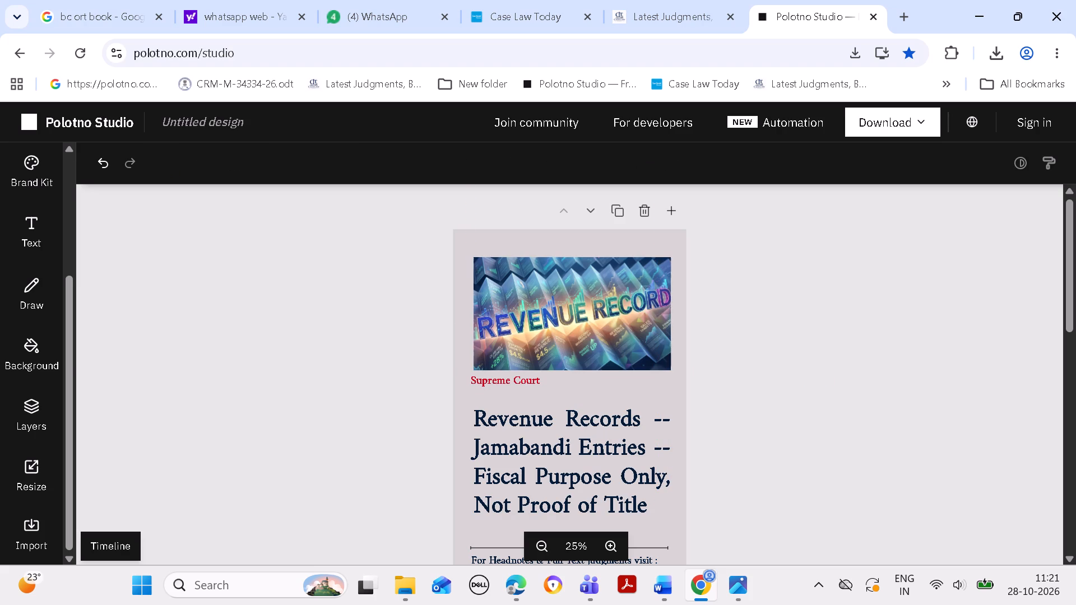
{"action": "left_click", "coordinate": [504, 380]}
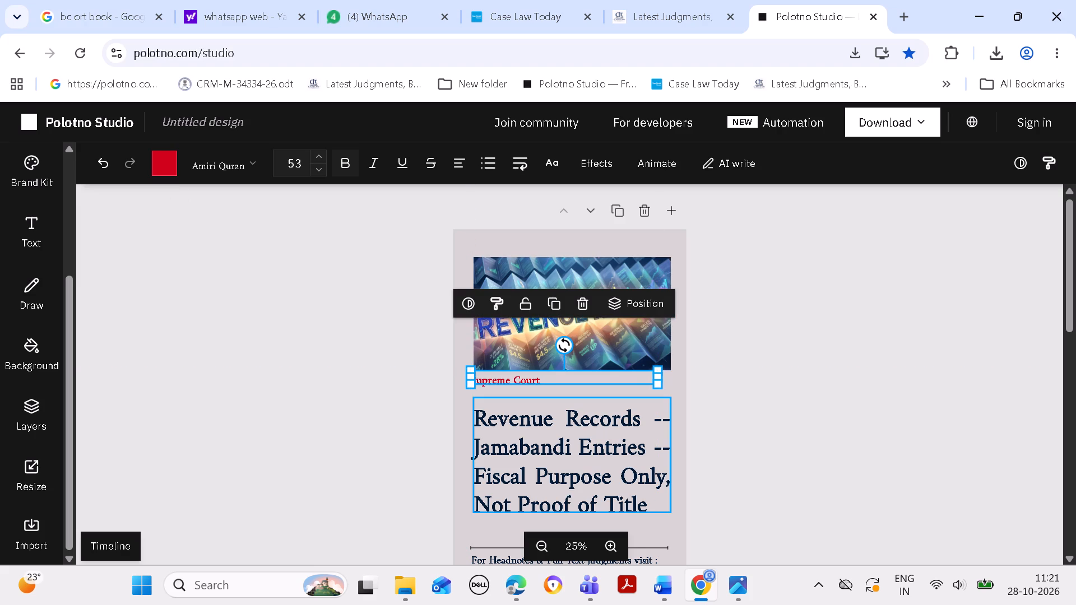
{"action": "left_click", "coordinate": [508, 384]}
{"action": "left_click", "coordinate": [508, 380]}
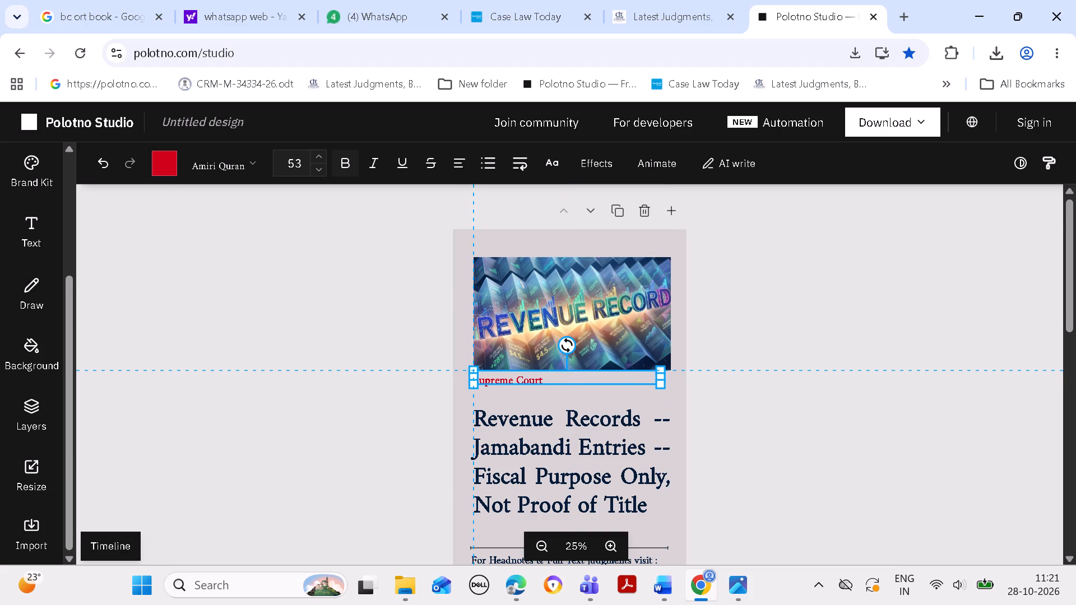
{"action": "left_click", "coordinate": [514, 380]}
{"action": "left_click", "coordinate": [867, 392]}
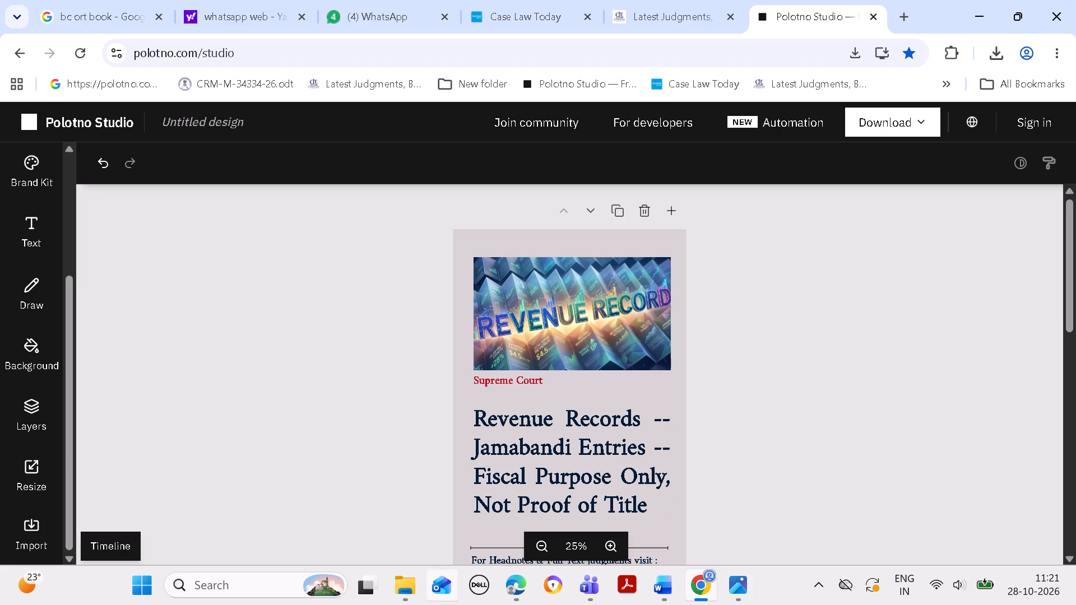
Narrow the headline text box so its right edge lines up with the end of the footer divider line.
{"action": "left_click", "coordinate": [615, 472]}
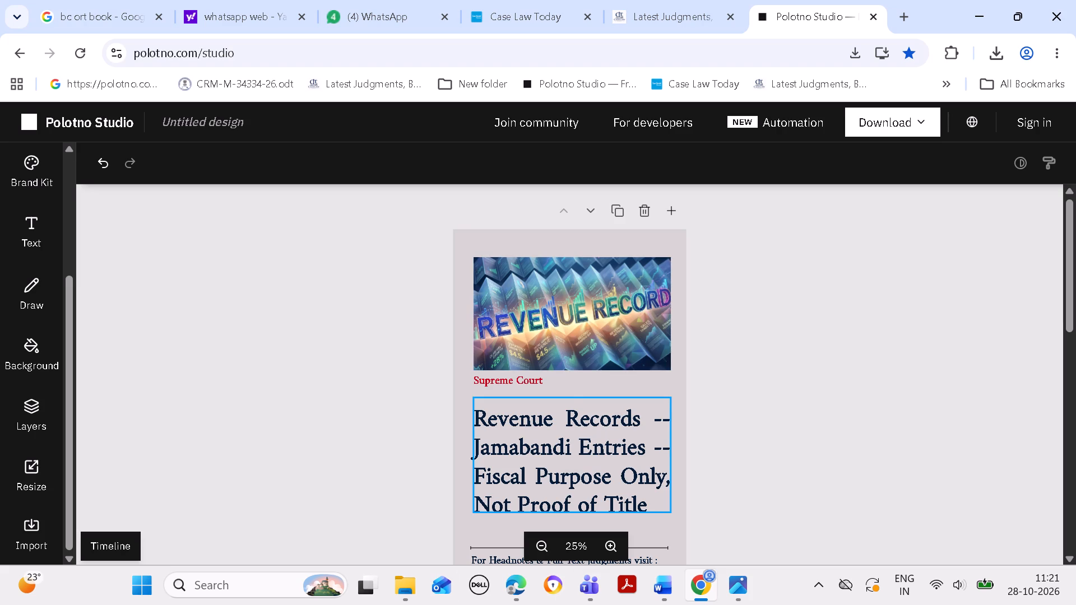
{"action": "left_click", "coordinate": [671, 454]}
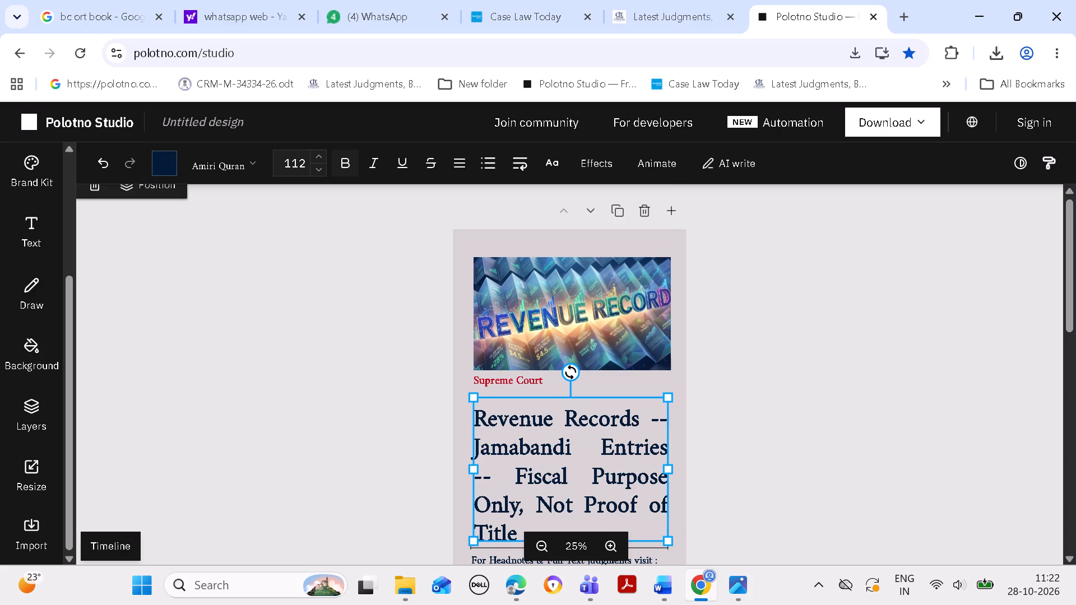
{"action": "left_click_drag", "start_coordinate": [694, 388], "coordinate": [686, 369]}
Shift the Revenue Record picture left and resize it to about 923 x 530 so both sides match the footer divider line.
{"action": "left_click_drag", "start_coordinate": [615, 342], "coordinate": [626, 342]}
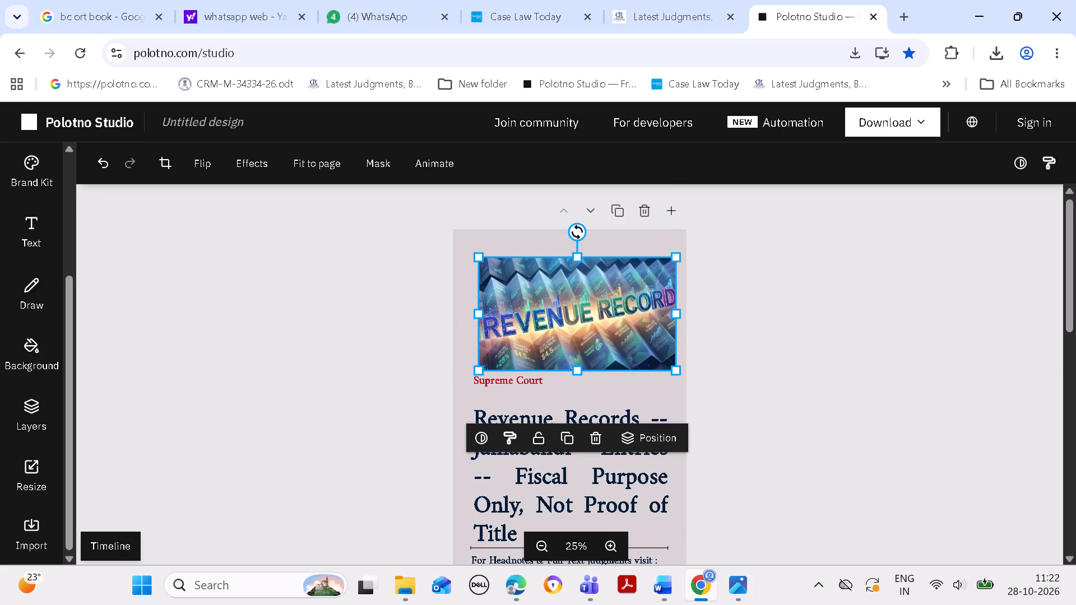
{"action": "left_click_drag", "start_coordinate": [618, 337], "coordinate": [609, 337]}
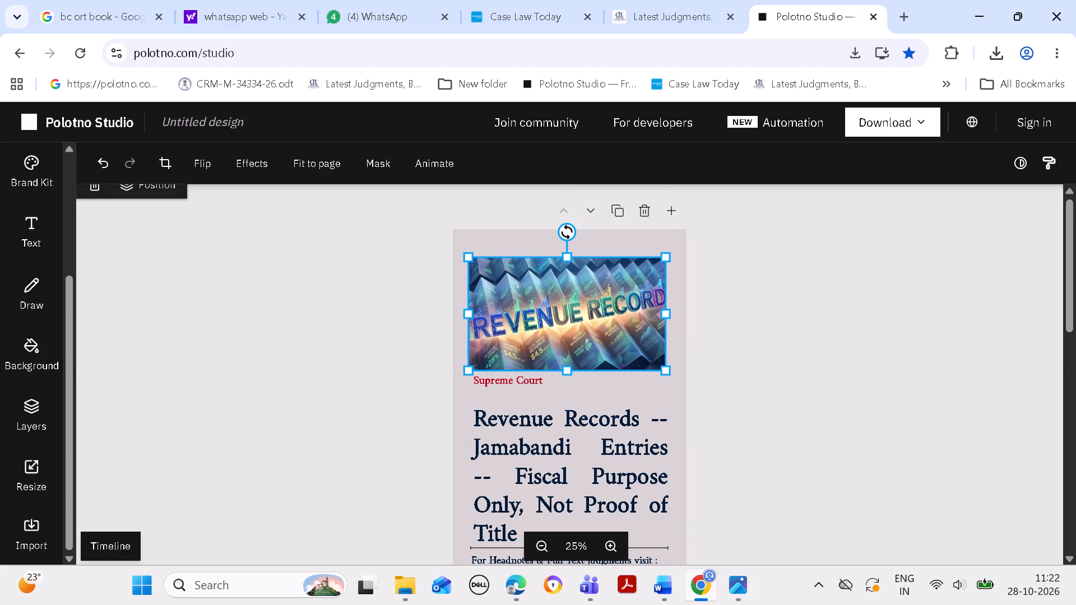
{"action": "left_click", "coordinate": [642, 328]}
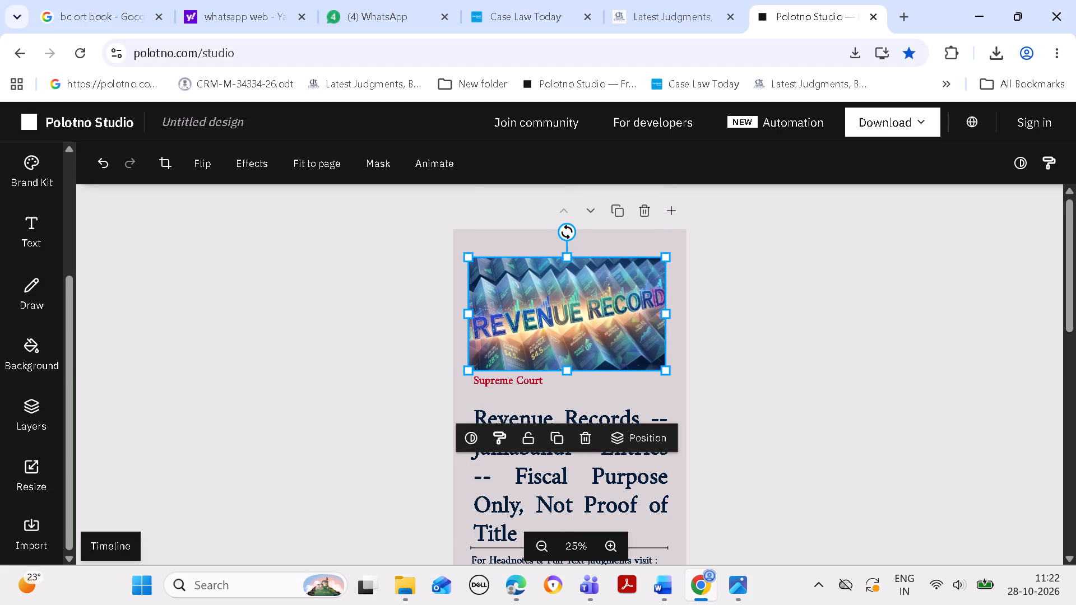
{"action": "left_click", "coordinate": [668, 316]}
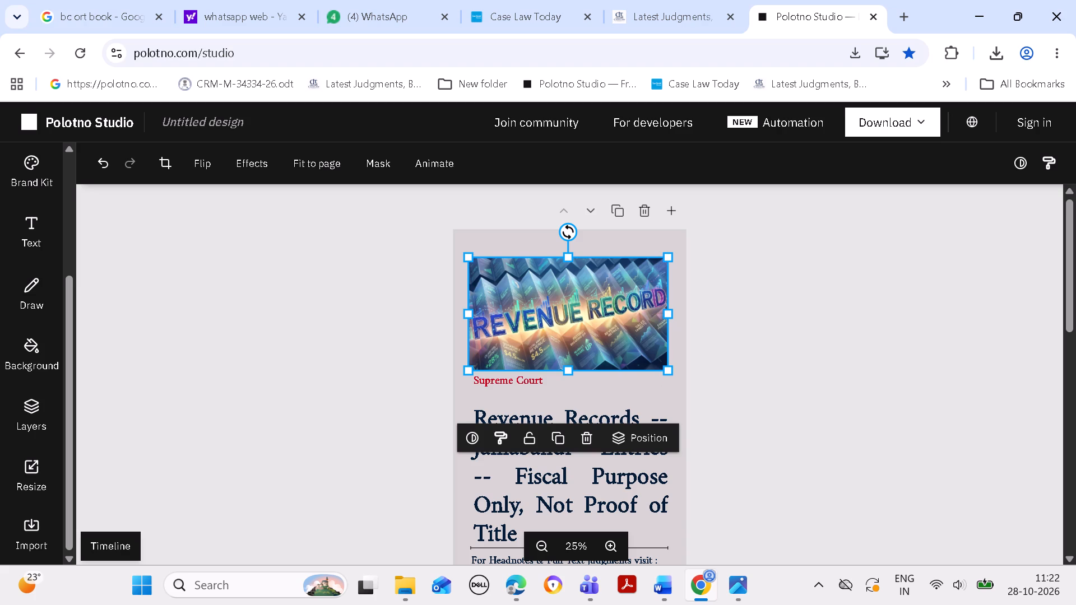
{"action": "left_click_drag", "start_coordinate": [466, 313], "coordinate": [462, 319]}
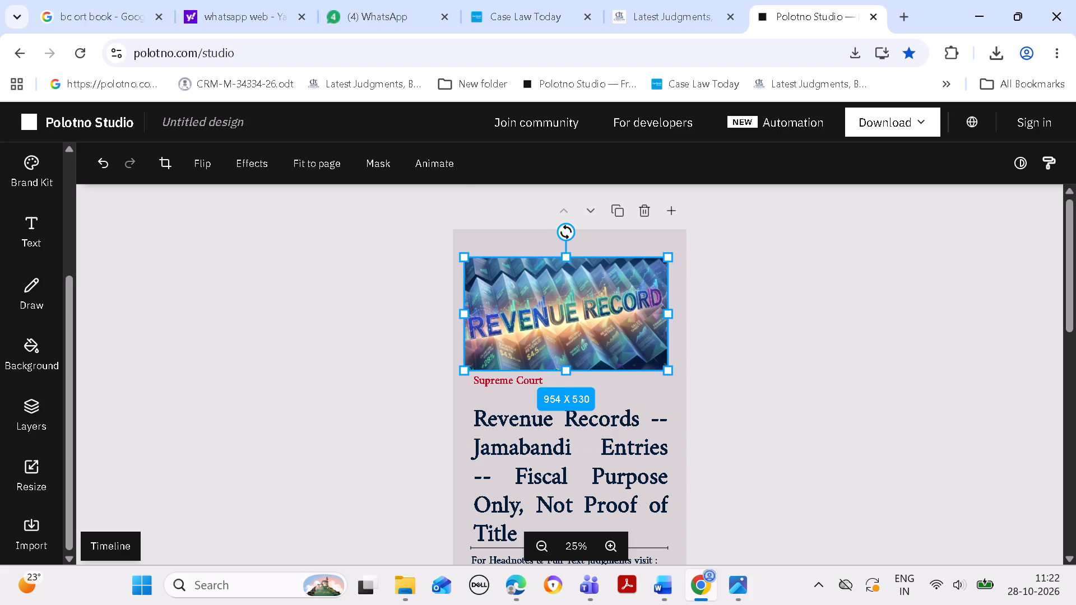
{"action": "left_click_drag", "start_coordinate": [462, 319], "coordinate": [462, 326]}
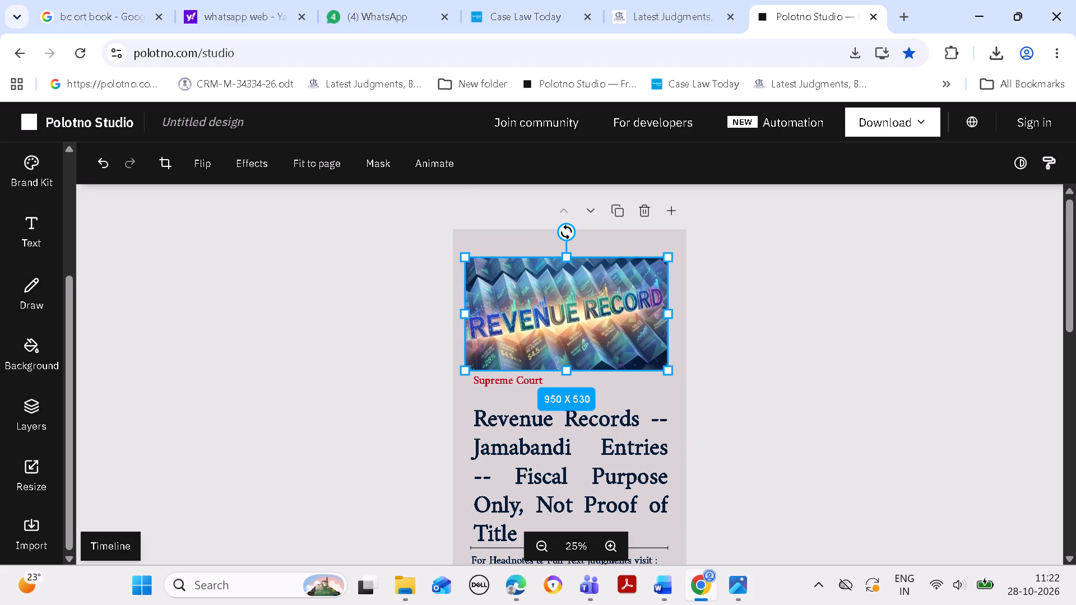
{"action": "left_click_drag", "start_coordinate": [462, 326], "coordinate": [466, 330]}
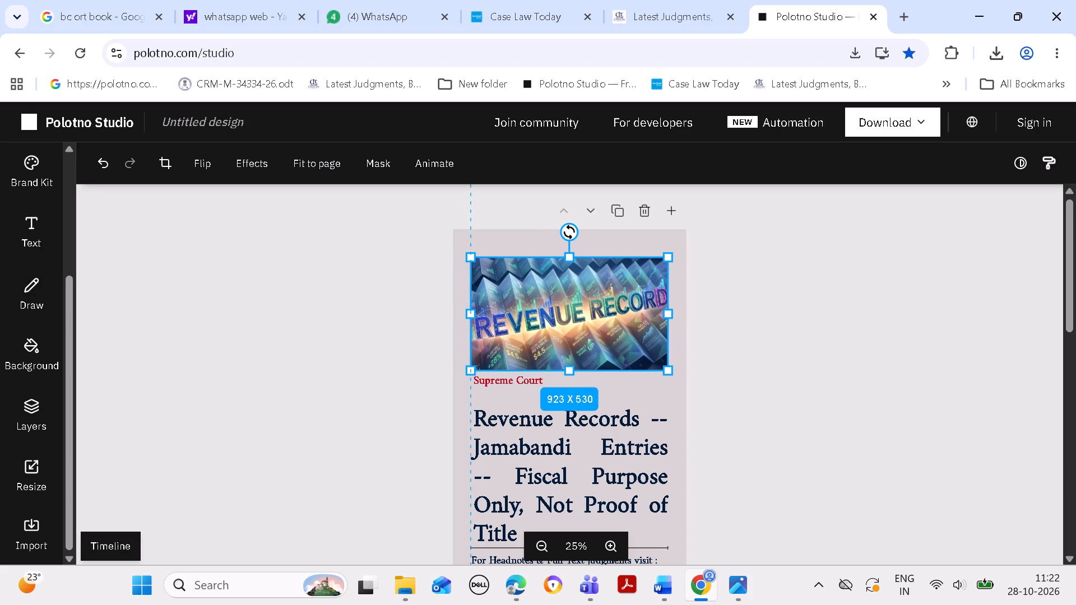
{"action": "left_click_drag", "start_coordinate": [466, 330], "coordinate": [466, 334]}
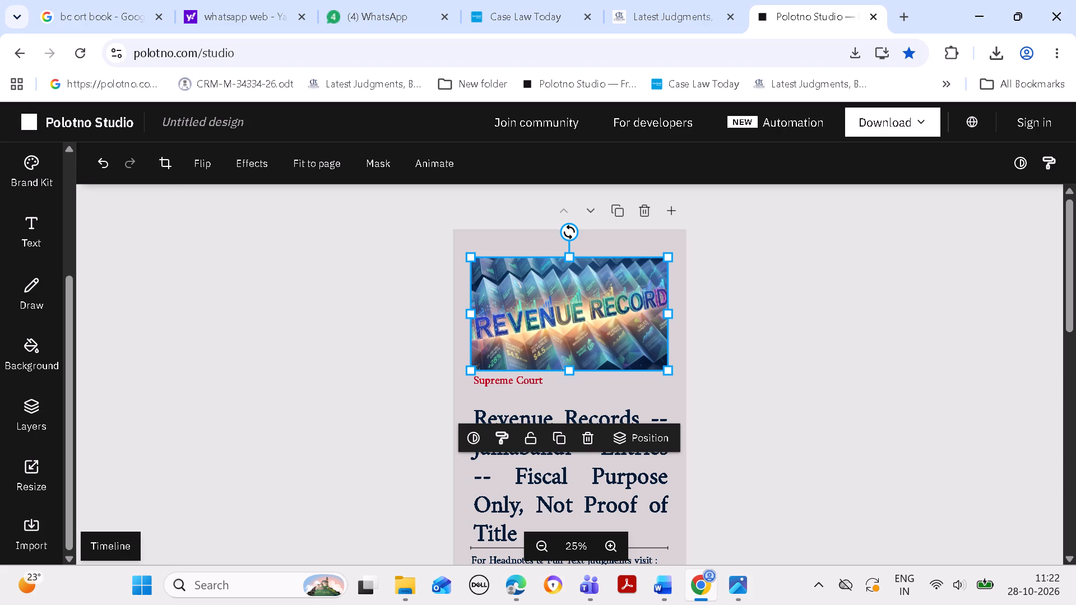
{"action": "left_click", "coordinate": [804, 375]}
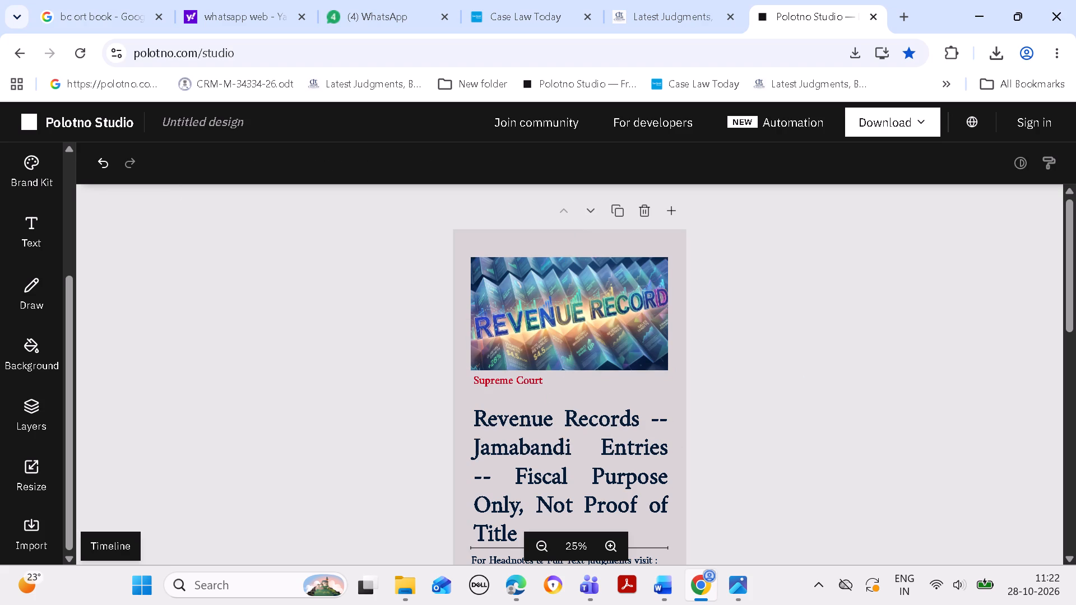
{"action": "left_click", "coordinate": [644, 318]}
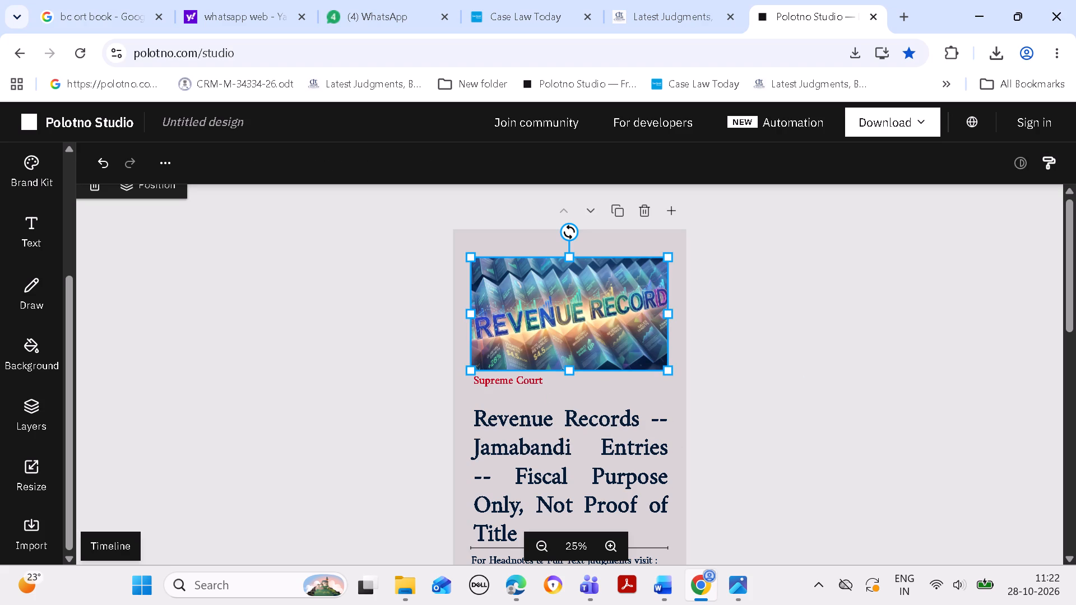
{"action": "left_click", "coordinate": [666, 313]}
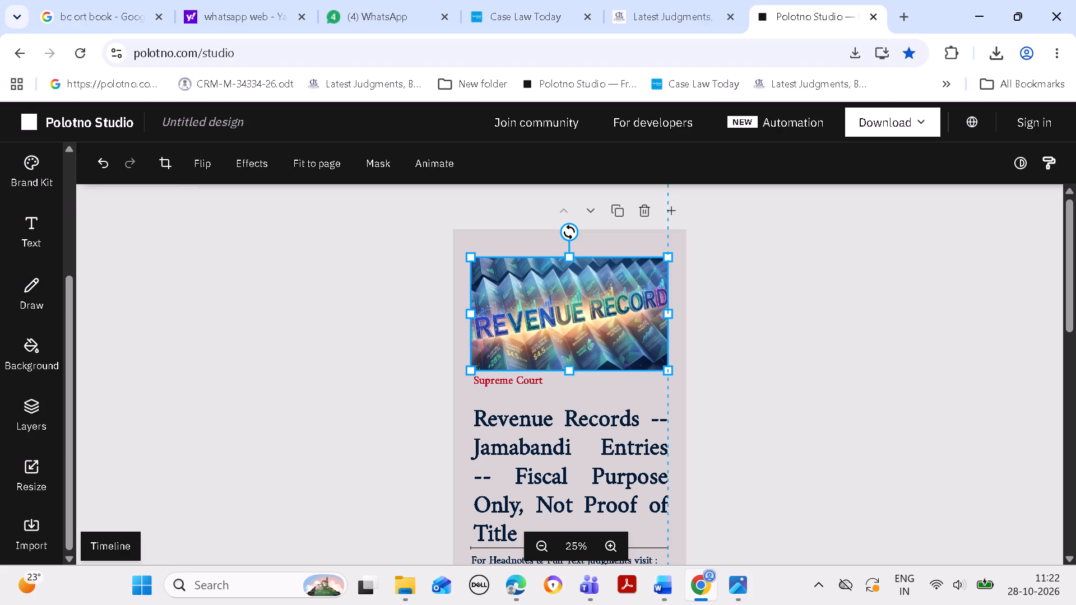
{"action": "left_click", "coordinate": [468, 317]}
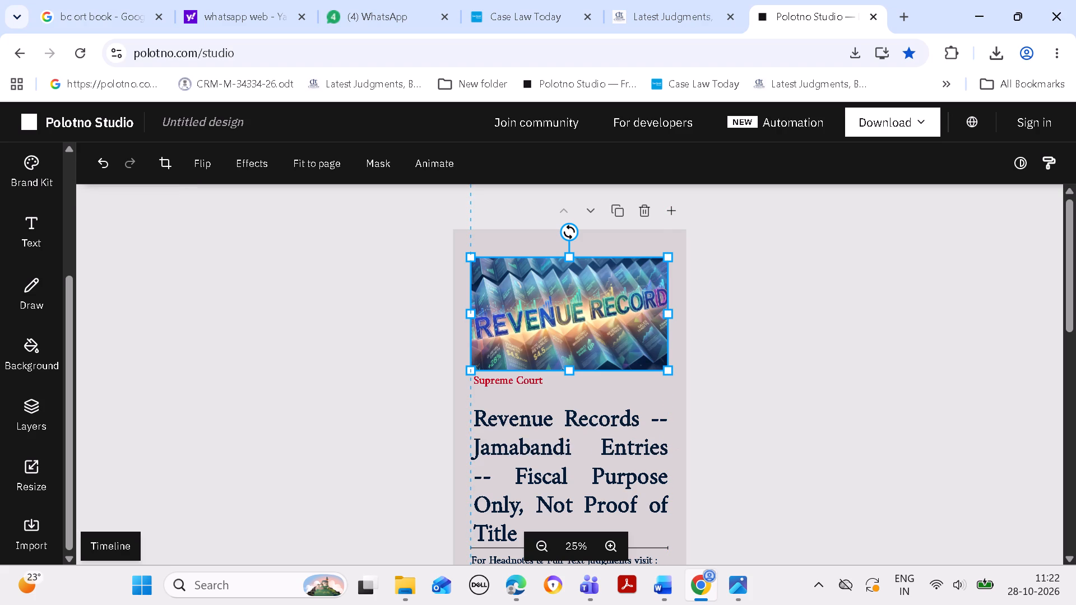
{"action": "left_click", "coordinate": [715, 312]}
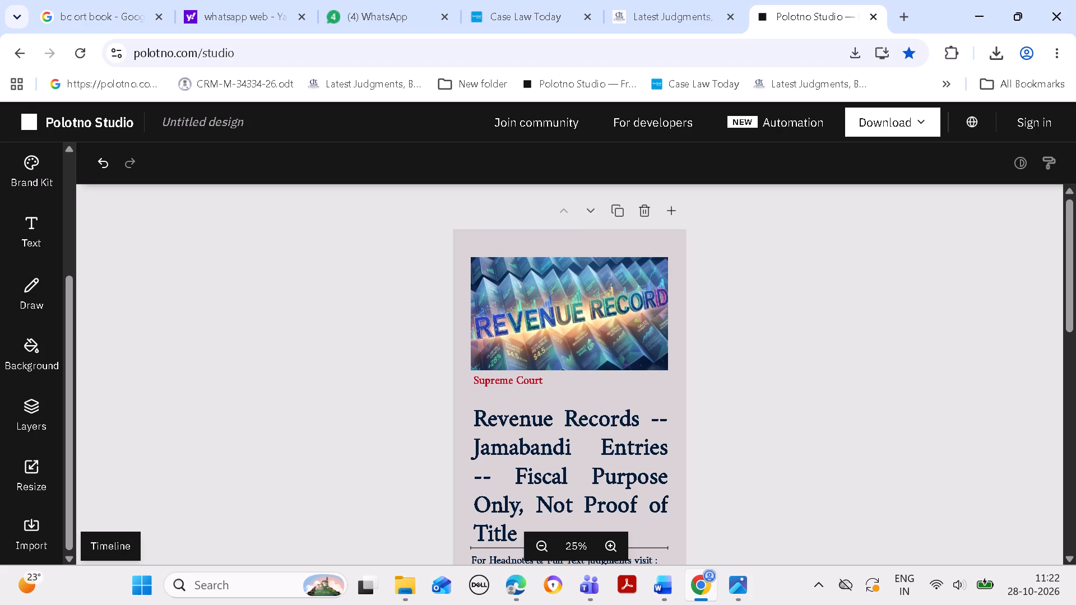
Move the "Supreme Court" label slightly left to align with the left edge of the repositioned picture.
{"action": "left_click_drag", "start_coordinate": [496, 382], "coordinate": [490, 382]}
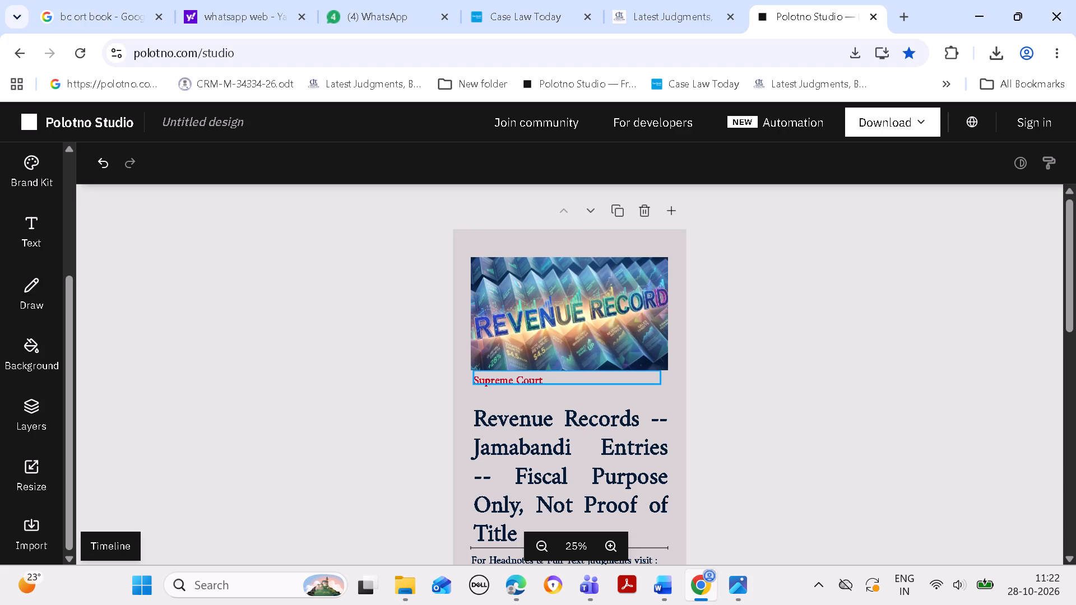
{"action": "left_click_drag", "start_coordinate": [490, 382], "coordinate": [489, 382]}
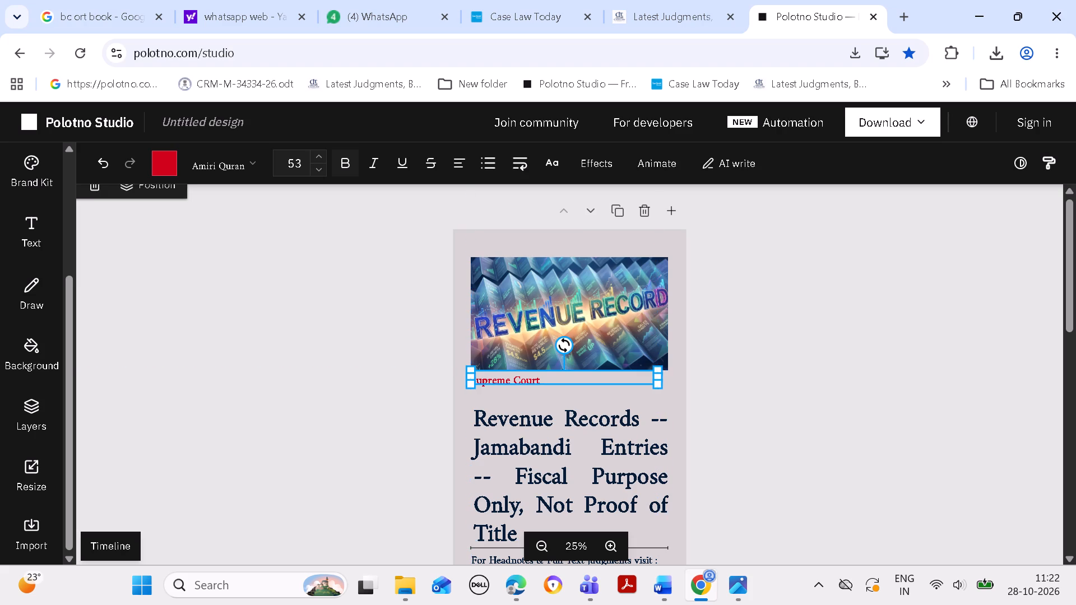
{"action": "left_click", "coordinate": [807, 346]}
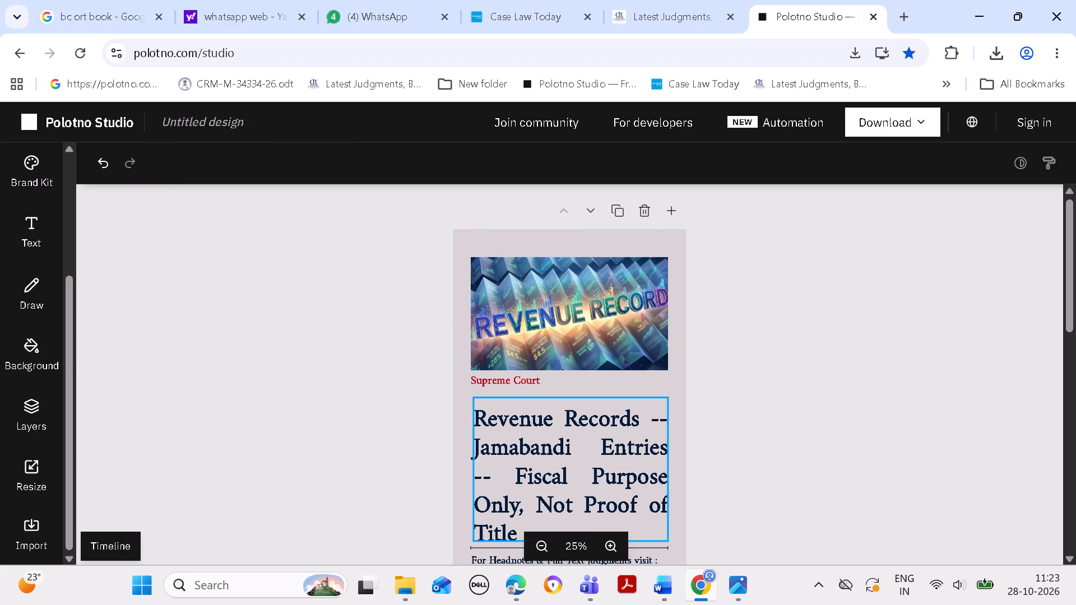
Move the headline text up beneath the "Supreme Court" label and widen its box to about 923 so both sides match the picture.
{"action": "left_click_drag", "start_coordinate": [542, 494], "coordinate": [542, 480]}
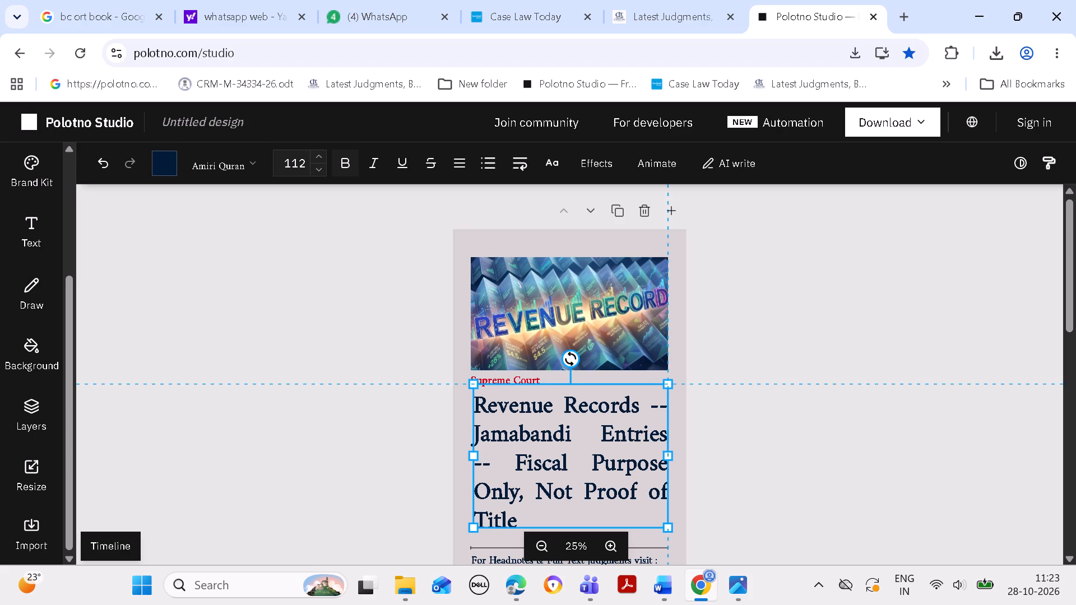
{"action": "left_click_drag", "start_coordinate": [542, 480], "coordinate": [540, 480]}
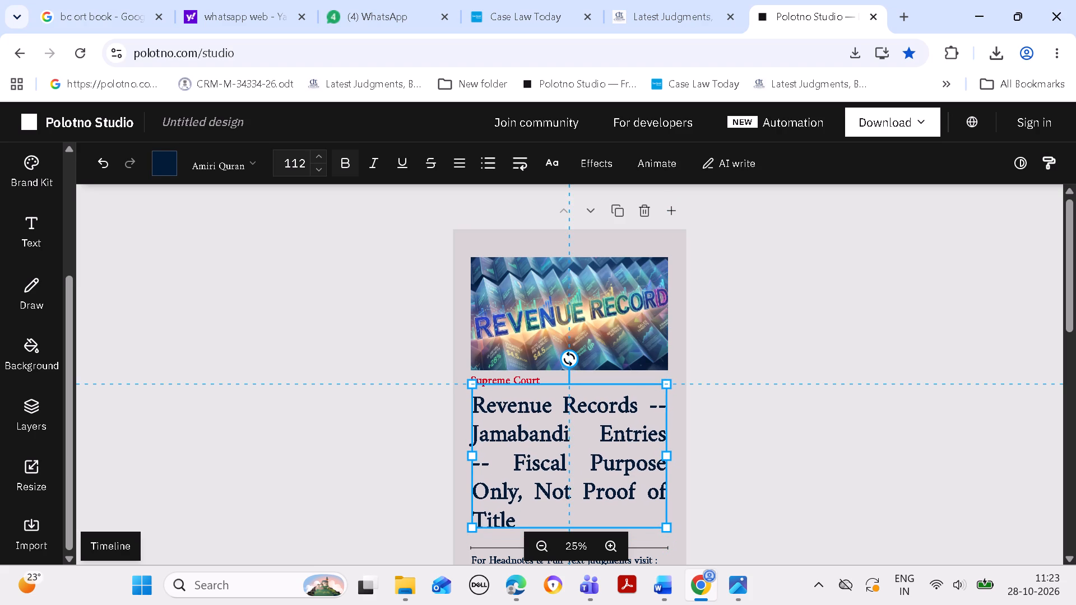
{"action": "left_click", "coordinate": [669, 458]}
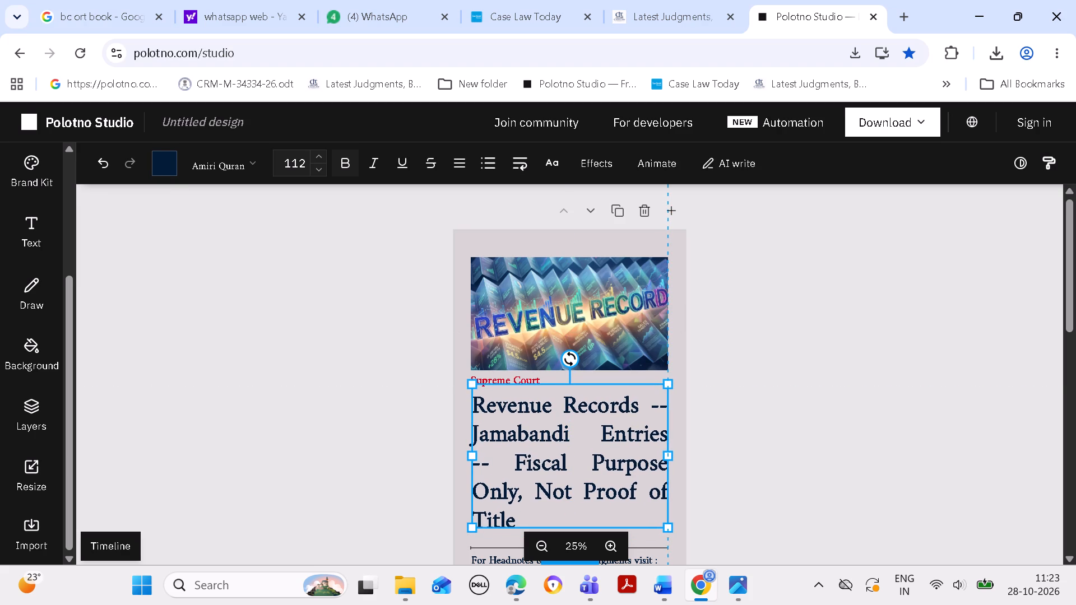
{"action": "left_click", "coordinate": [470, 460]}
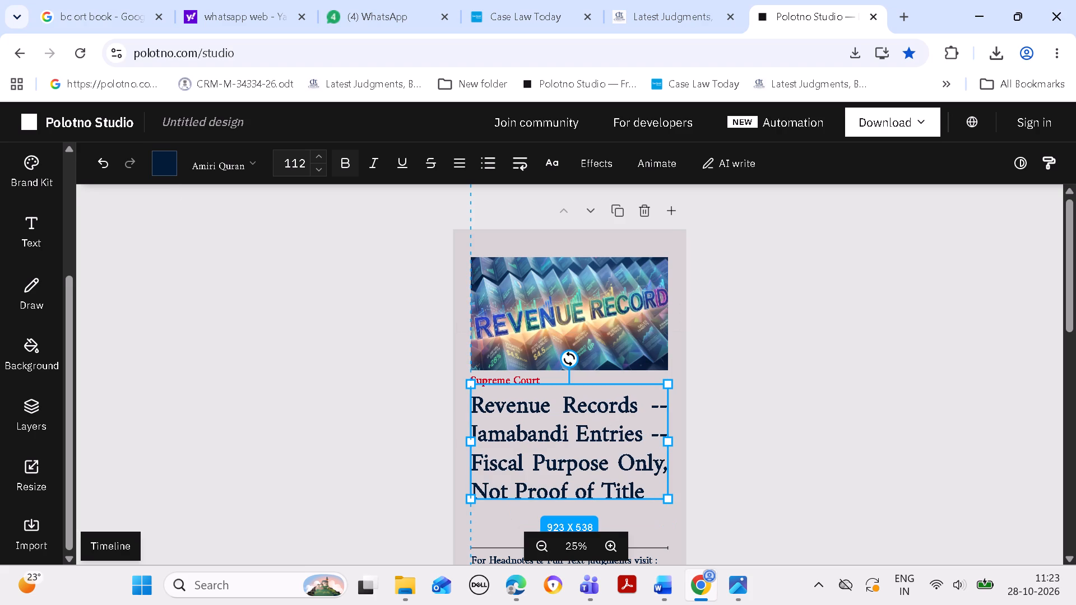
{"action": "left_click", "coordinate": [772, 417]}
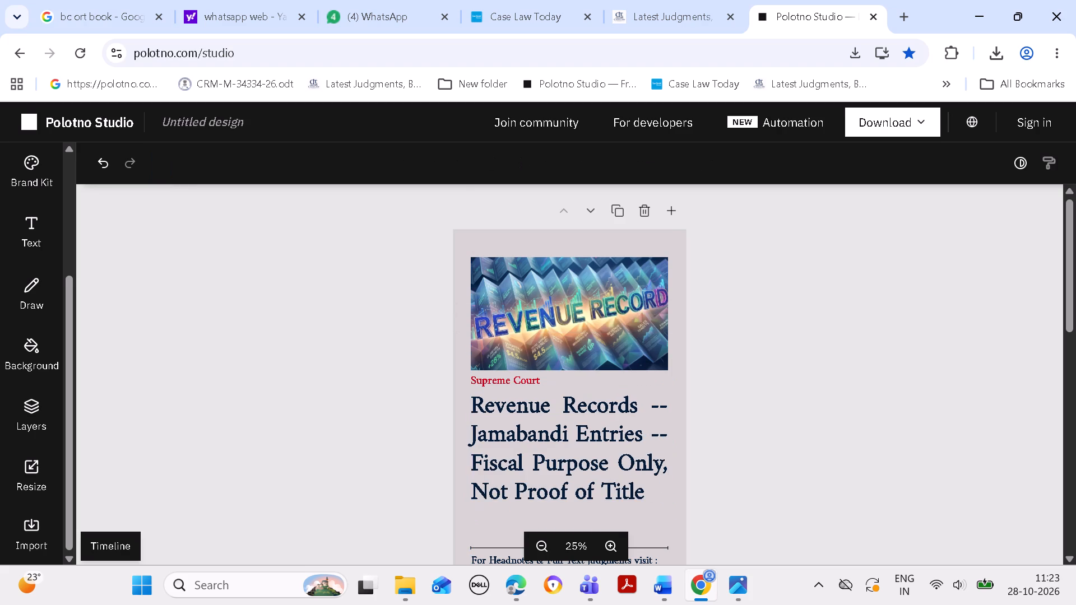
Move the headline text down between the "Supreme Court" label and the footer divider, keeping its sides aligned with the picture.
{"action": "left_click_drag", "start_coordinate": [573, 454], "coordinate": [568, 461]}
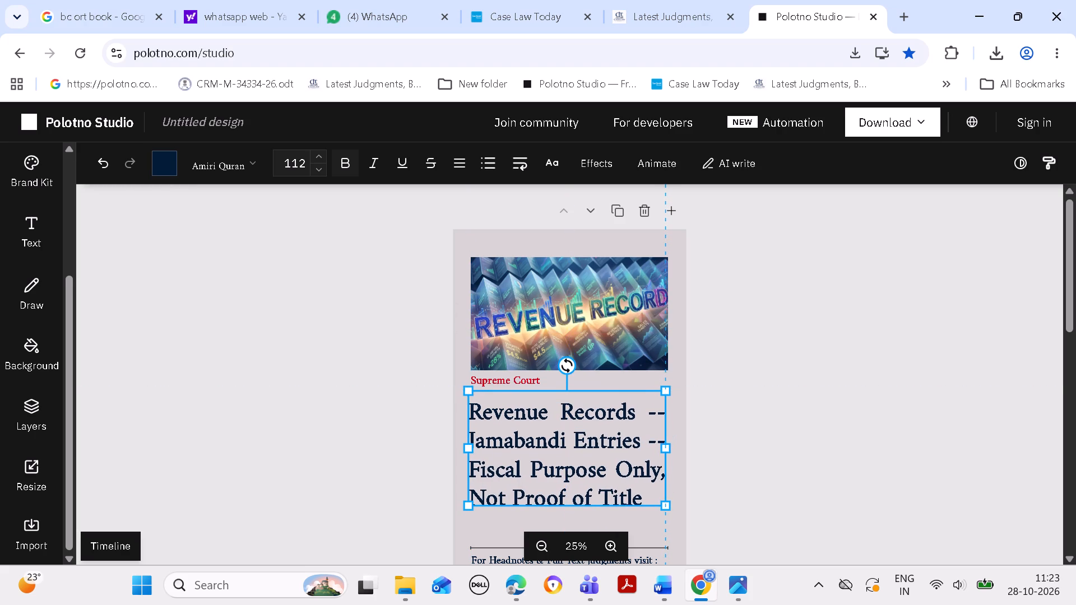
{"action": "left_click_drag", "start_coordinate": [568, 461], "coordinate": [571, 466]}
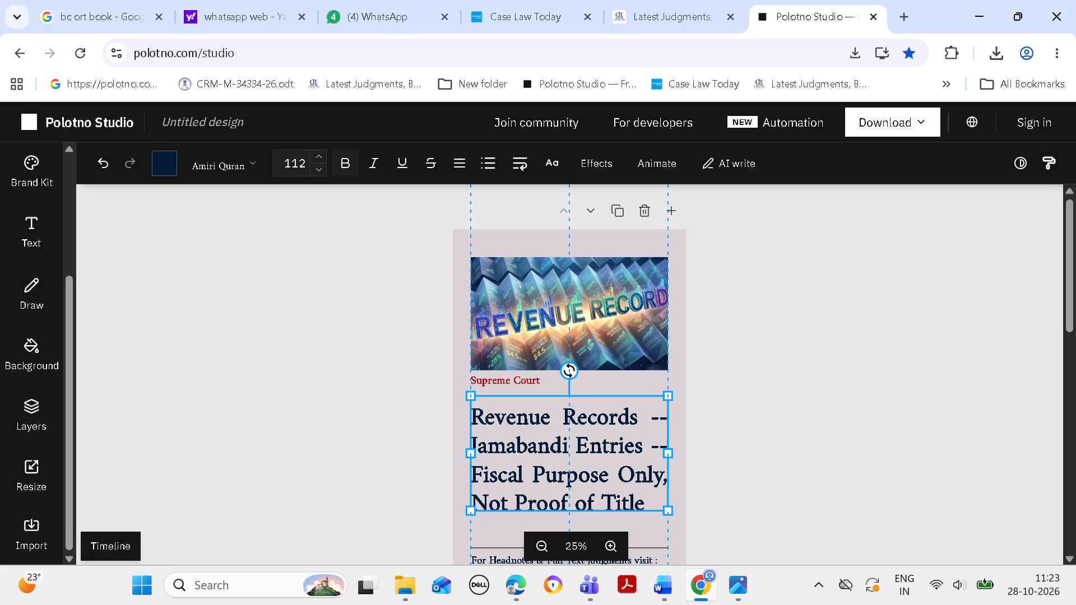
{"action": "left_click_drag", "start_coordinate": [571, 466], "coordinate": [571, 470]}
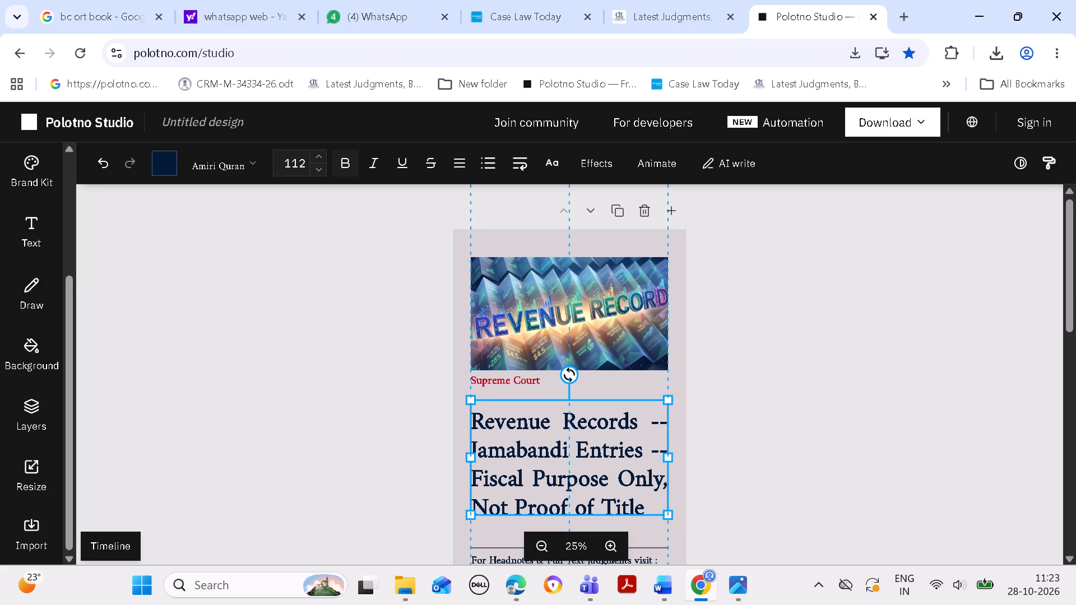
{"action": "left_click_drag", "start_coordinate": [571, 470], "coordinate": [570, 470]}
{"action": "left_click_drag", "start_coordinate": [570, 470], "coordinate": [570, 469]}
{"action": "left_click", "coordinate": [741, 438]}
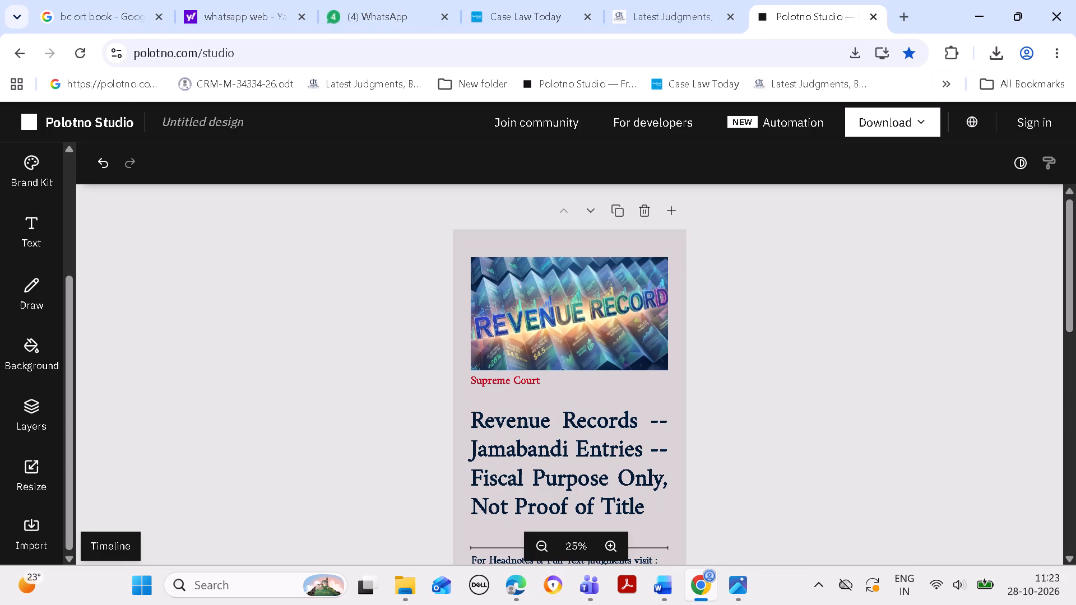
Check the headline box's side alignment and review the whole page layout down to the footer lines.
{"action": "left_click", "coordinate": [606, 466]}
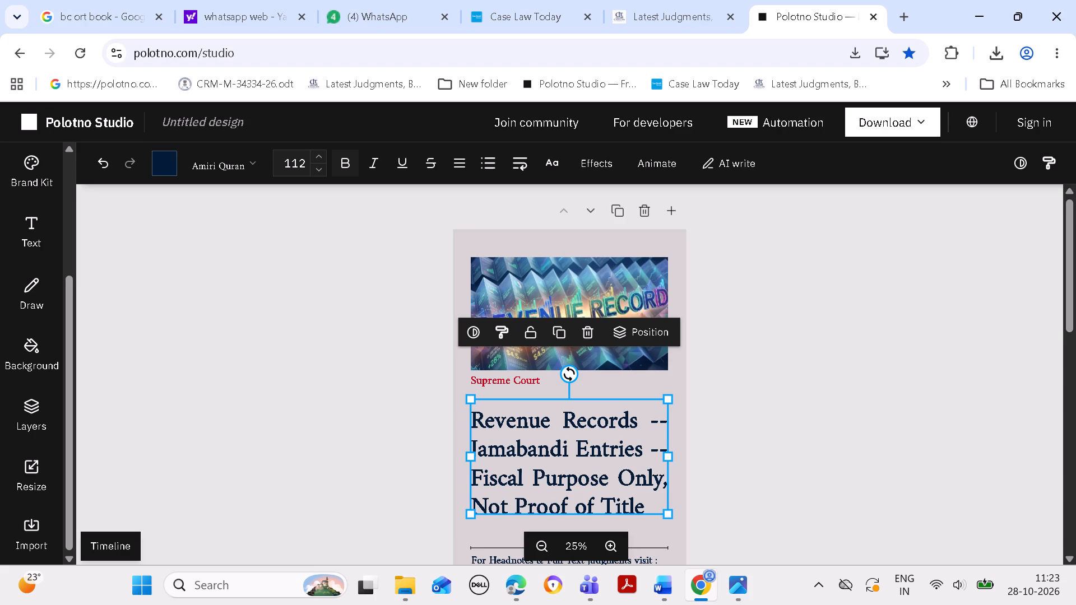
{"action": "left_click", "coordinate": [670, 457]}
{"action": "left_click", "coordinate": [470, 457]}
{"action": "left_click", "coordinate": [773, 439]}
{"action": "left_click_drag", "start_coordinate": [1073, 248], "coordinate": [1068, 276]}
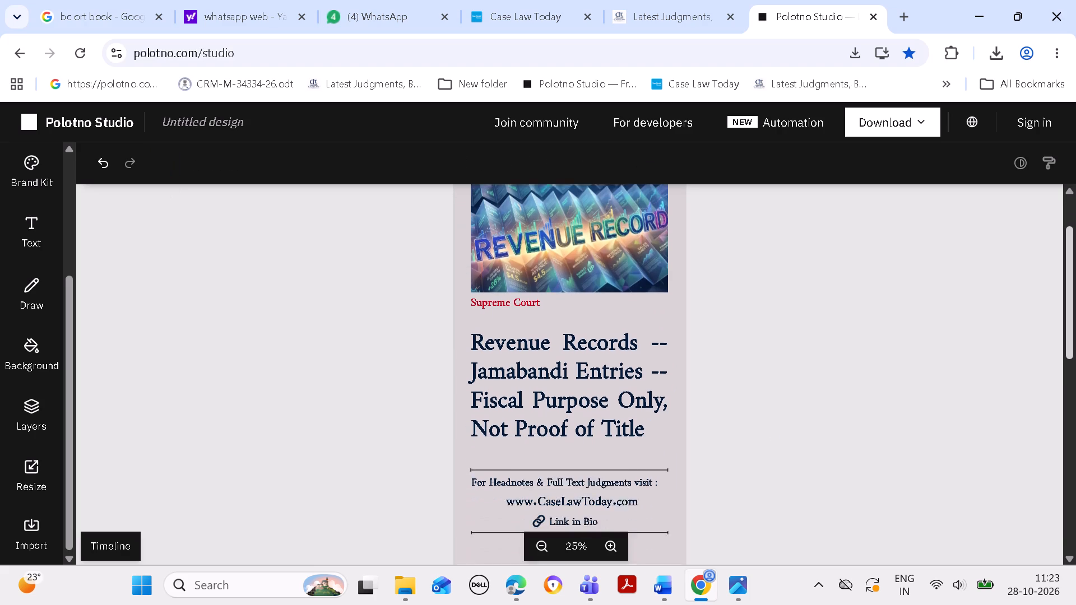
{"action": "left_click_drag", "start_coordinate": [1068, 276], "coordinate": [1068, 295]}
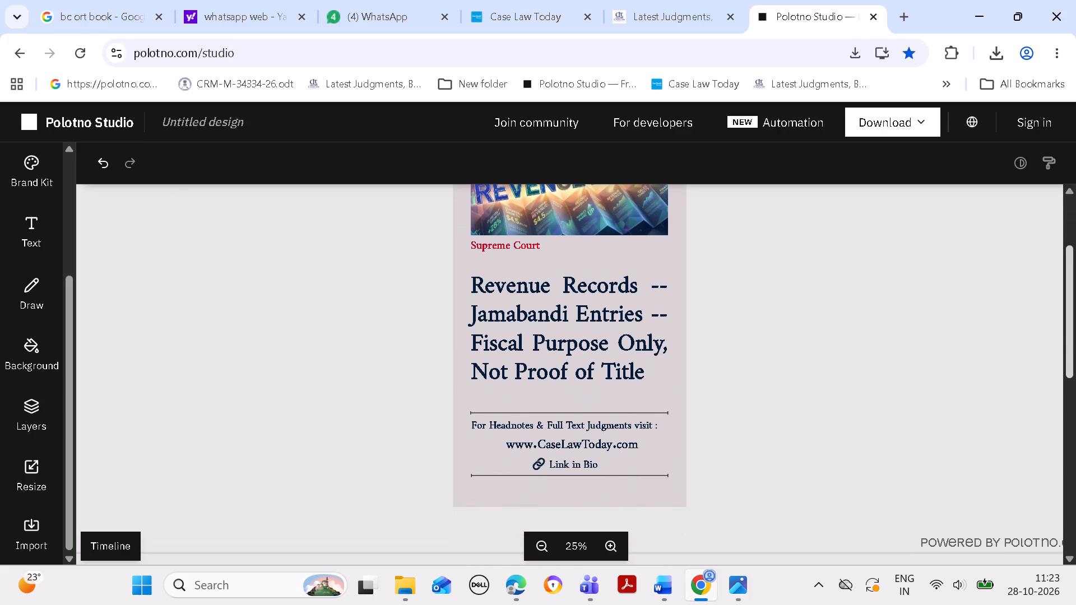
{"action": "left_click_drag", "start_coordinate": [1068, 295], "coordinate": [1065, 292]}
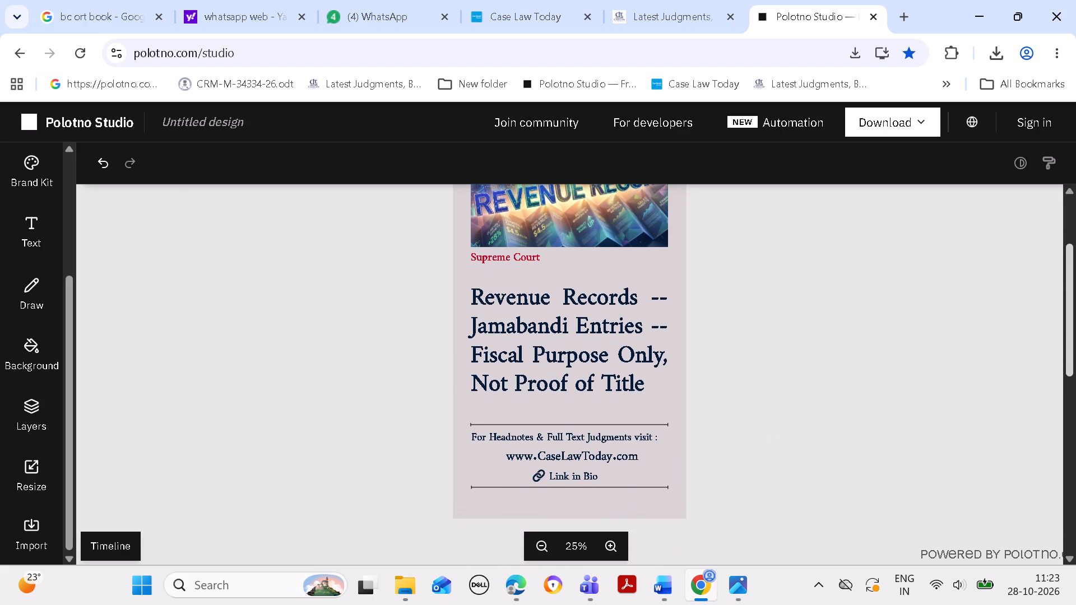
{"action": "left_click_drag", "start_coordinate": [1065, 292], "coordinate": [1062, 288]}
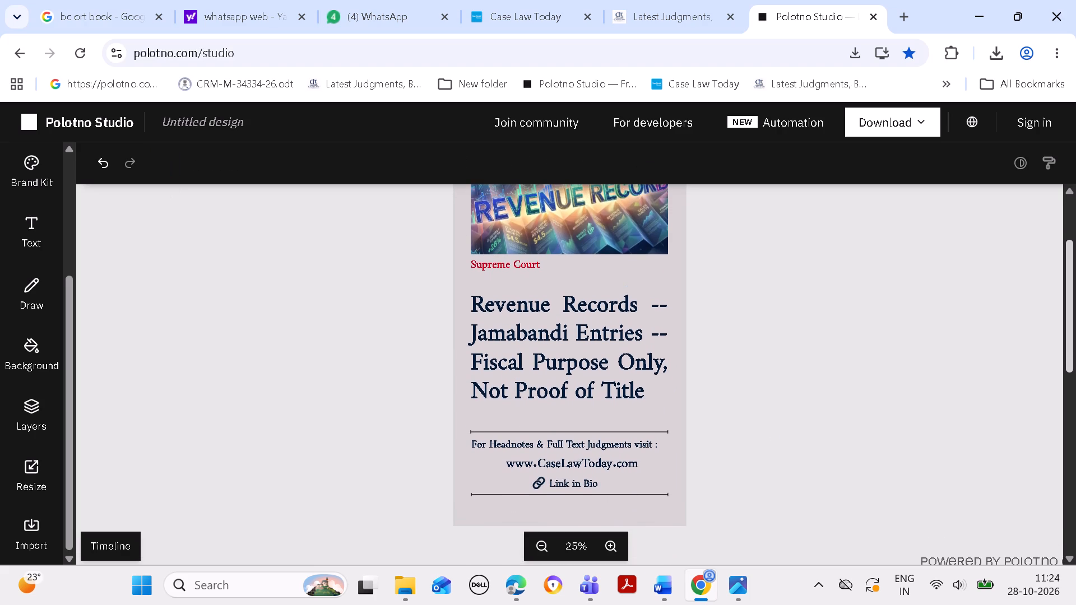
{"action": "left_click_drag", "start_coordinate": [1062, 288], "coordinate": [1058, 247]}
Download the design as PNG at 1080 x 1920 px and open the first page's downloaded image.
{"action": "left_click", "coordinate": [896, 127]}
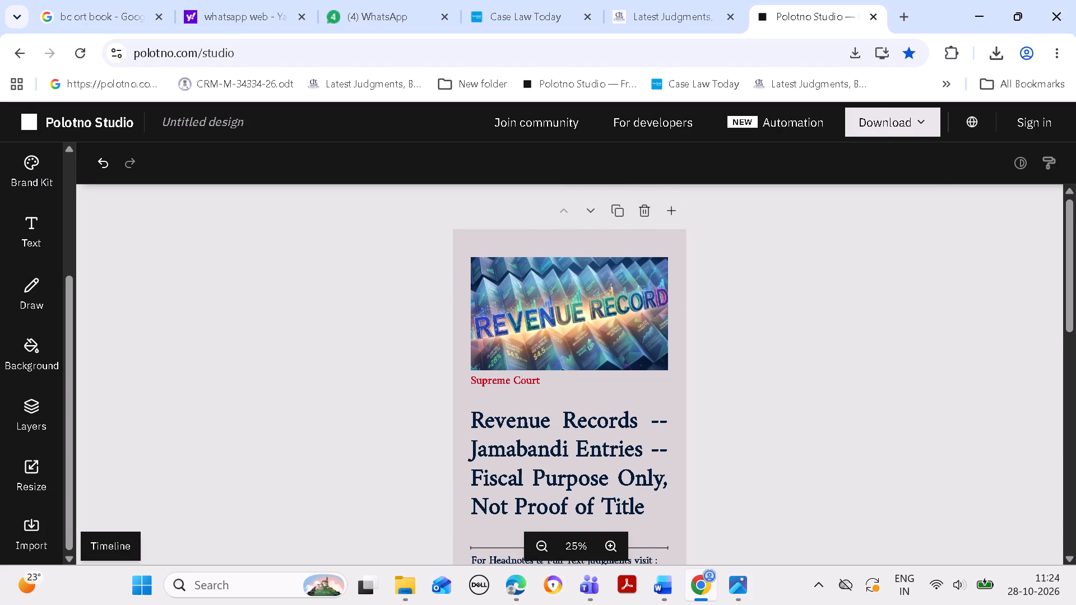
{"action": "left_click", "coordinate": [847, 267]}
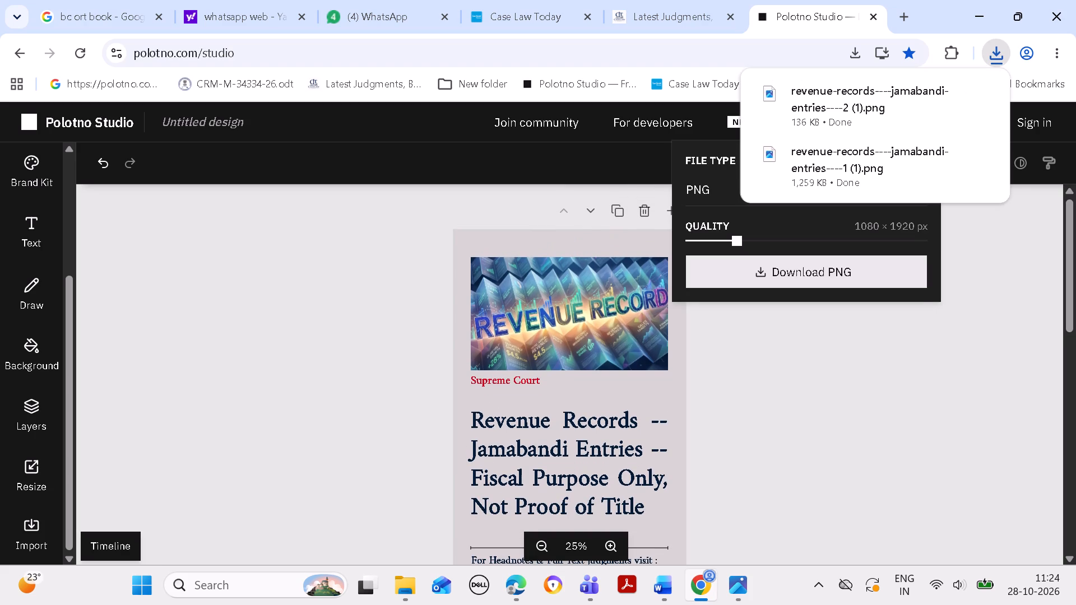
{"action": "left_click", "coordinate": [953, 150]}
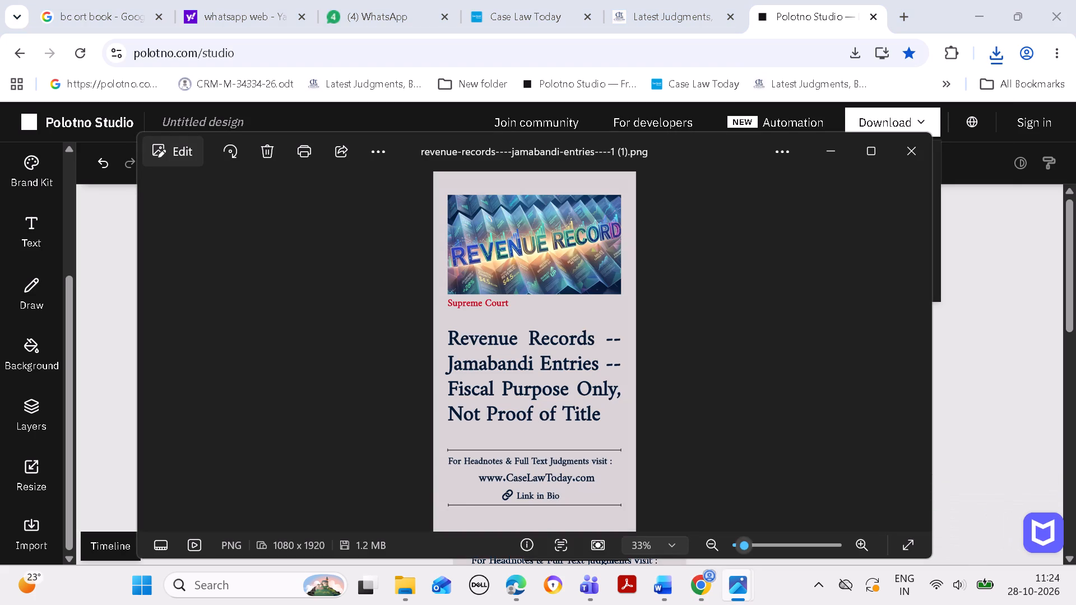
Copy the opened Revenue Records image into the "FB NEWS POST --- 28 OCT" folder inside "FB News 23 Oct" on the desktop.
{"action": "key", "text": "ctrl+c"}
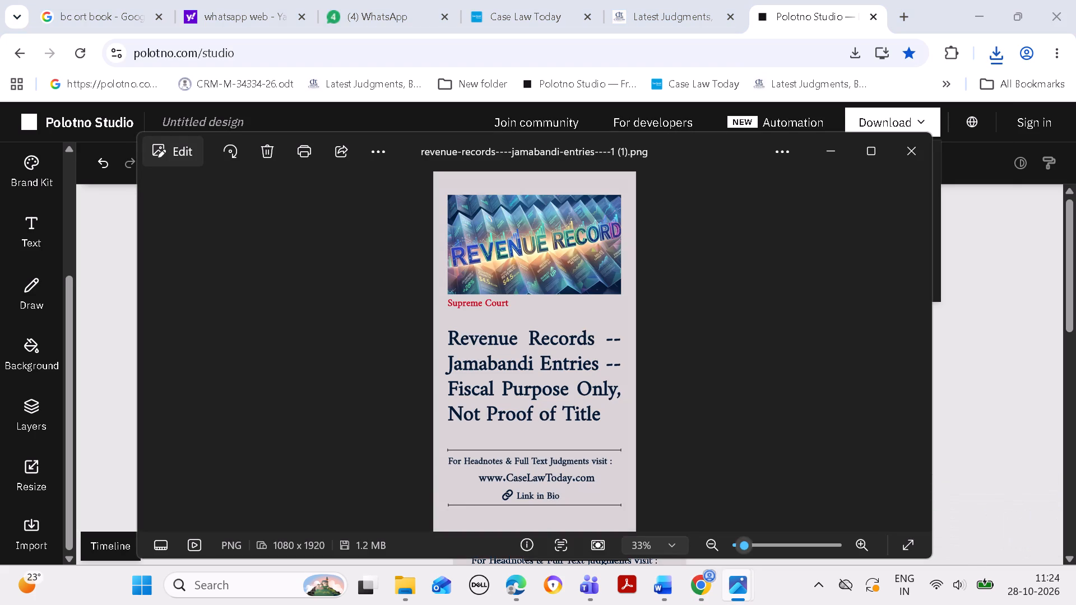
{"action": "left_click", "coordinate": [985, 13]}
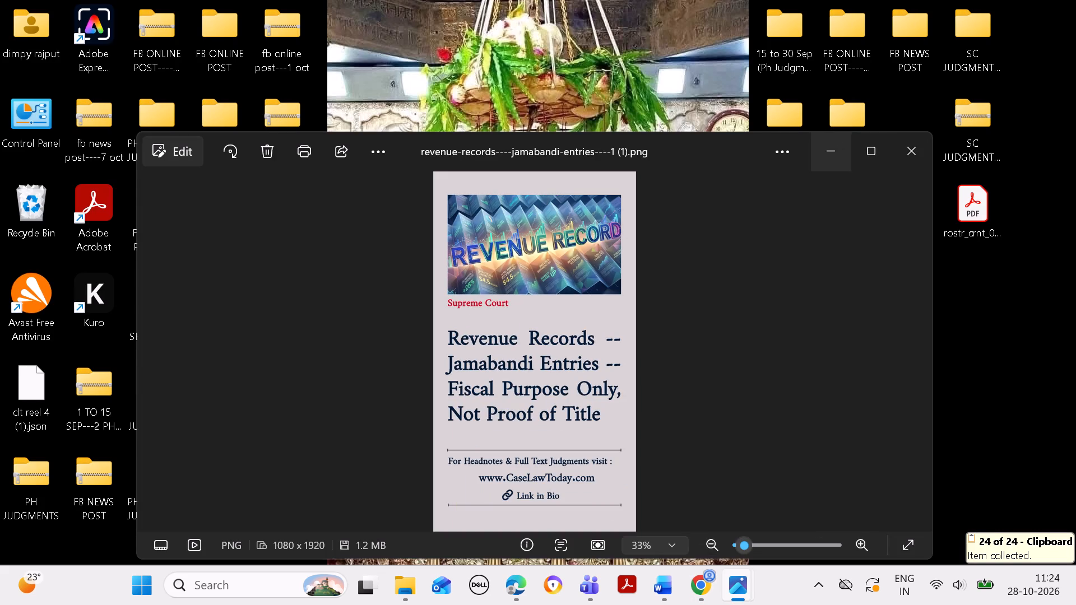
{"action": "left_click", "coordinate": [838, 156]}
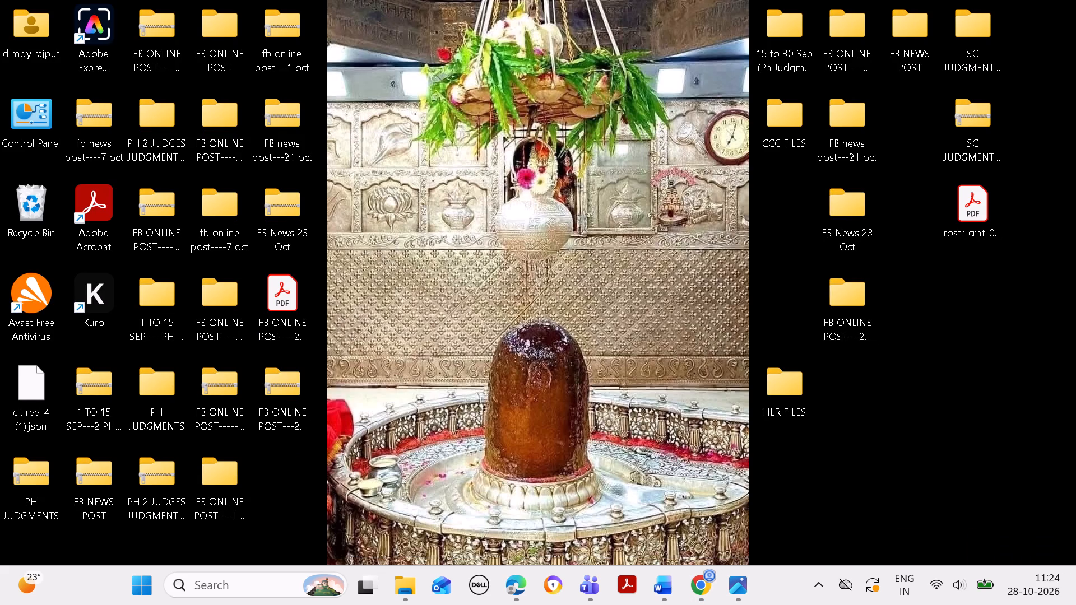
{"action": "left_click", "coordinate": [857, 187]}
{"action": "double_click", "coordinate": [849, 201]}
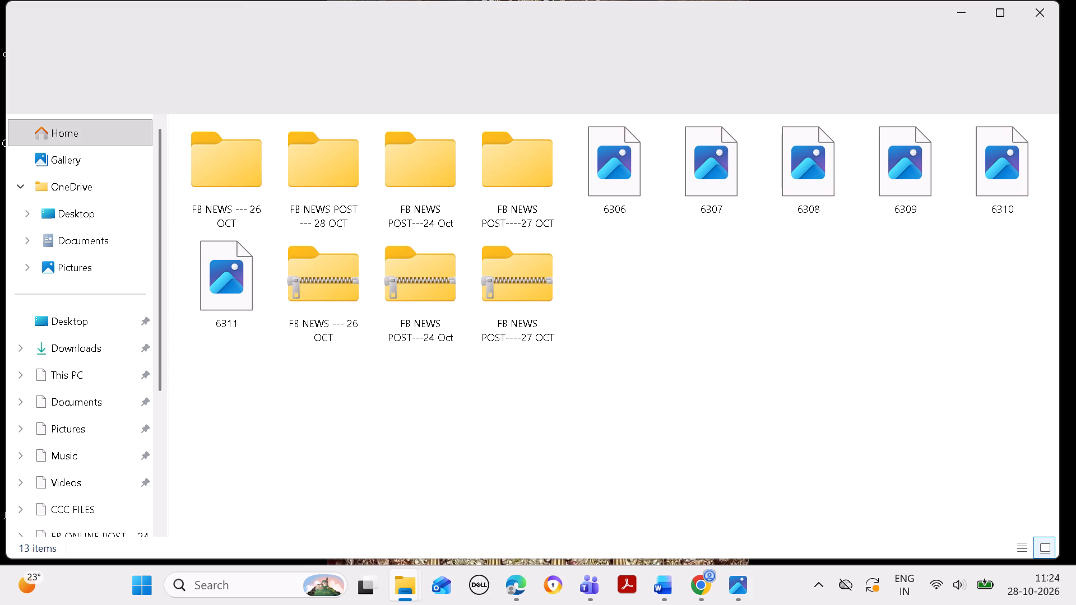
{"action": "double_click", "coordinate": [346, 184]}
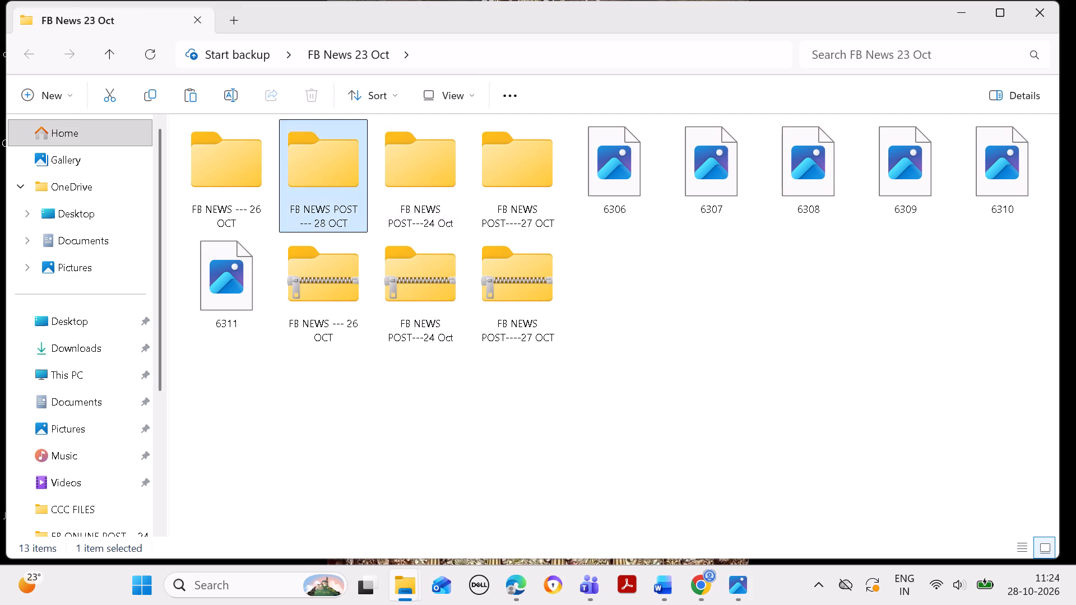
{"action": "key", "text": "ctrl+v"}
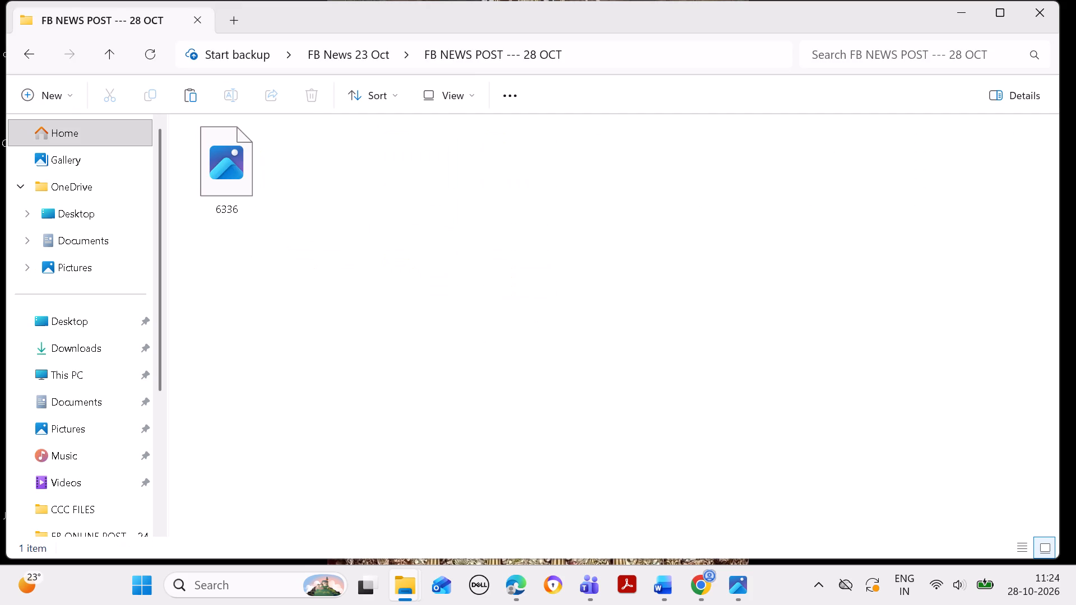
Rename the pasted Revenue Records image file as 6337.
{"action": "right_click", "coordinate": [330, 179]}
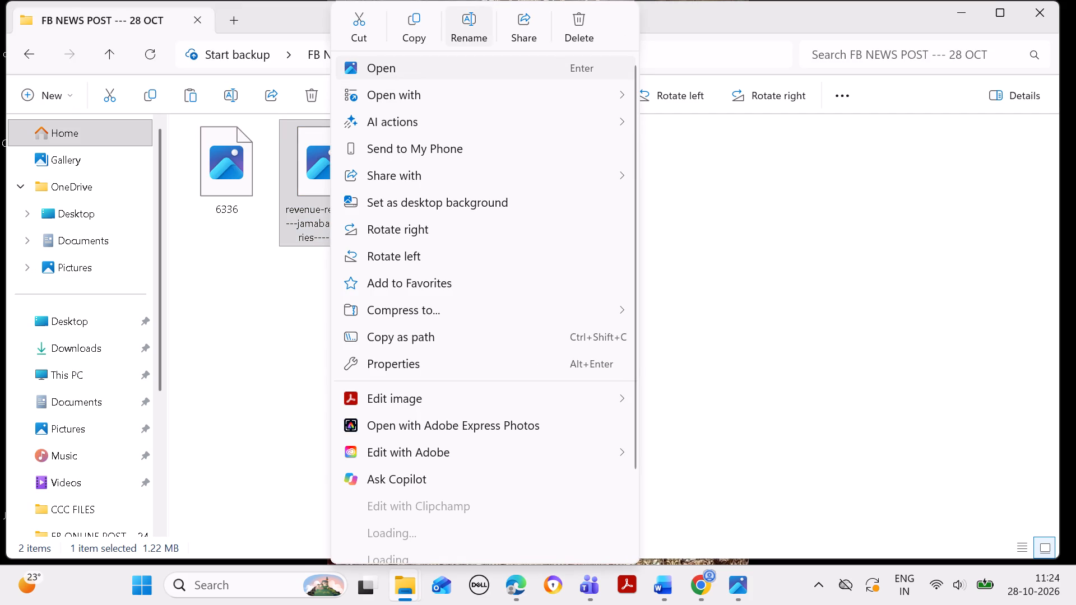
{"action": "left_click", "coordinate": [467, 25]}
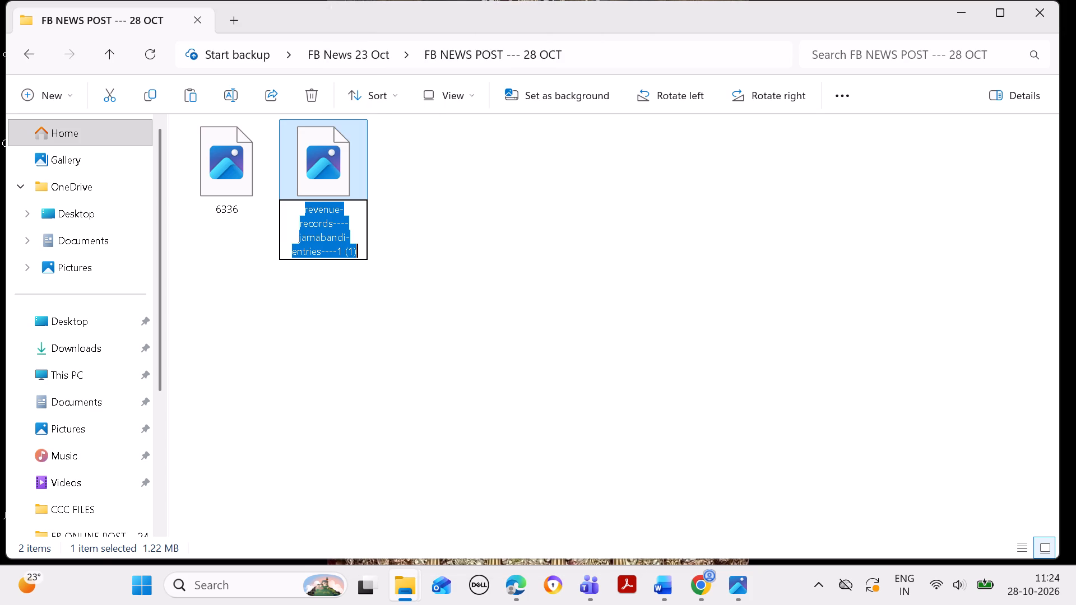
{"action": "key", "text": "BackSpace"}
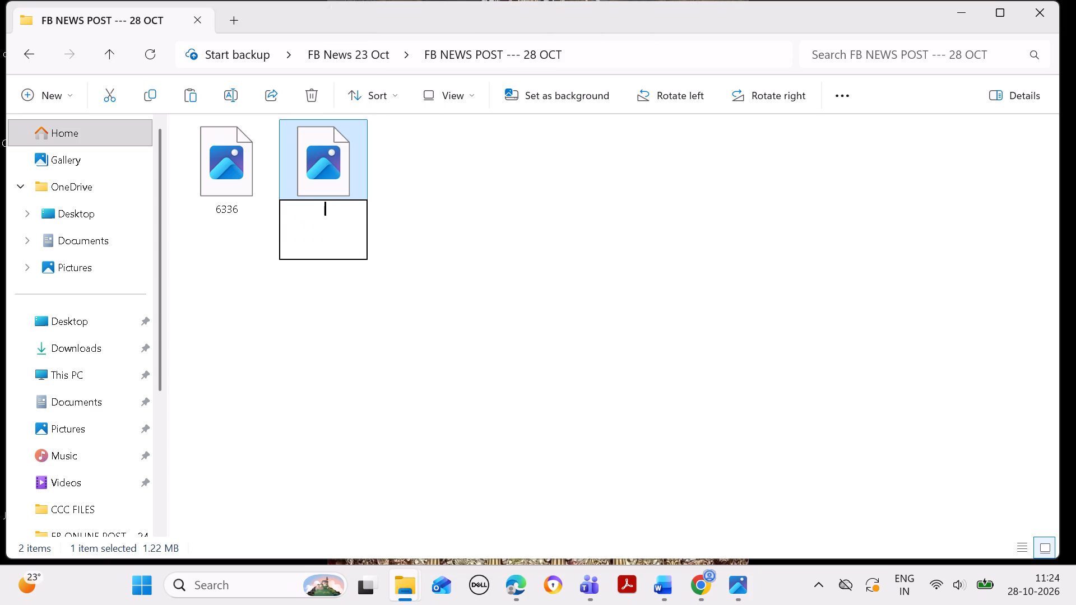
{"action": "key", "text": "6"}
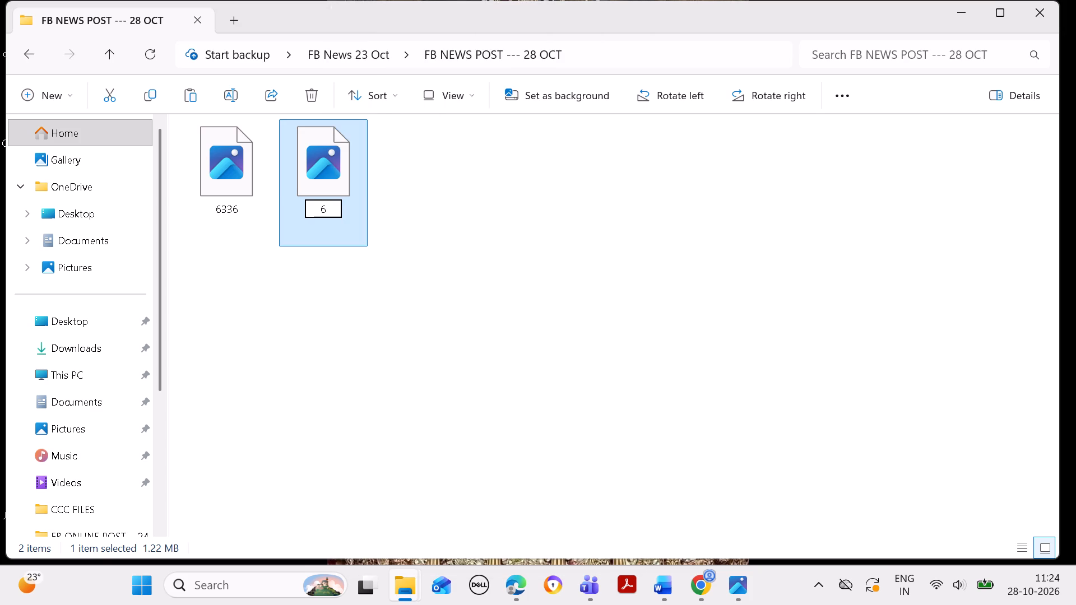
{"action": "type", "text": "33"}
{"action": "key", "text": "7"}
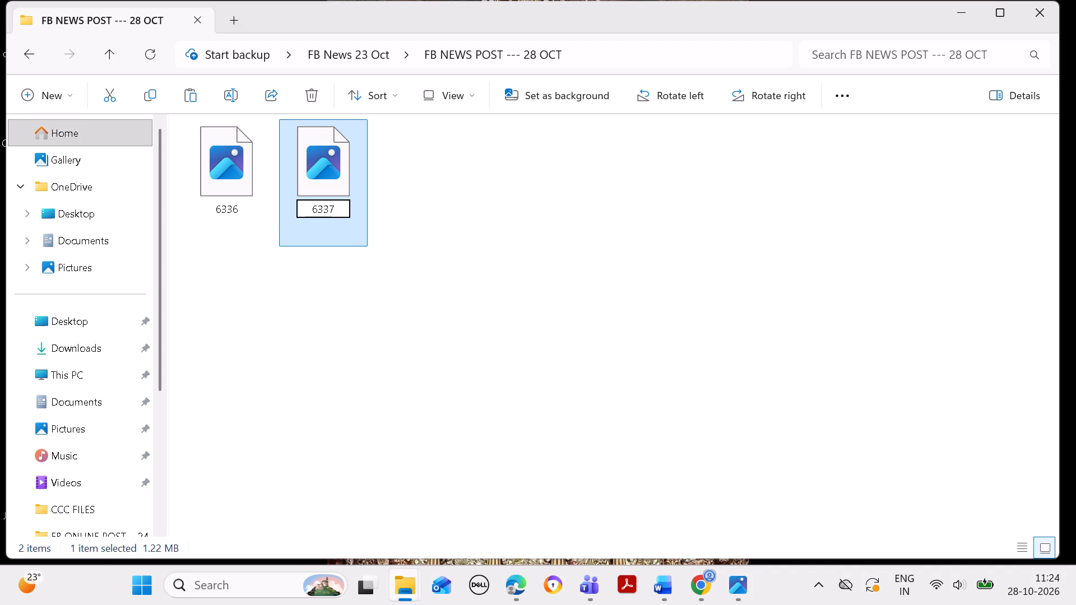
{"action": "key", "text": "Return"}
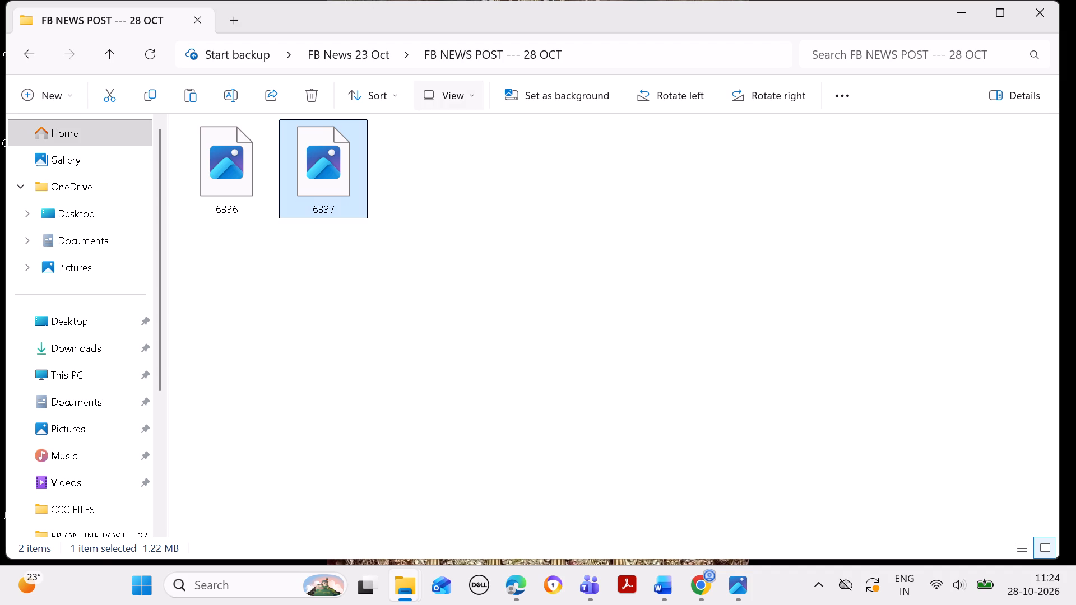
Switch to Case Law Today in Chrome and review the edit page of news entry 6337 down to its law point.
{"action": "left_click", "coordinate": [695, 583]}
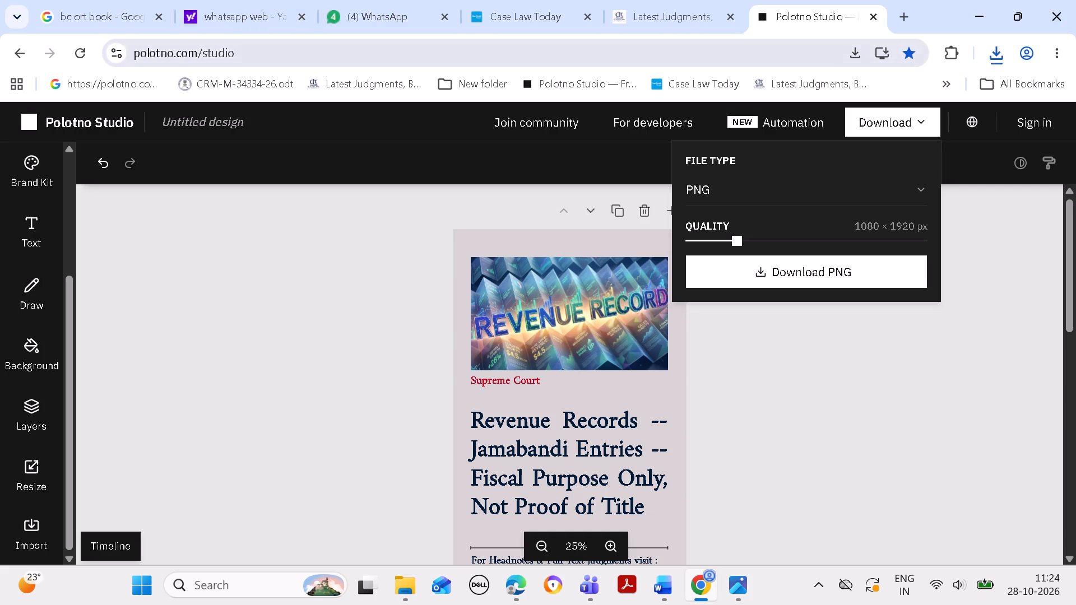
{"action": "left_click", "coordinate": [485, 13]}
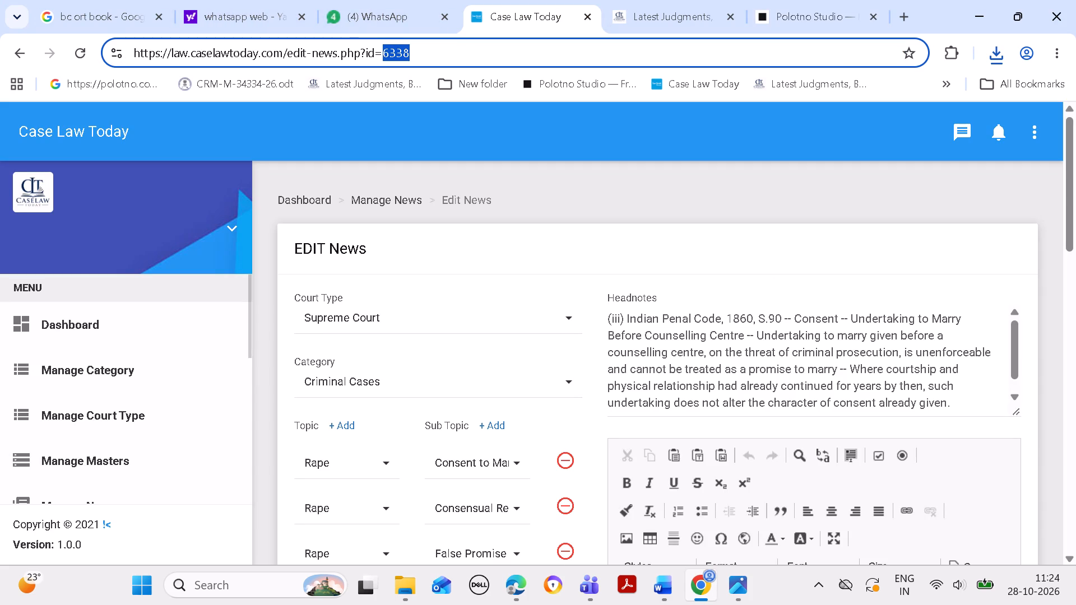
{"action": "left_click", "coordinate": [21, 55]}
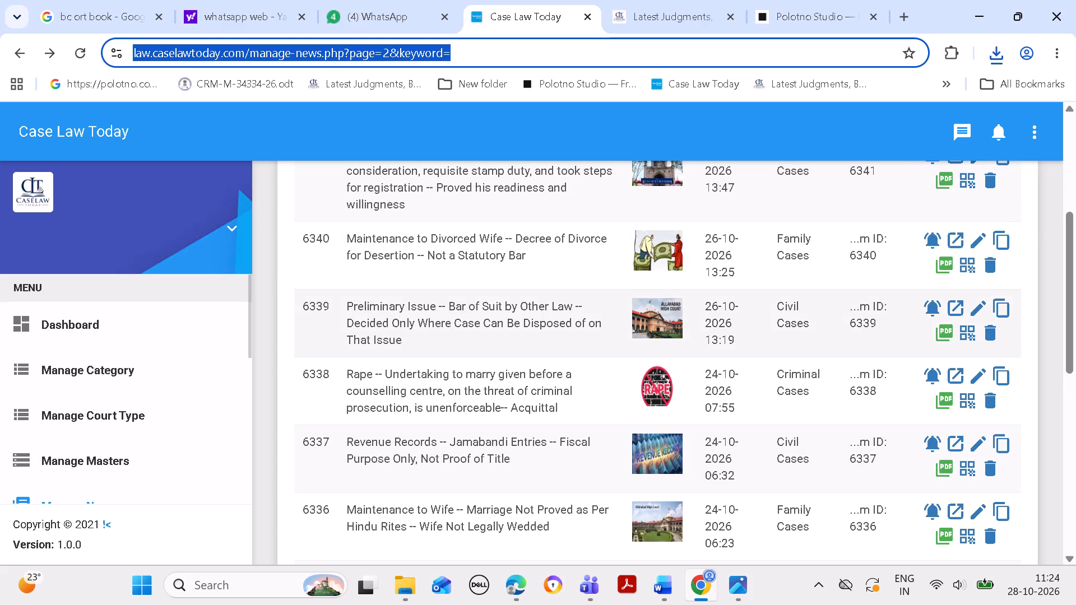
{"action": "left_click", "coordinate": [981, 444]}
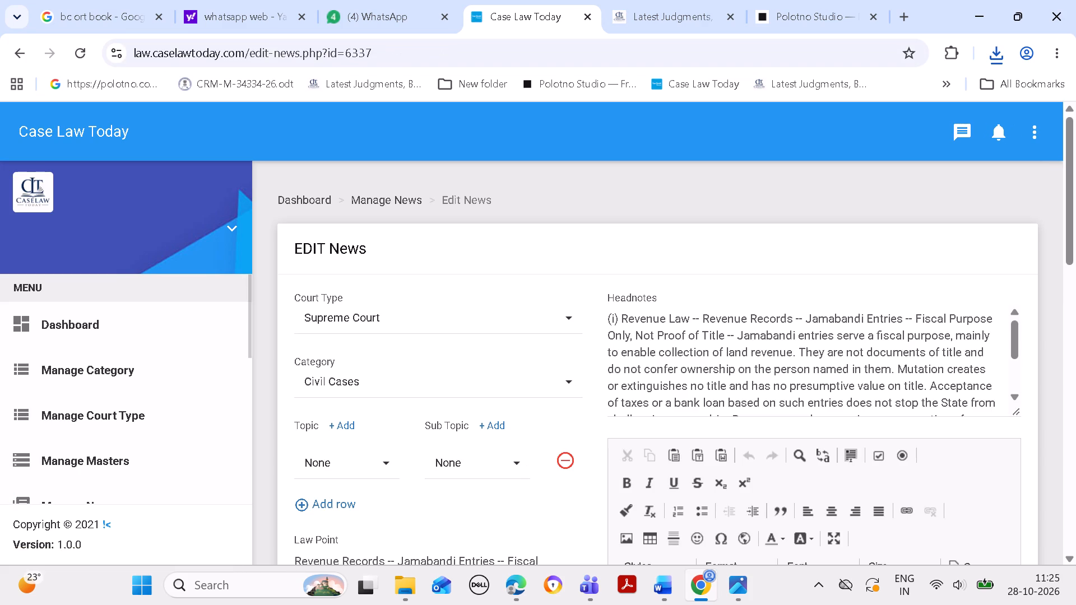
{"action": "left_click_drag", "start_coordinate": [1075, 257], "coordinate": [1075, 271]}
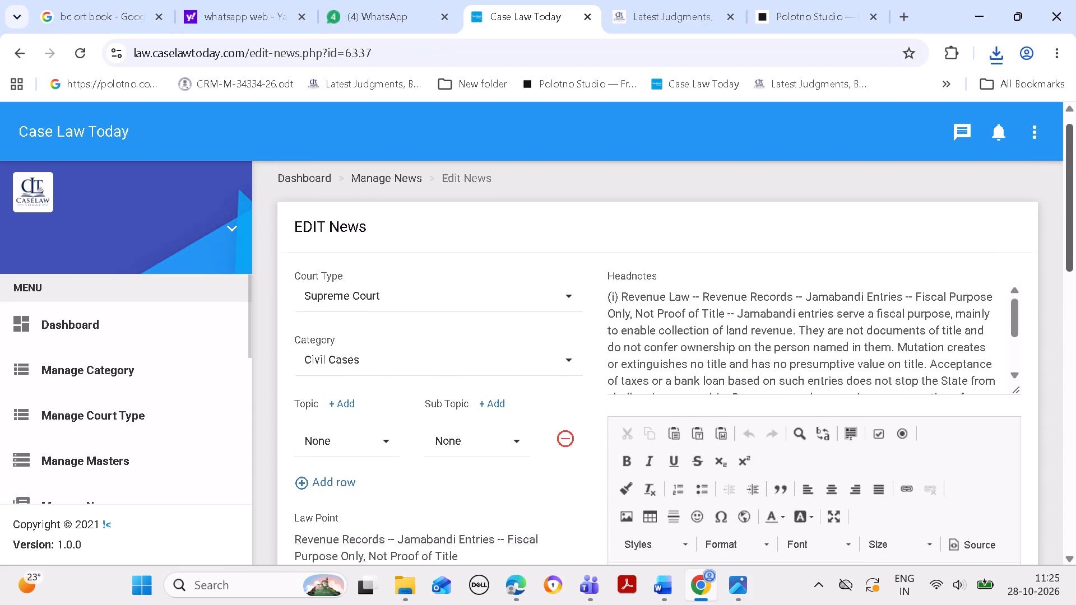
{"action": "left_click_drag", "start_coordinate": [1075, 271], "coordinate": [1052, 137]}
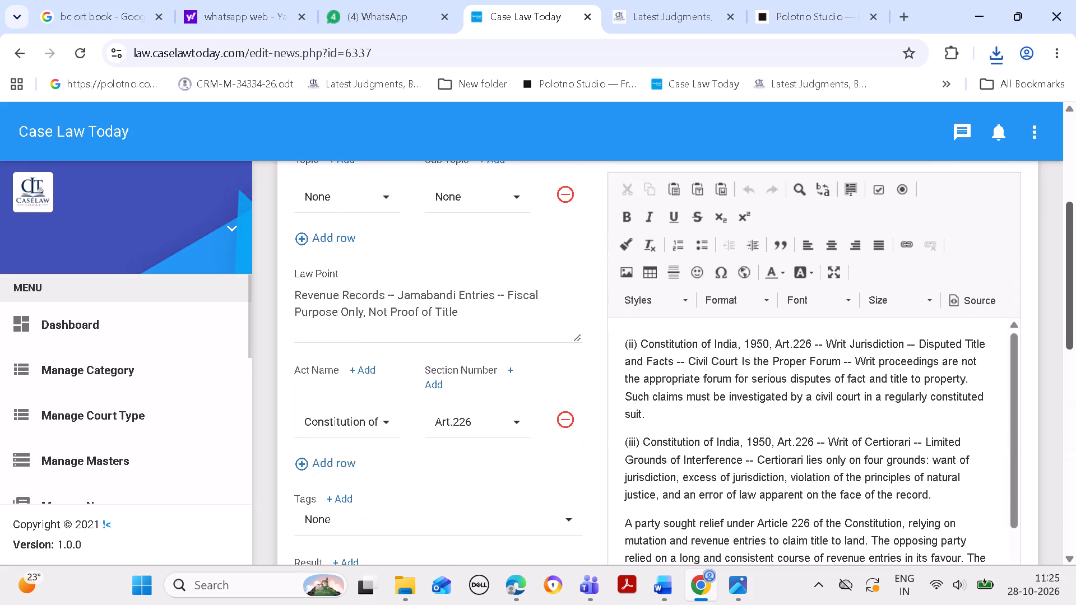
{"action": "left_click_drag", "start_coordinate": [1052, 137], "coordinate": [1032, 83]}
{"action": "left_click", "coordinate": [1, 55]}
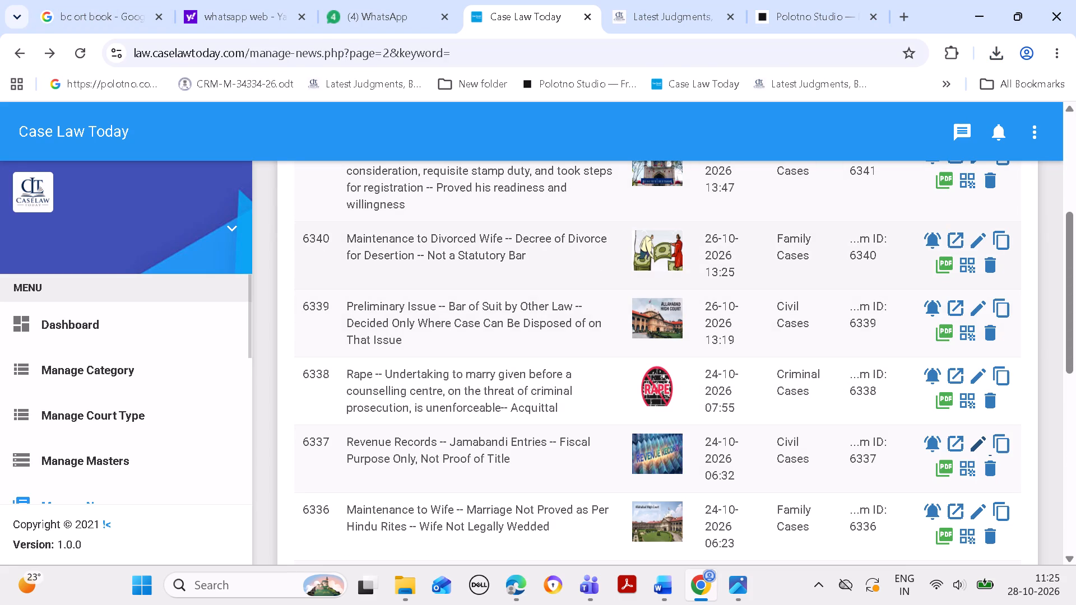
Open news entry 6338 for editing, copy its ID and go to the public CaseLawToday.com page.
{"action": "left_click", "coordinate": [971, 378]}
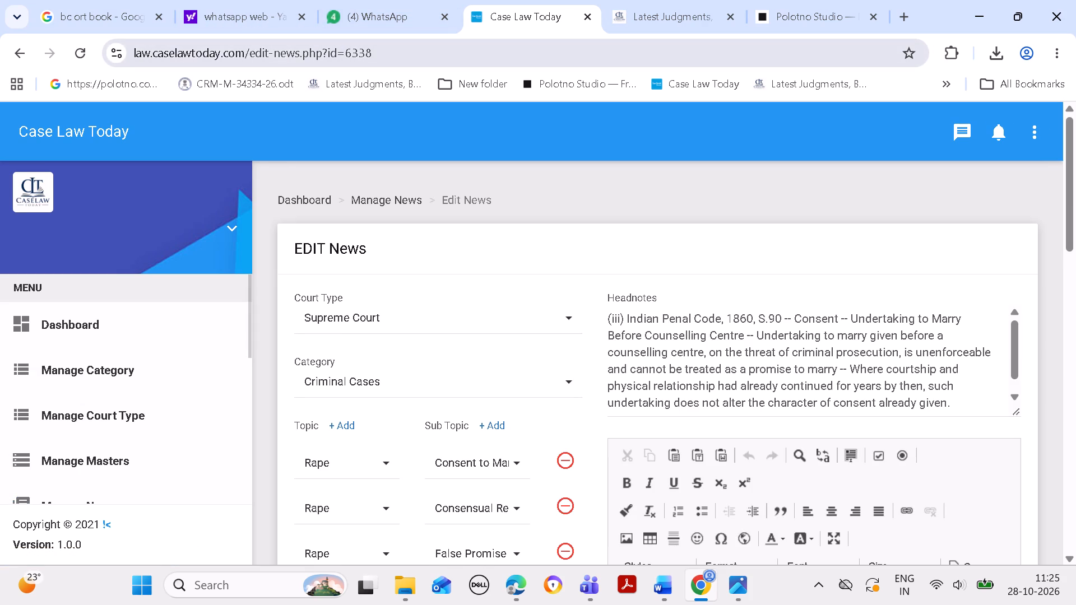
{"action": "left_click_drag", "start_coordinate": [349, 49], "coordinate": [360, 54]}
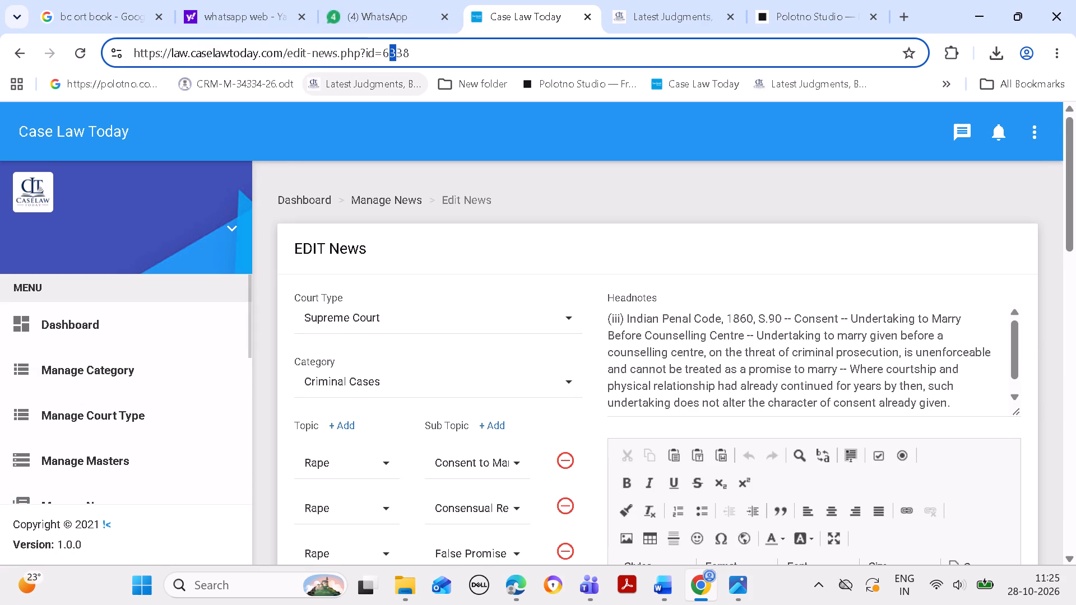
{"action": "left_click_drag", "start_coordinate": [384, 50], "coordinate": [411, 49]}
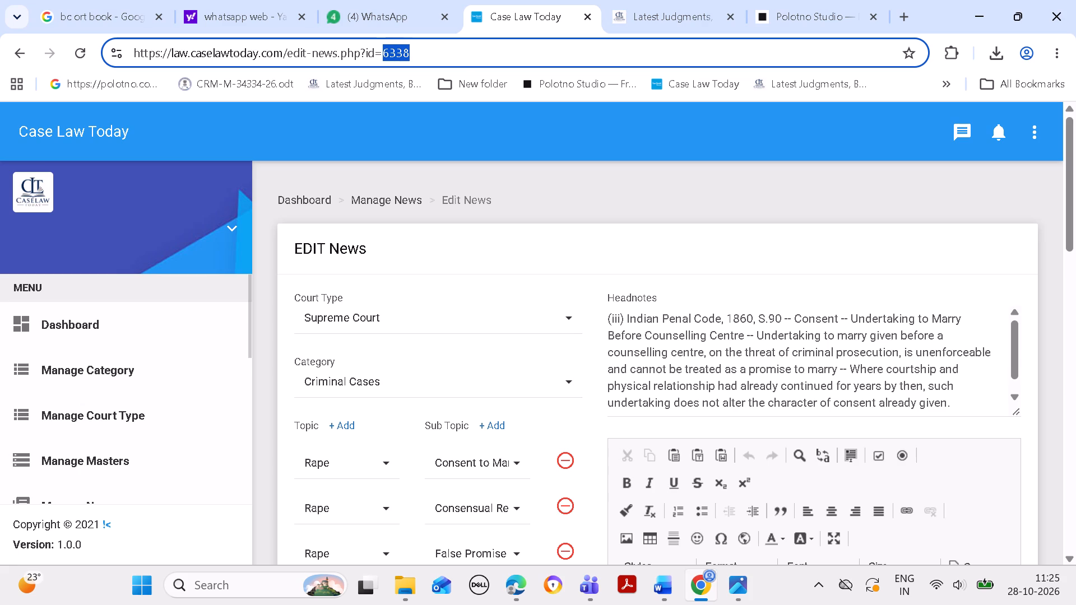
{"action": "left_click_drag", "start_coordinate": [411, 49], "coordinate": [412, 51]}
{"action": "key", "text": "ctrl+c"}
{"action": "left_click", "coordinate": [643, 16]}
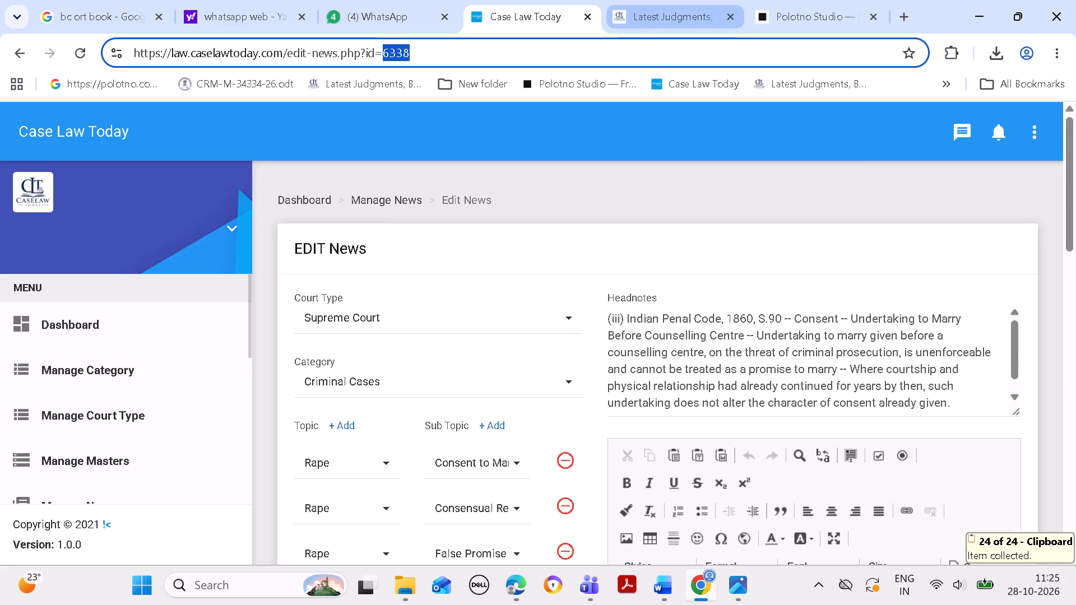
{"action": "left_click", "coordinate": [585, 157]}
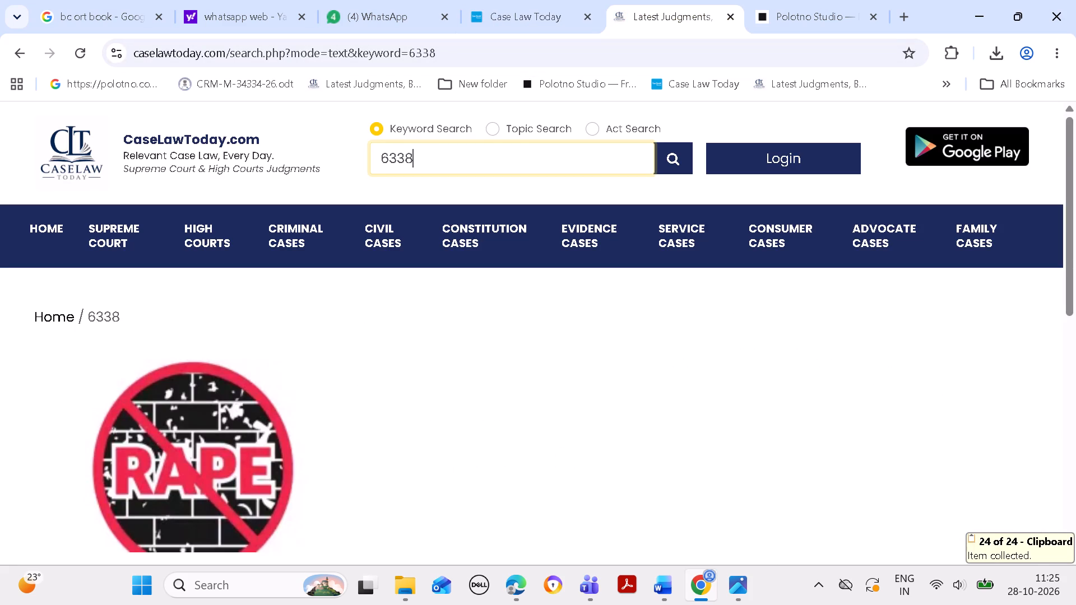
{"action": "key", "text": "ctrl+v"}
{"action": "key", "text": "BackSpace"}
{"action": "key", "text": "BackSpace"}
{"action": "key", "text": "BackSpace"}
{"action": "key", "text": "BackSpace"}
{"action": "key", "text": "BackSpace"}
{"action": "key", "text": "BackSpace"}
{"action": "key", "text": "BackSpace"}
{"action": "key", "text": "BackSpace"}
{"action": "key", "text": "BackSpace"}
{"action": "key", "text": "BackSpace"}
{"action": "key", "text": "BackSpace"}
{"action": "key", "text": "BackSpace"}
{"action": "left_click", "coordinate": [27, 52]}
Search CaseLawToday.com for case ID 6338 and open the Rape article found.
{"action": "left_click", "coordinate": [421, 155]}
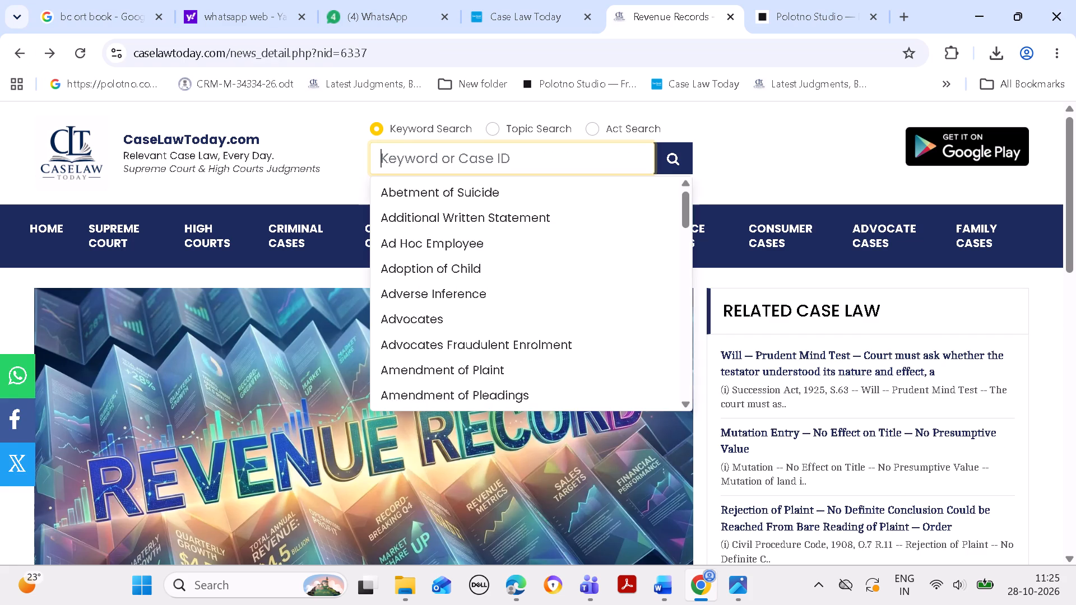
{"action": "key", "text": "ctrl+v"}
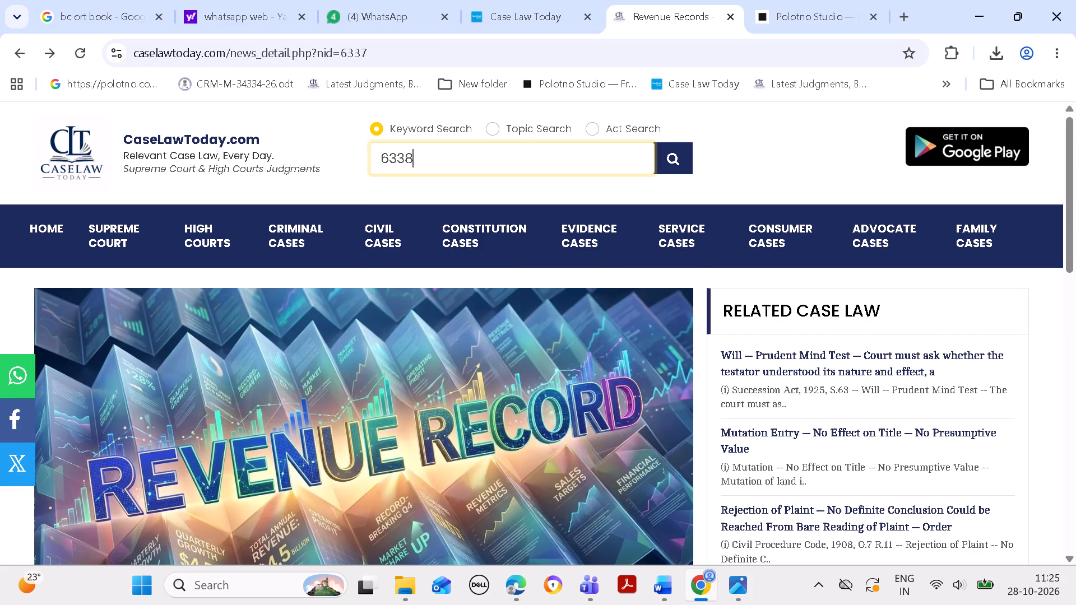
{"action": "left_click", "coordinate": [690, 154]}
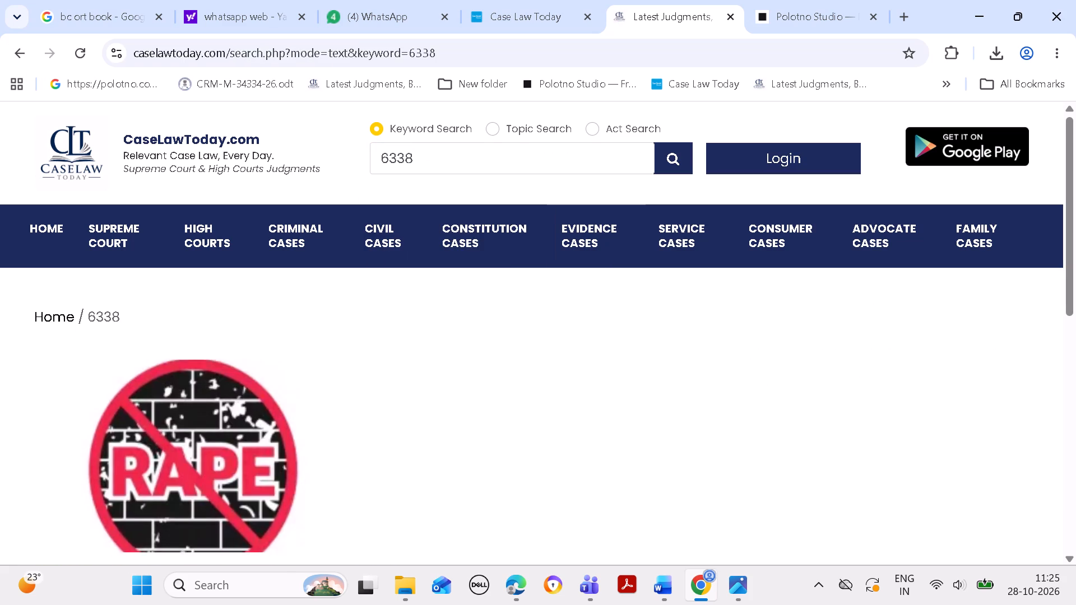
{"action": "left_click_drag", "start_coordinate": [1068, 263], "coordinate": [1075, 304]}
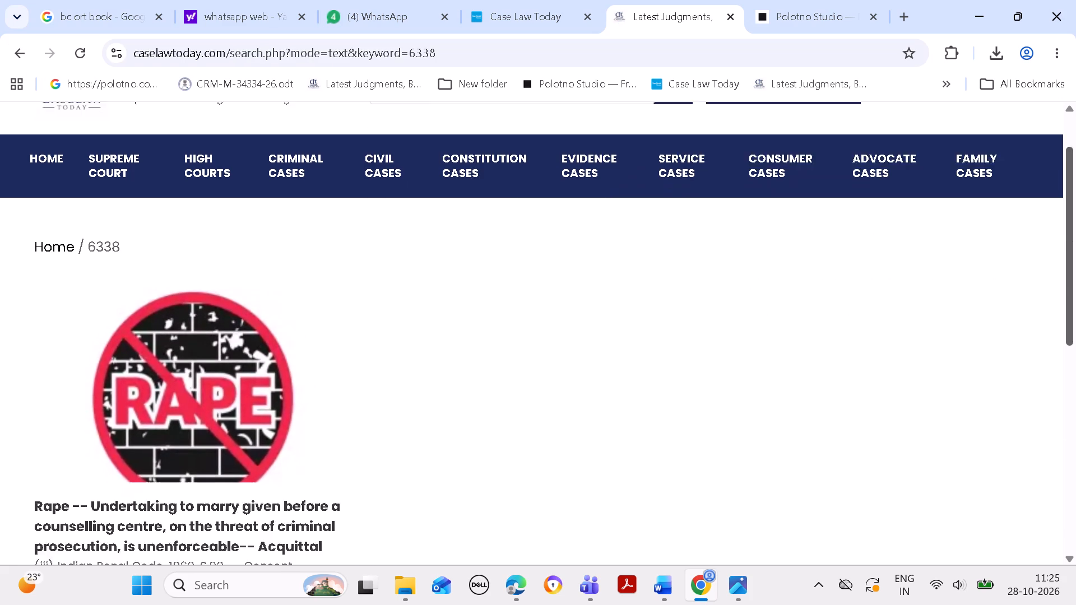
{"action": "left_click_drag", "start_coordinate": [1075, 304], "coordinate": [1062, 329]}
{"action": "left_click", "coordinate": [269, 455]}
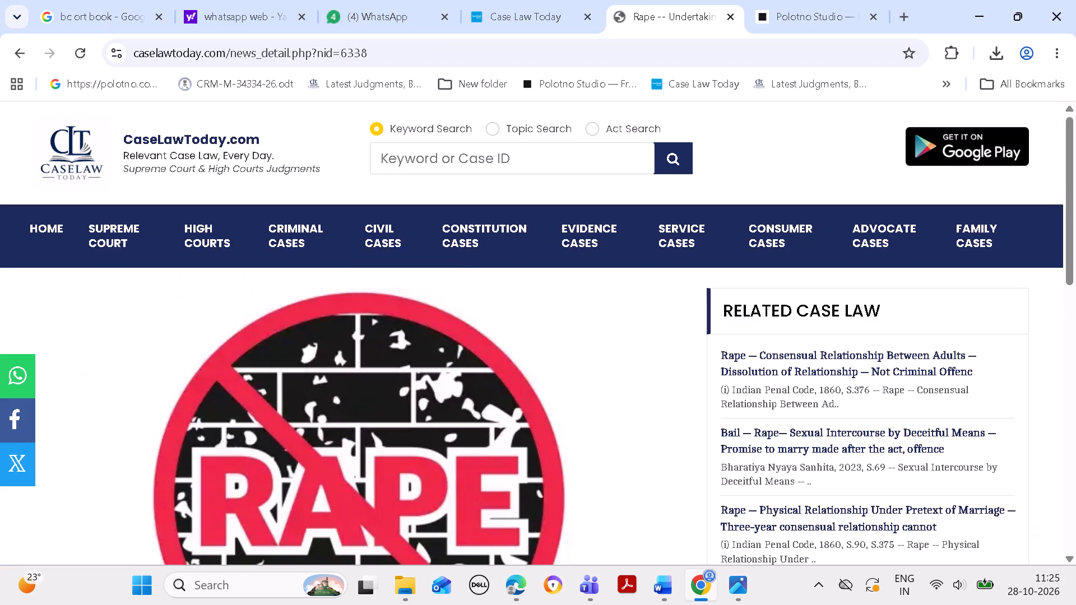
Replace the Revenue Records picture in the Polotno Studio design with the image copied from the 6338 article.
{"action": "right_click", "coordinate": [288, 412]}
{"action": "left_click", "coordinate": [338, 315]}
{"action": "left_click", "coordinate": [811, 17]}
{"action": "left_click", "coordinate": [605, 300]}
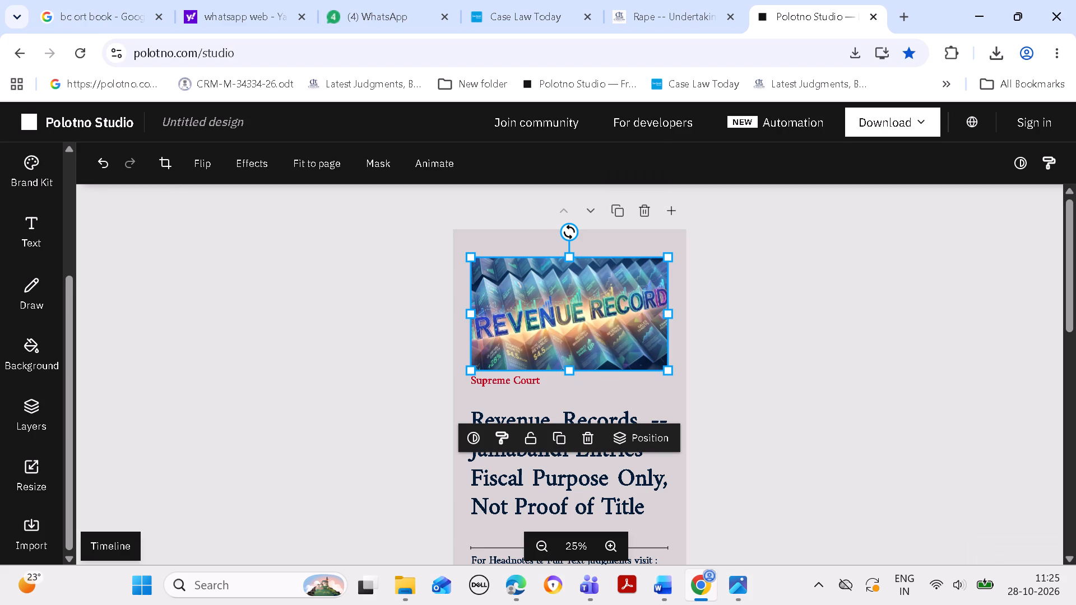
{"action": "left_click", "coordinate": [594, 429]}
{"action": "left_click", "coordinate": [583, 300]}
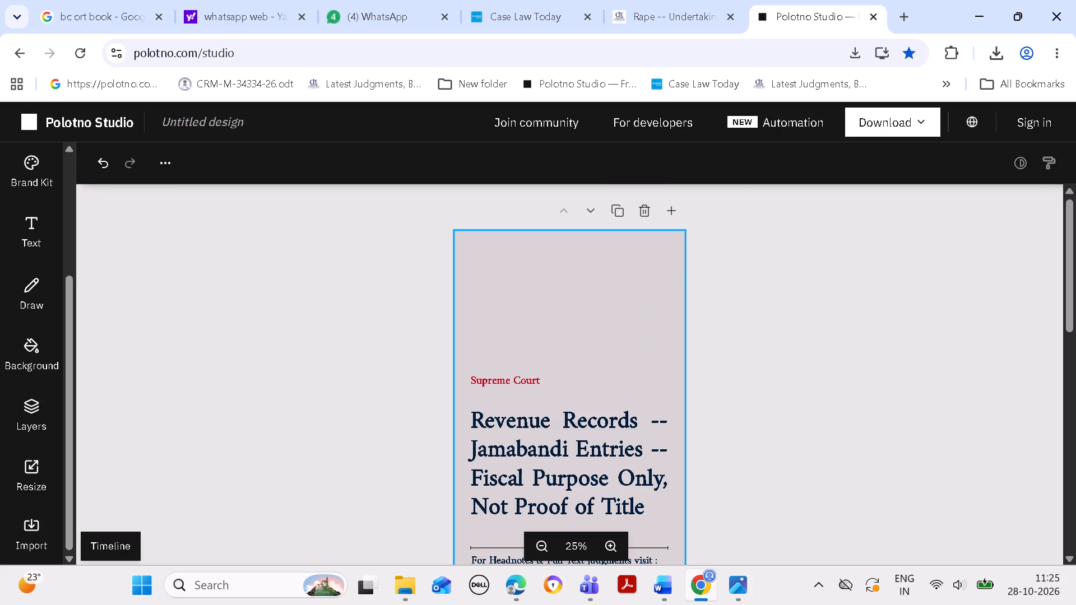
{"action": "key", "text": "ctrl+v"}
Place the Rape image above the Supreme Court label and enlarge it to about 923 px wide, matching the headline's width.
{"action": "left_click_drag", "start_coordinate": [576, 410], "coordinate": [577, 366]}
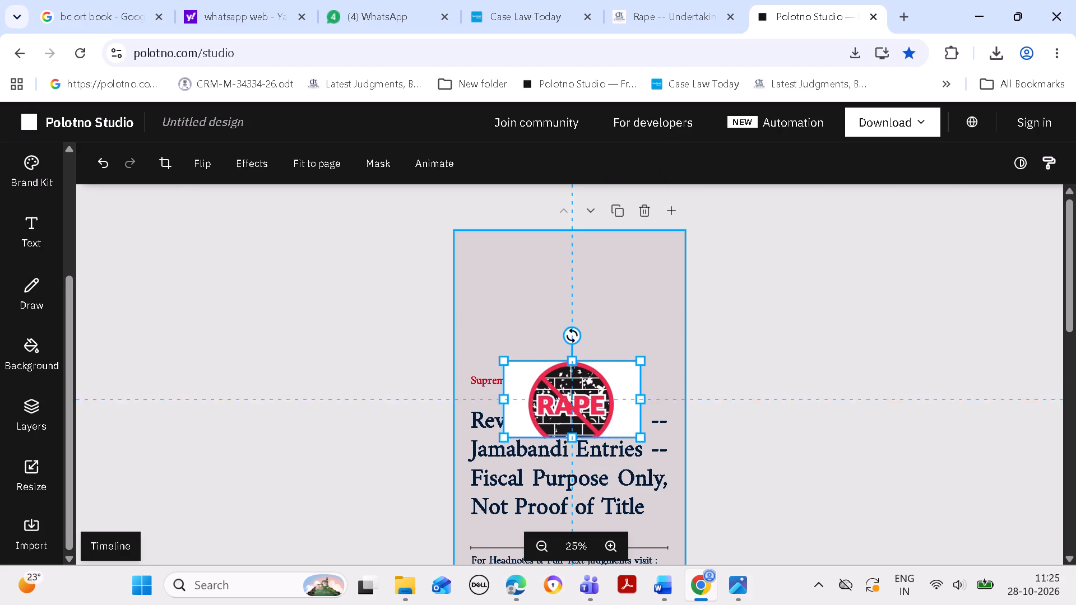
{"action": "left_click_drag", "start_coordinate": [577, 366], "coordinate": [560, 267]}
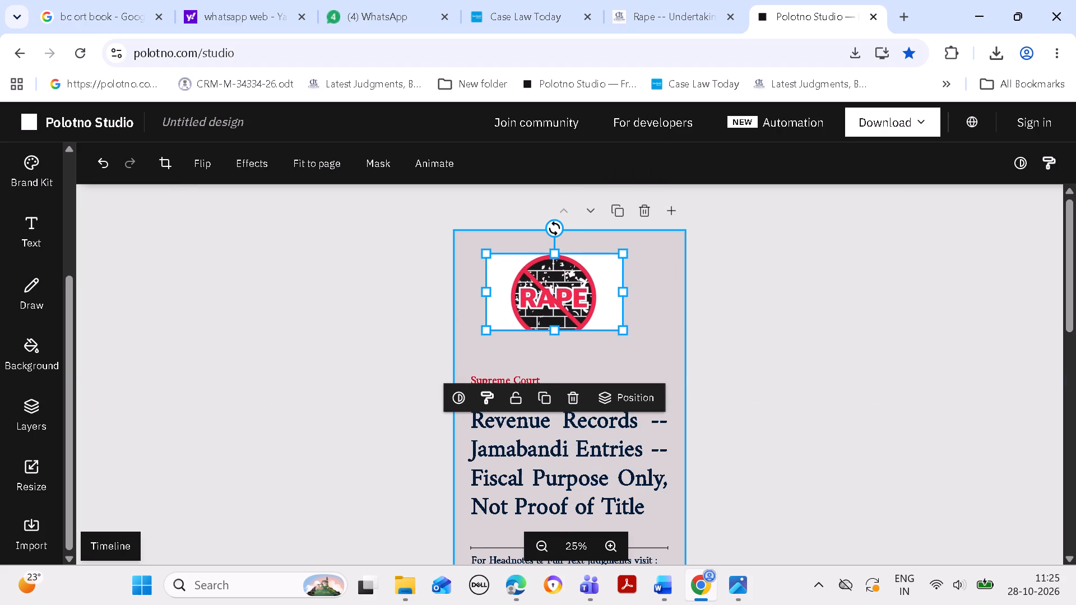
{"action": "left_click_drag", "start_coordinate": [625, 296], "coordinate": [628, 296]}
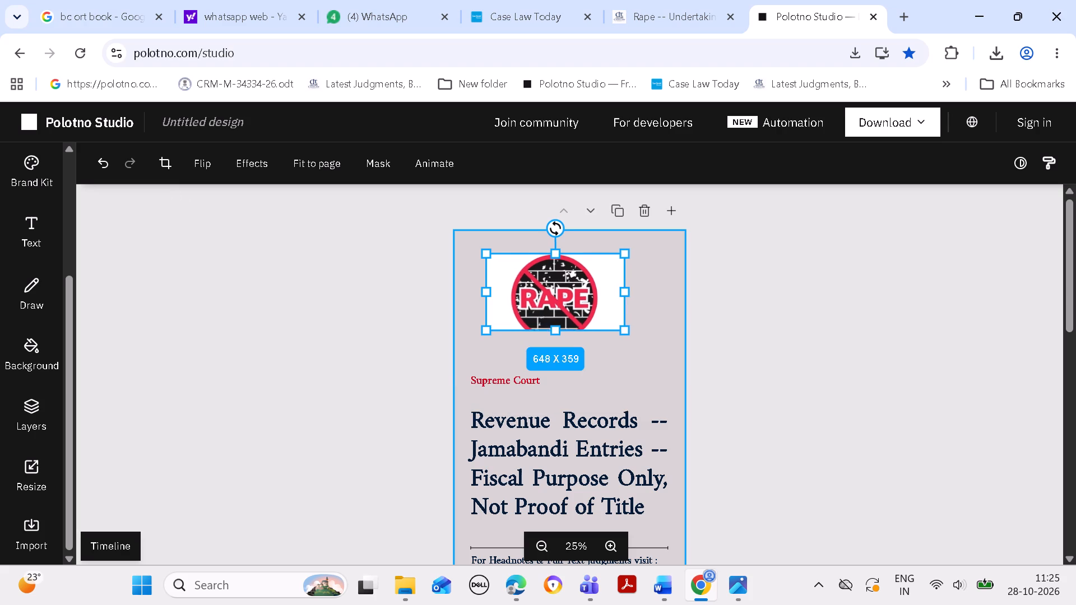
{"action": "left_click_drag", "start_coordinate": [628, 296], "coordinate": [666, 292]}
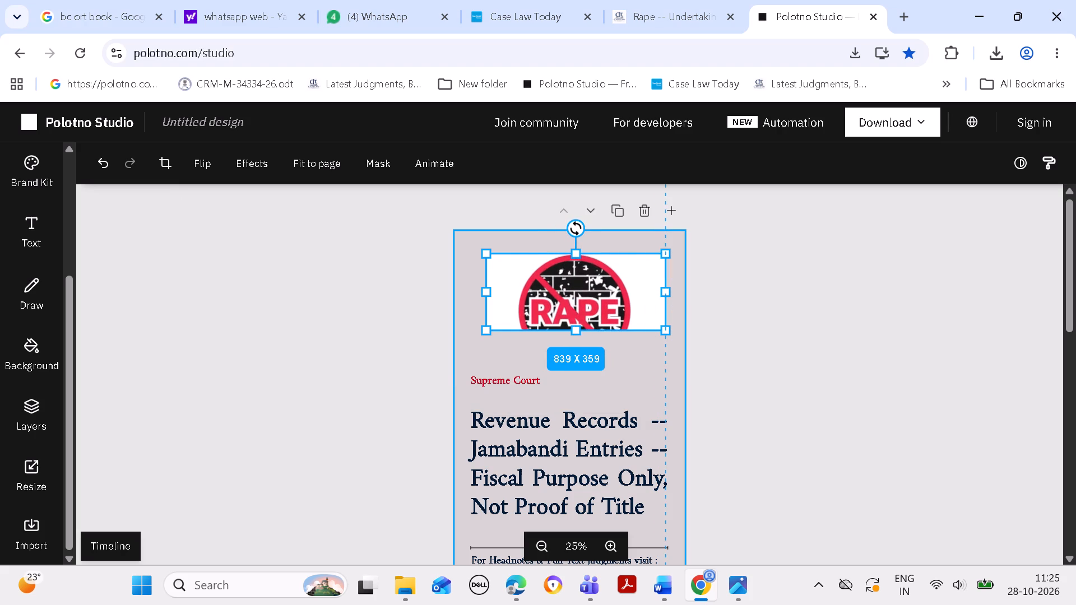
{"action": "left_click_drag", "start_coordinate": [666, 292], "coordinate": [671, 292]}
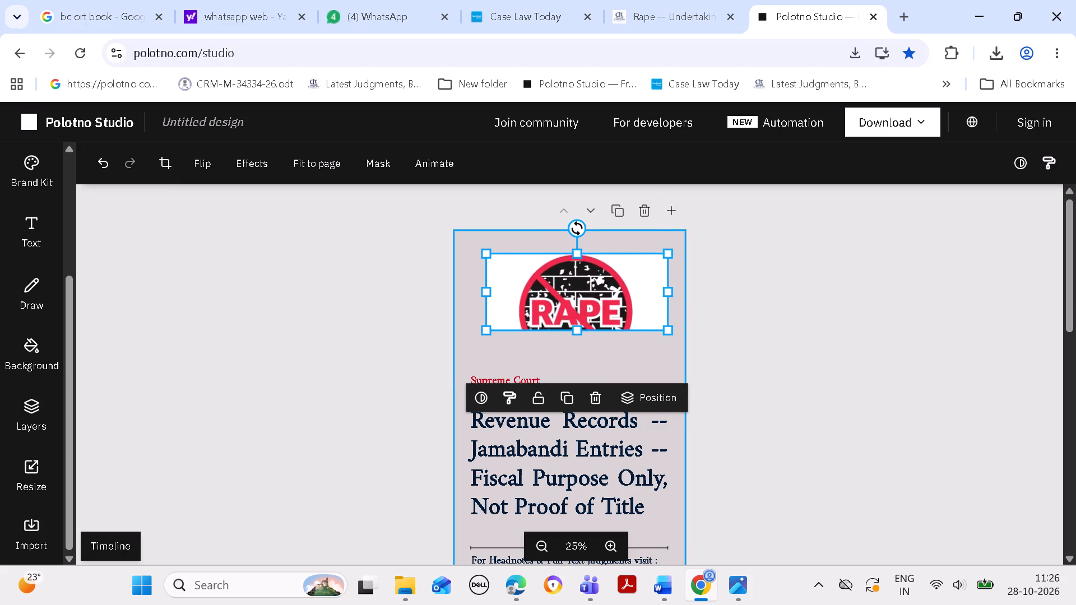
{"action": "left_click_drag", "start_coordinate": [486, 293], "coordinate": [471, 288]}
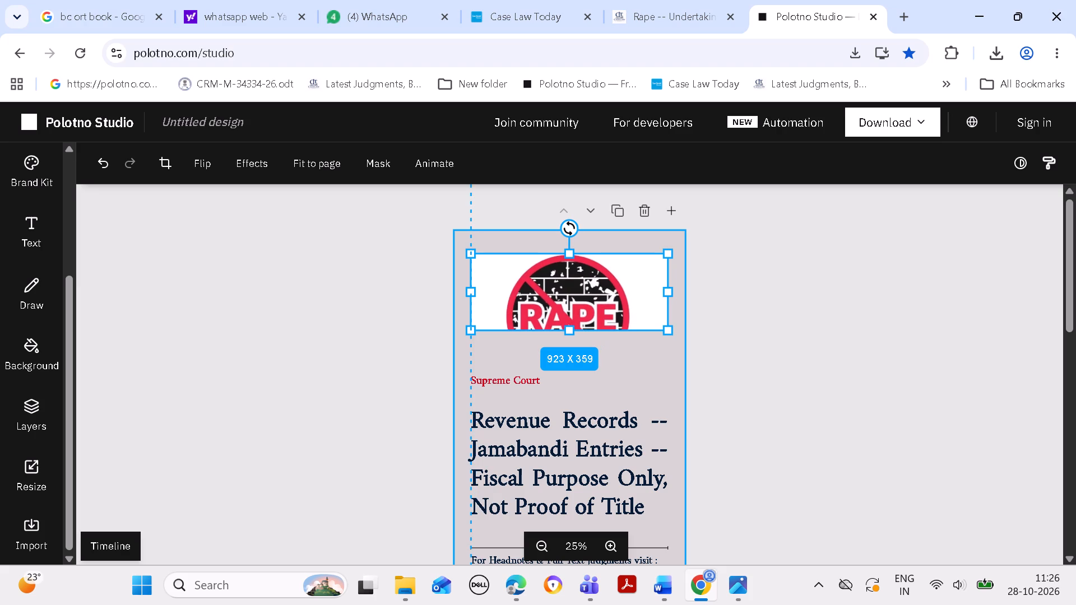
{"action": "left_click_drag", "start_coordinate": [471, 288], "coordinate": [471, 286]}
{"action": "left_click_drag", "start_coordinate": [568, 330], "coordinate": [569, 339]}
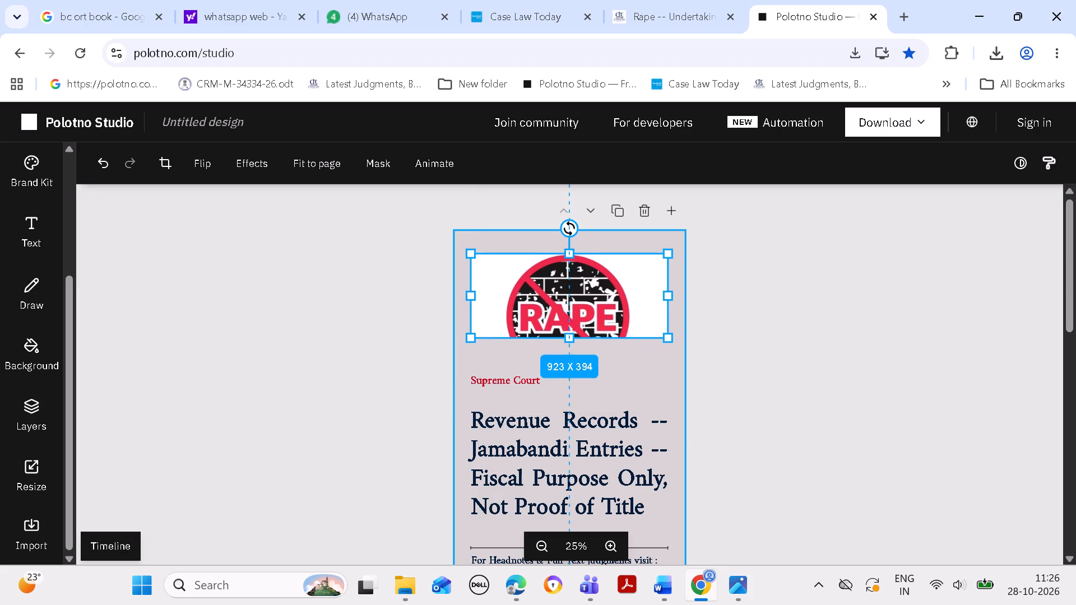
{"action": "left_click_drag", "start_coordinate": [569, 339], "coordinate": [575, 366]}
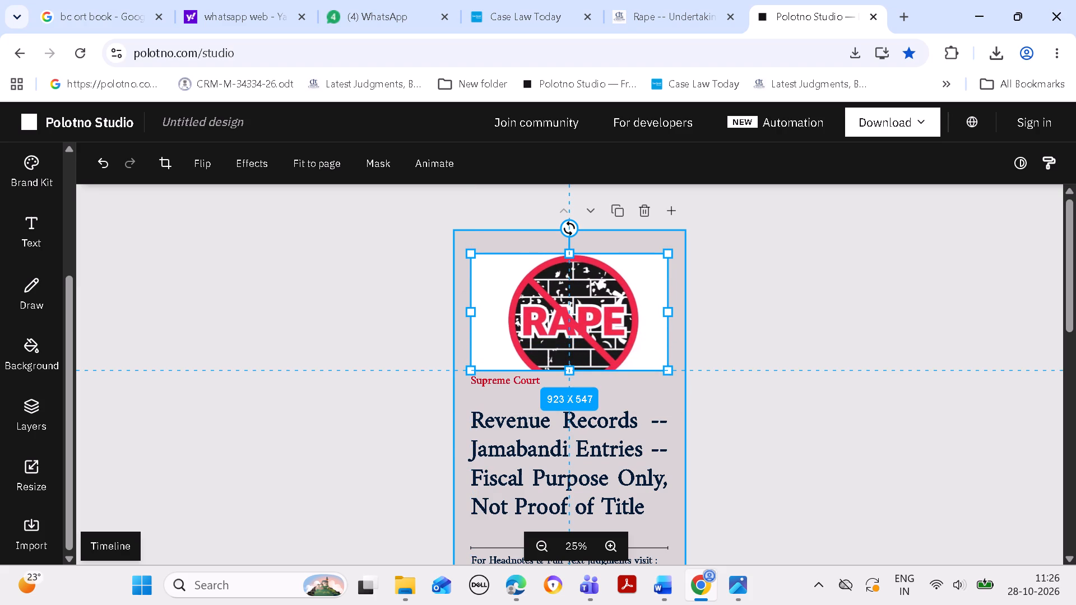
{"action": "left_click_drag", "start_coordinate": [575, 366], "coordinate": [575, 365]}
{"action": "left_click", "coordinate": [744, 326]}
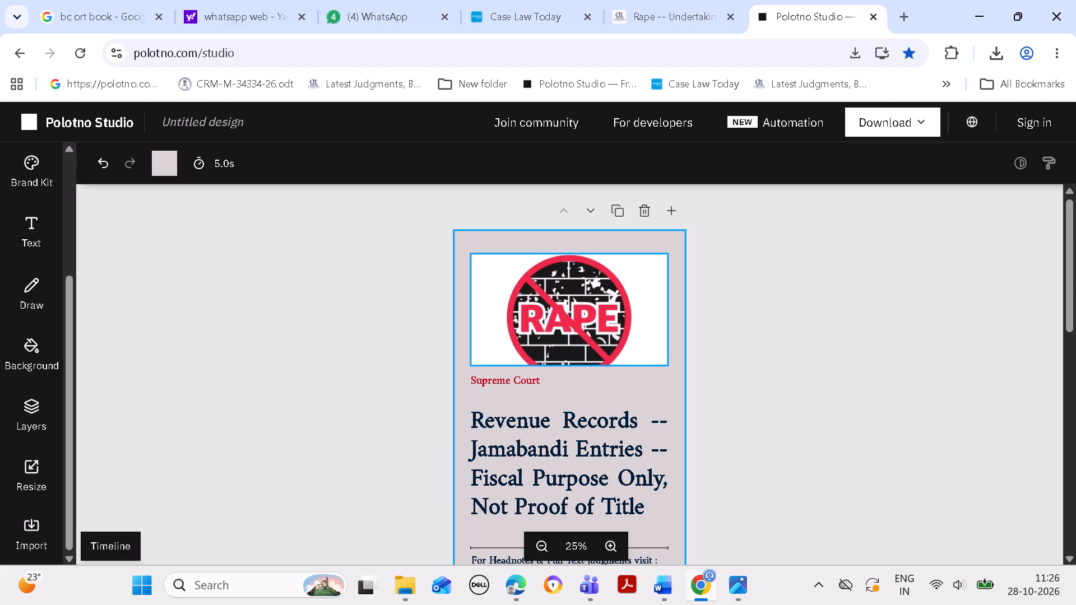
{"action": "left_click", "coordinate": [819, 348]}
{"action": "double_click", "coordinate": [763, 287]}
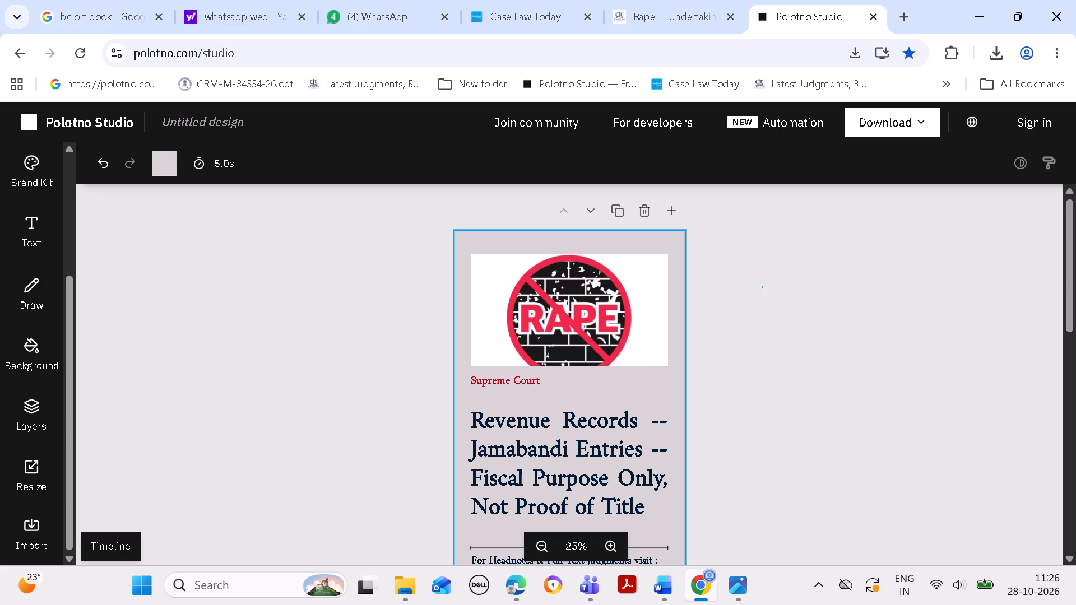
Move the Supreme Court label up so it sits directly beneath the Rape image.
{"action": "left_click_drag", "start_coordinate": [512, 378], "coordinate": [512, 373]}
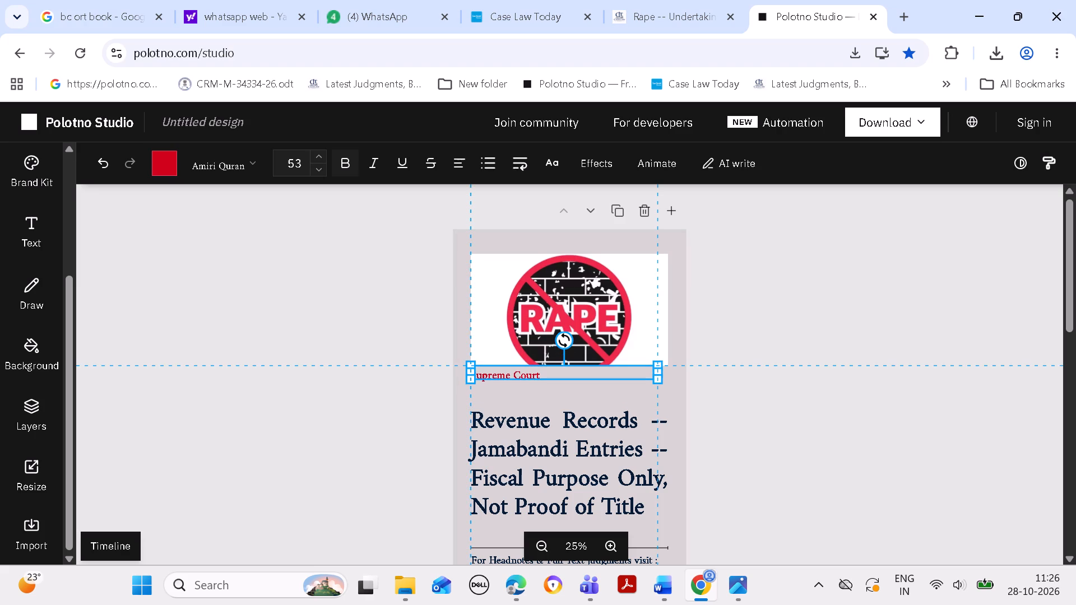
{"action": "left_click_drag", "start_coordinate": [512, 373], "coordinate": [512, 371]}
{"action": "left_click", "coordinate": [771, 366]}
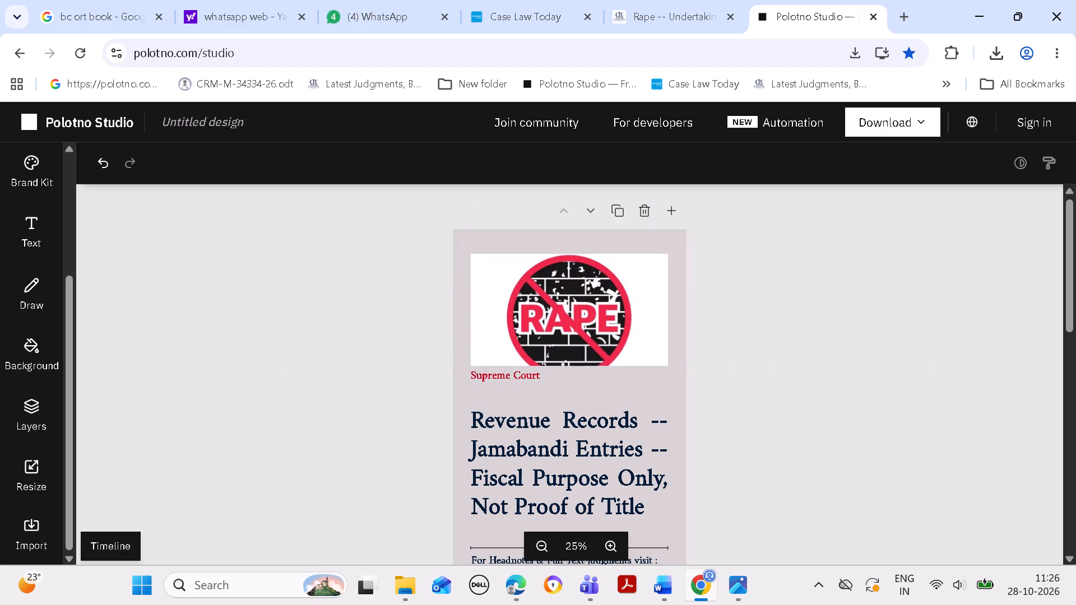
Replace the Revenue Records headline in the Polotno Studio design with the Law Point text copied from Case Law Today entry 6338.
{"action": "left_click", "coordinate": [530, 27]}
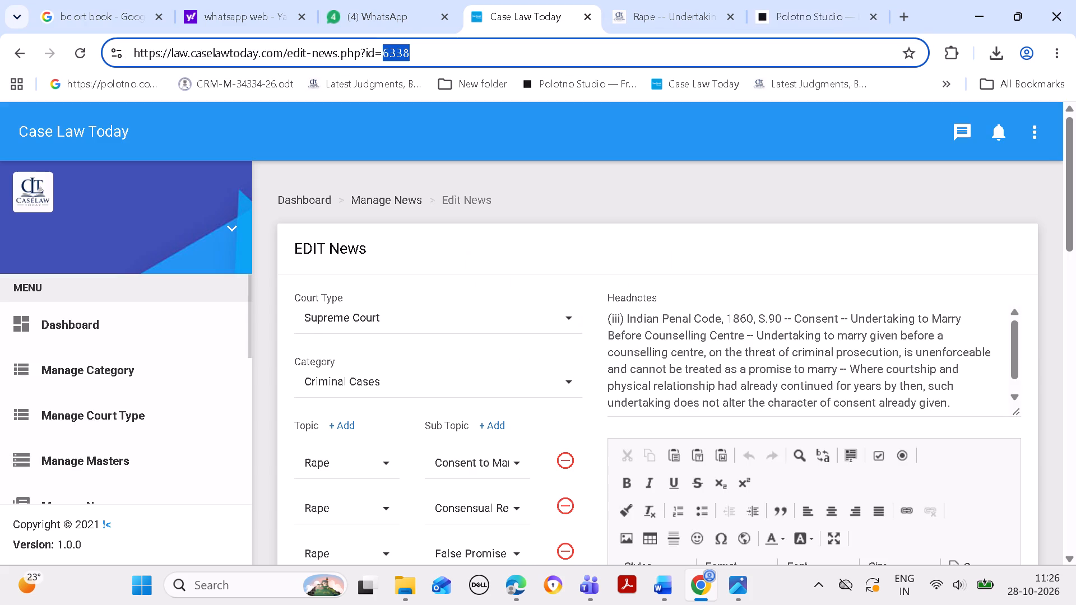
{"action": "left_click_drag", "start_coordinate": [1067, 229], "coordinate": [1075, 274]}
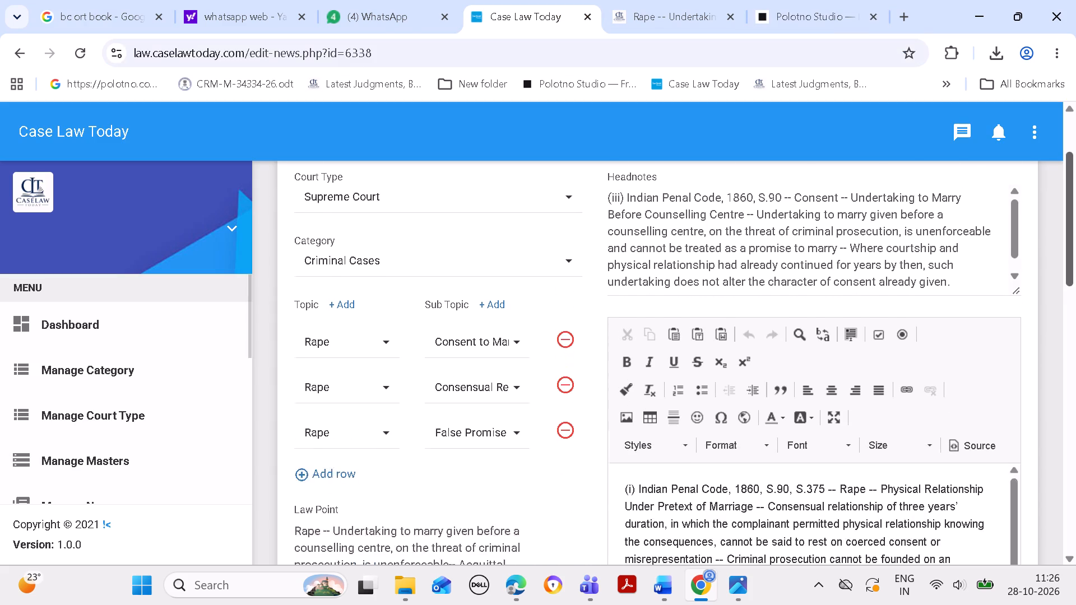
{"action": "left_click_drag", "start_coordinate": [1075, 274], "coordinate": [1069, 303]}
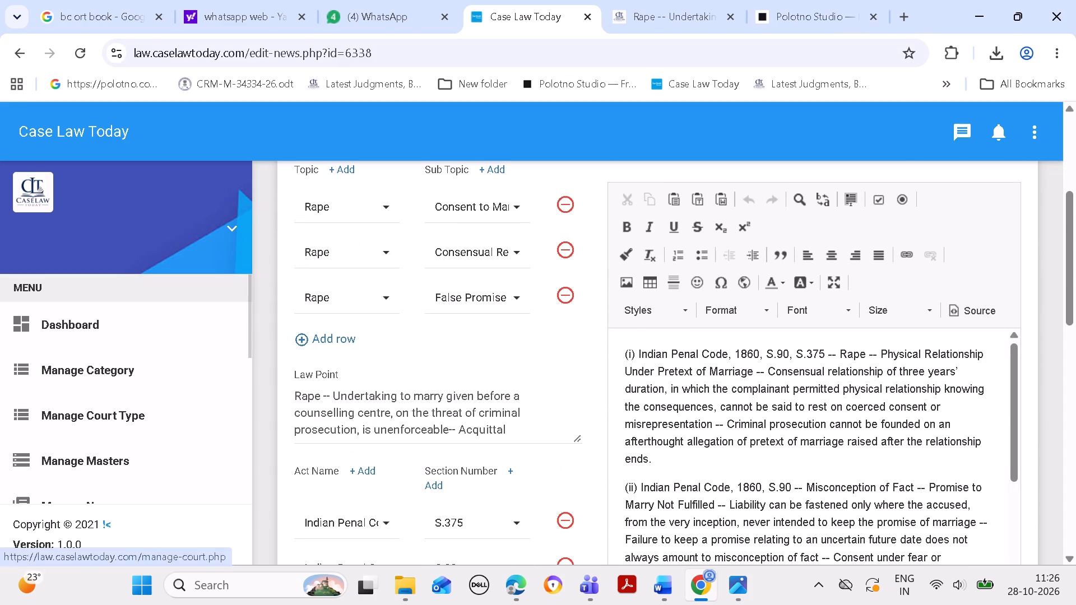
{"action": "left_click", "coordinate": [296, 394]}
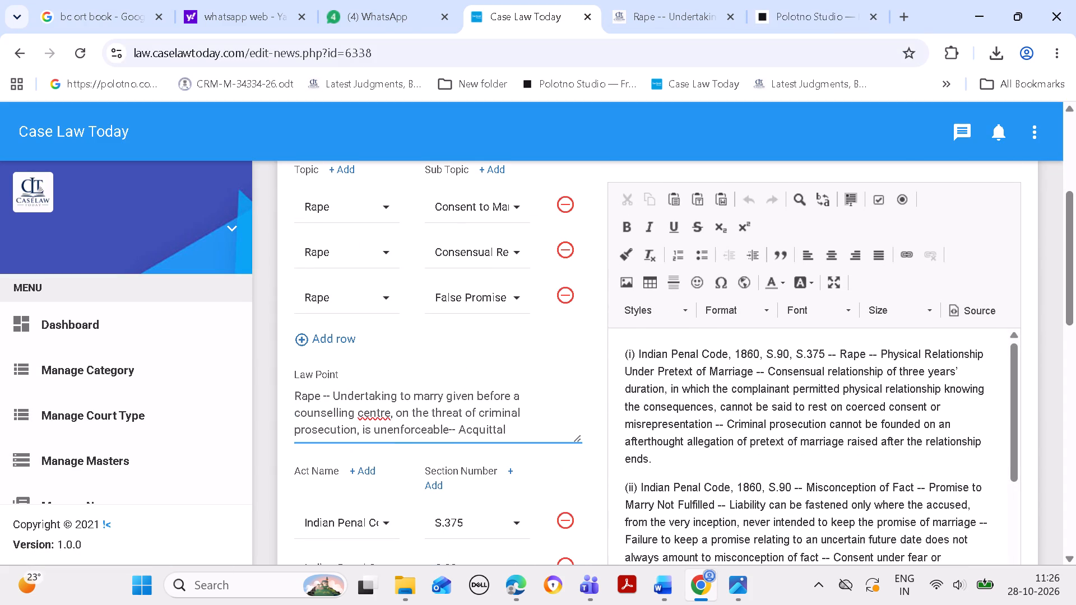
{"action": "key", "text": "ctrl+a"}
{"action": "key", "text": "ctrl+c"}
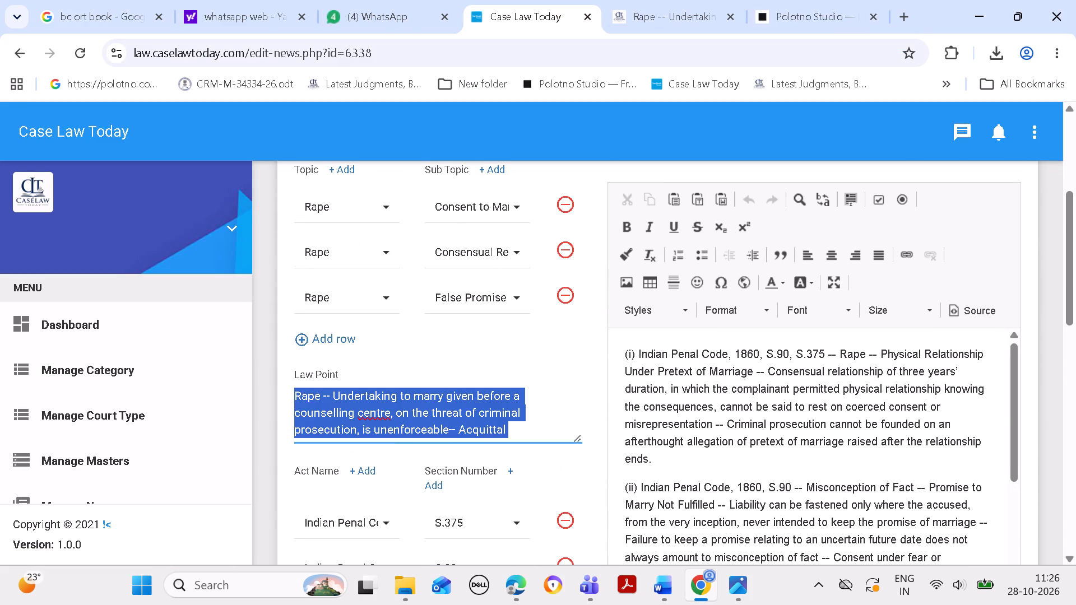
{"action": "left_click", "coordinate": [781, 17]}
{"action": "double_click", "coordinate": [593, 454]}
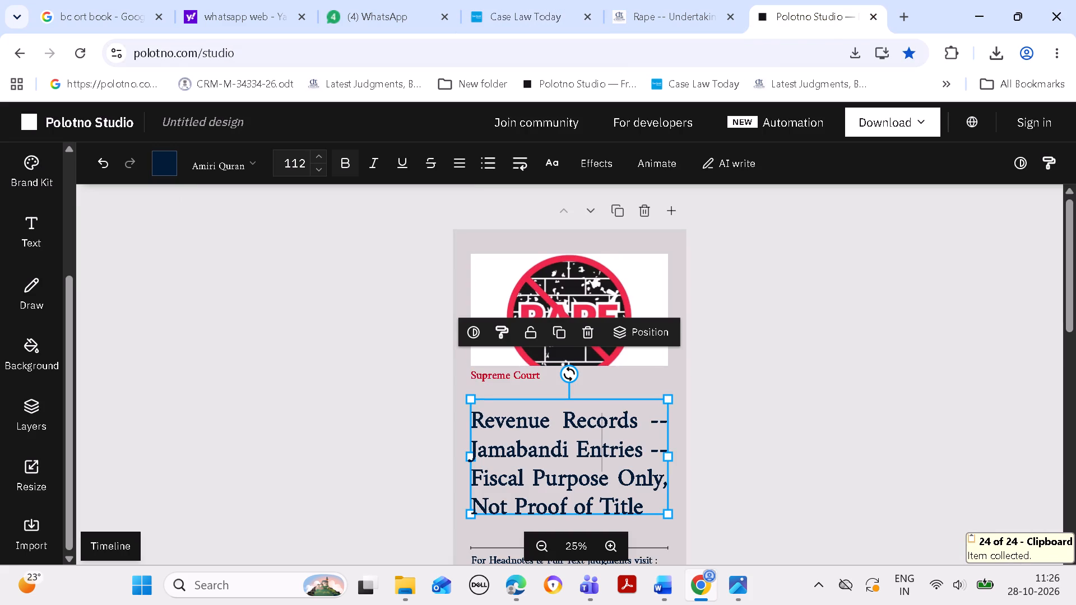
{"action": "key", "text": "ctrl+a"}
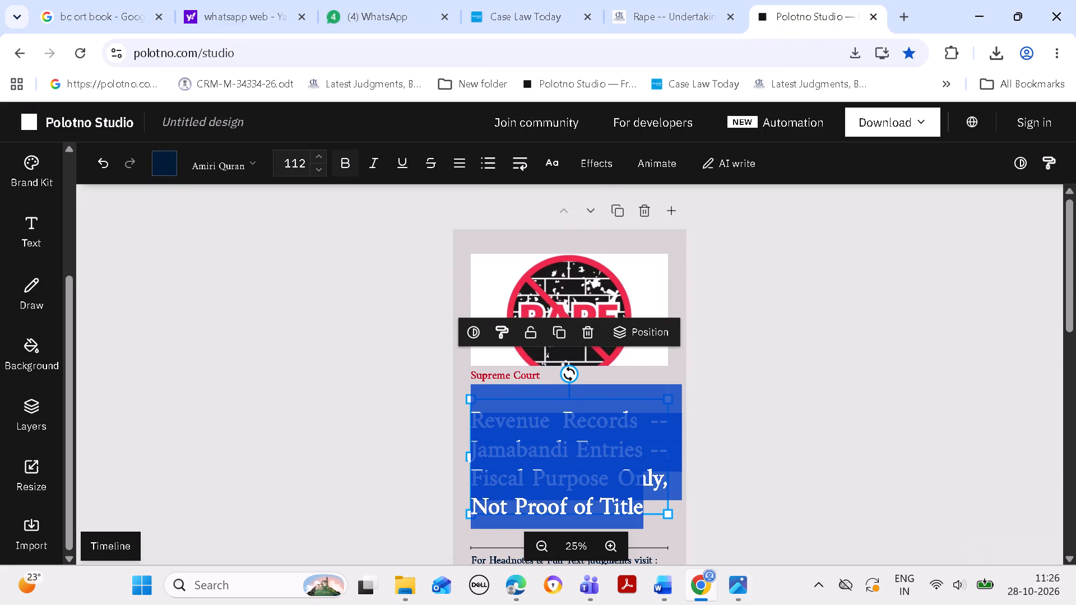
{"action": "key", "text": "ctrl+v"}
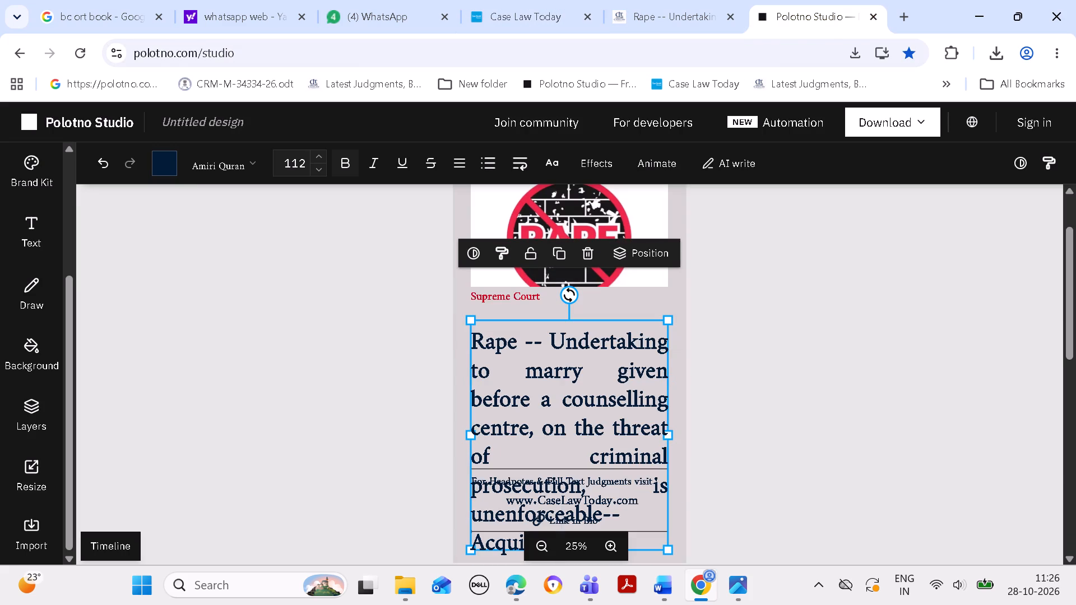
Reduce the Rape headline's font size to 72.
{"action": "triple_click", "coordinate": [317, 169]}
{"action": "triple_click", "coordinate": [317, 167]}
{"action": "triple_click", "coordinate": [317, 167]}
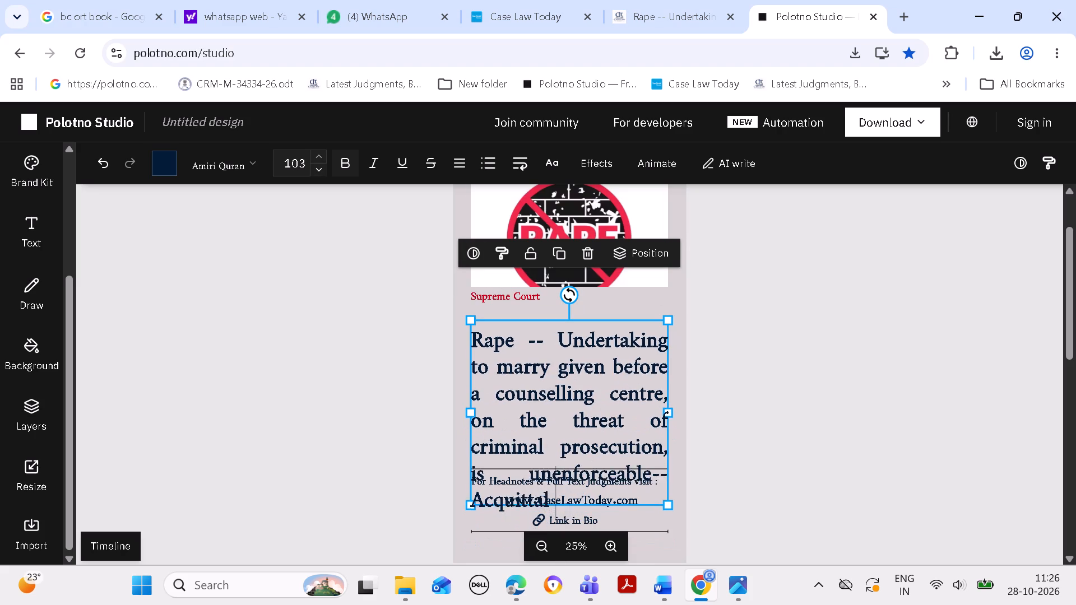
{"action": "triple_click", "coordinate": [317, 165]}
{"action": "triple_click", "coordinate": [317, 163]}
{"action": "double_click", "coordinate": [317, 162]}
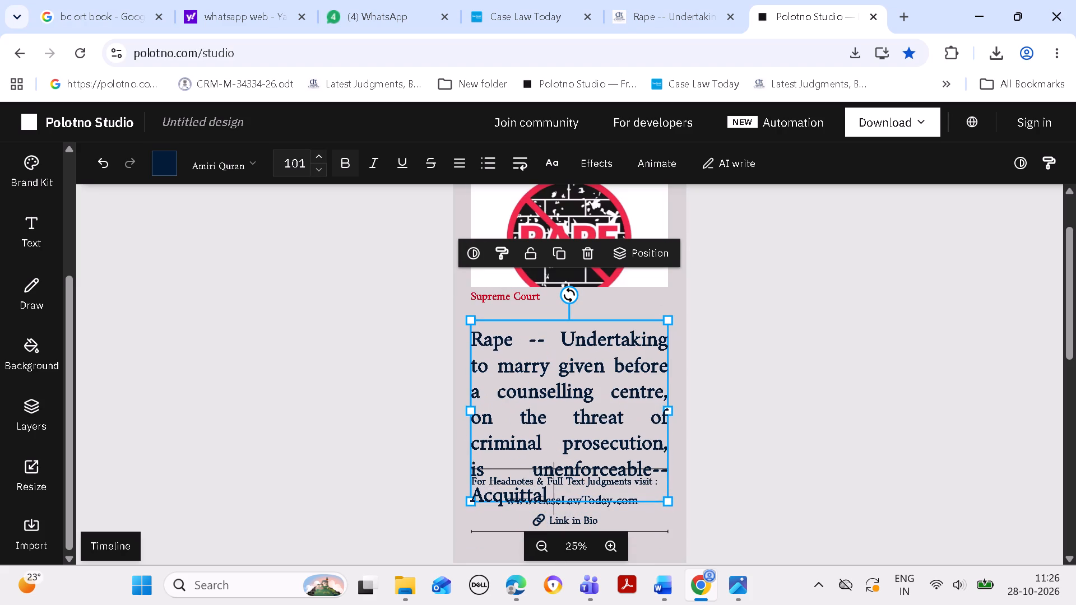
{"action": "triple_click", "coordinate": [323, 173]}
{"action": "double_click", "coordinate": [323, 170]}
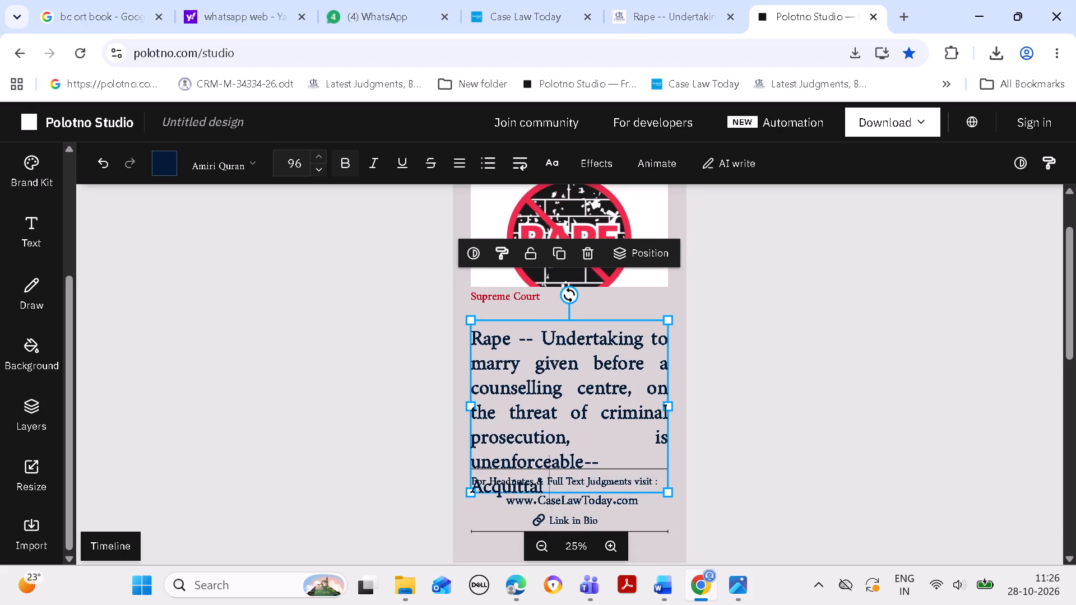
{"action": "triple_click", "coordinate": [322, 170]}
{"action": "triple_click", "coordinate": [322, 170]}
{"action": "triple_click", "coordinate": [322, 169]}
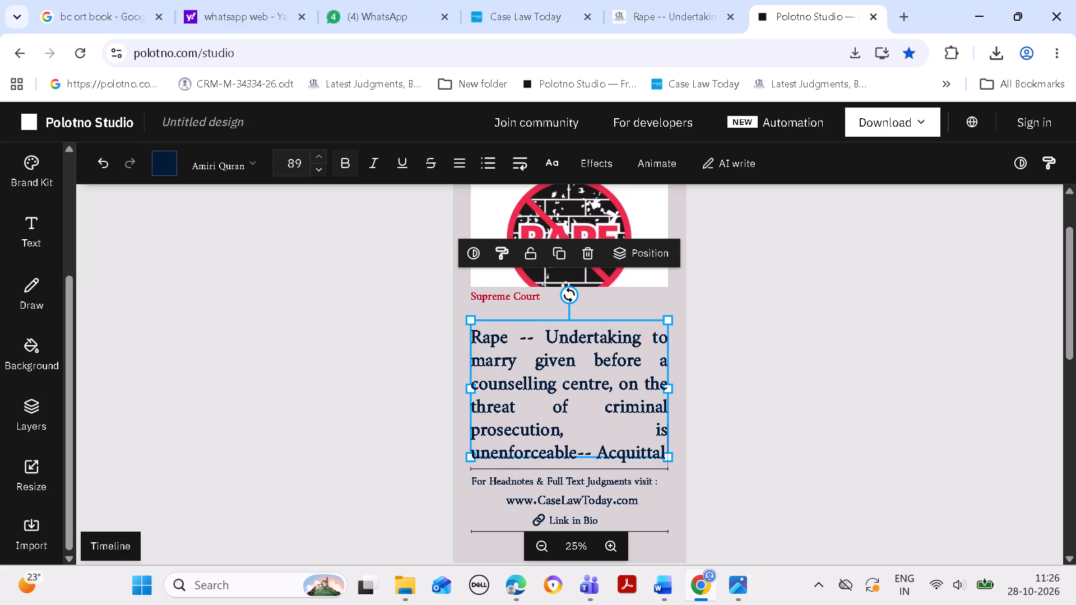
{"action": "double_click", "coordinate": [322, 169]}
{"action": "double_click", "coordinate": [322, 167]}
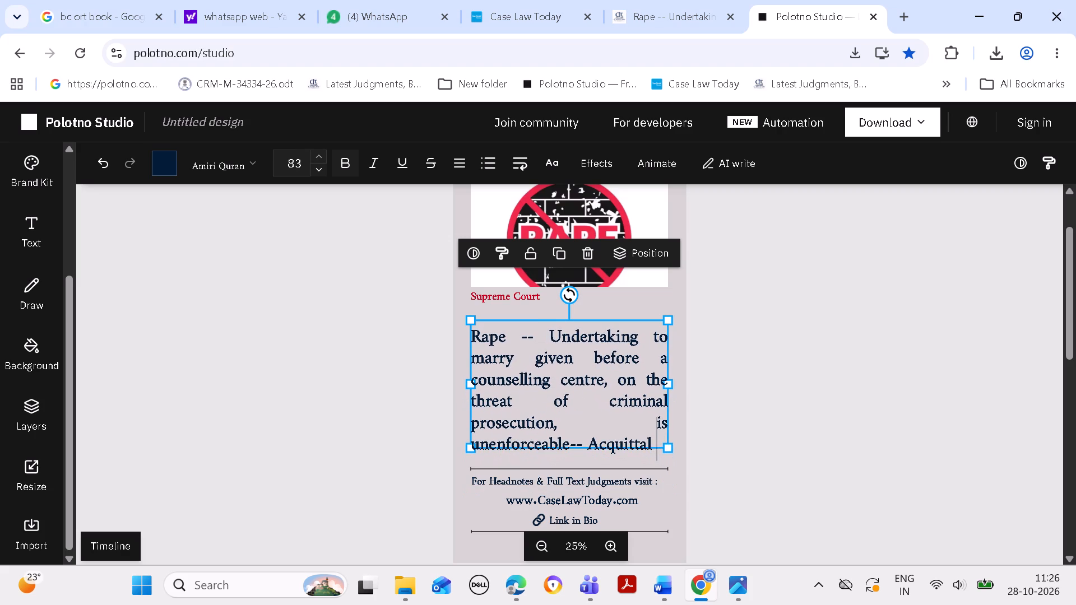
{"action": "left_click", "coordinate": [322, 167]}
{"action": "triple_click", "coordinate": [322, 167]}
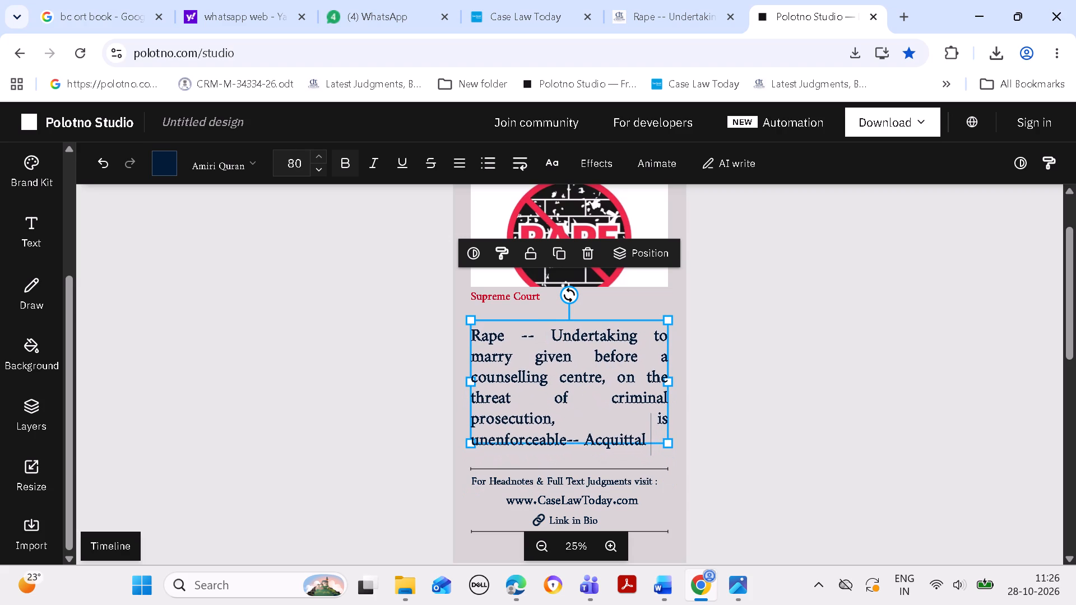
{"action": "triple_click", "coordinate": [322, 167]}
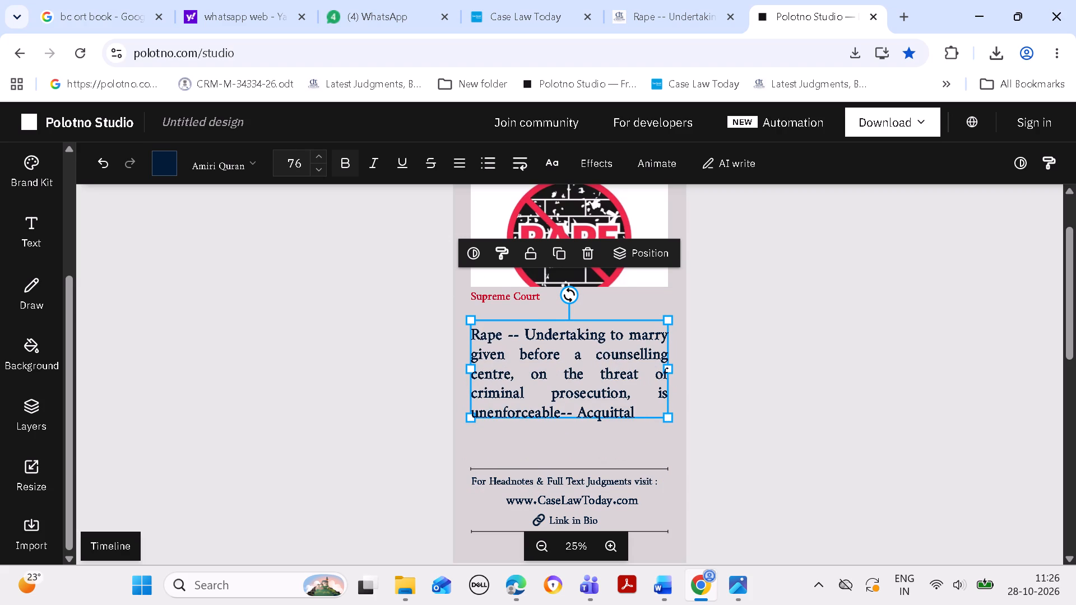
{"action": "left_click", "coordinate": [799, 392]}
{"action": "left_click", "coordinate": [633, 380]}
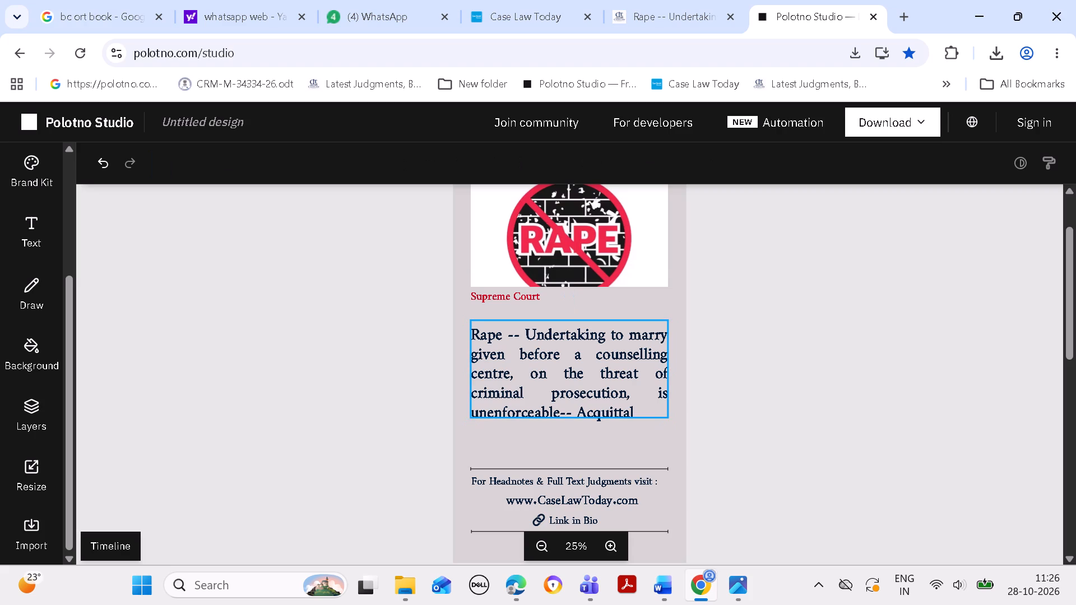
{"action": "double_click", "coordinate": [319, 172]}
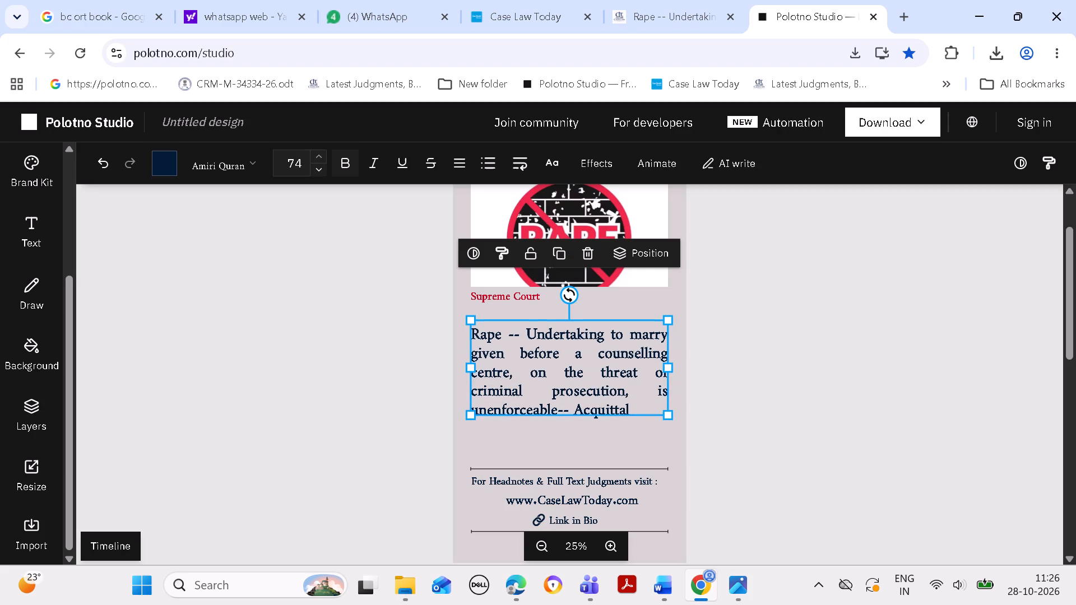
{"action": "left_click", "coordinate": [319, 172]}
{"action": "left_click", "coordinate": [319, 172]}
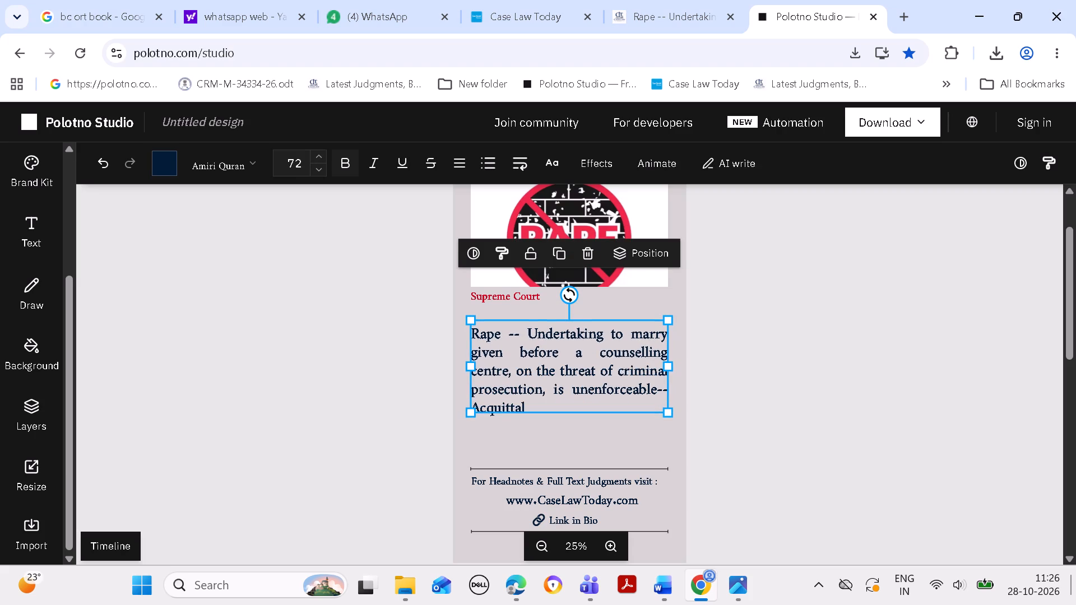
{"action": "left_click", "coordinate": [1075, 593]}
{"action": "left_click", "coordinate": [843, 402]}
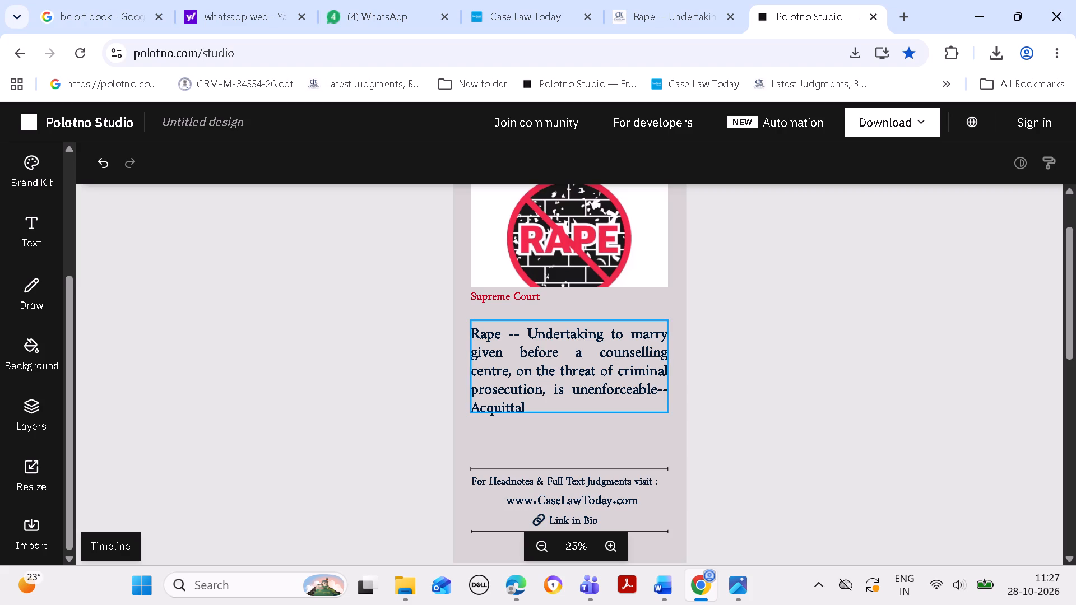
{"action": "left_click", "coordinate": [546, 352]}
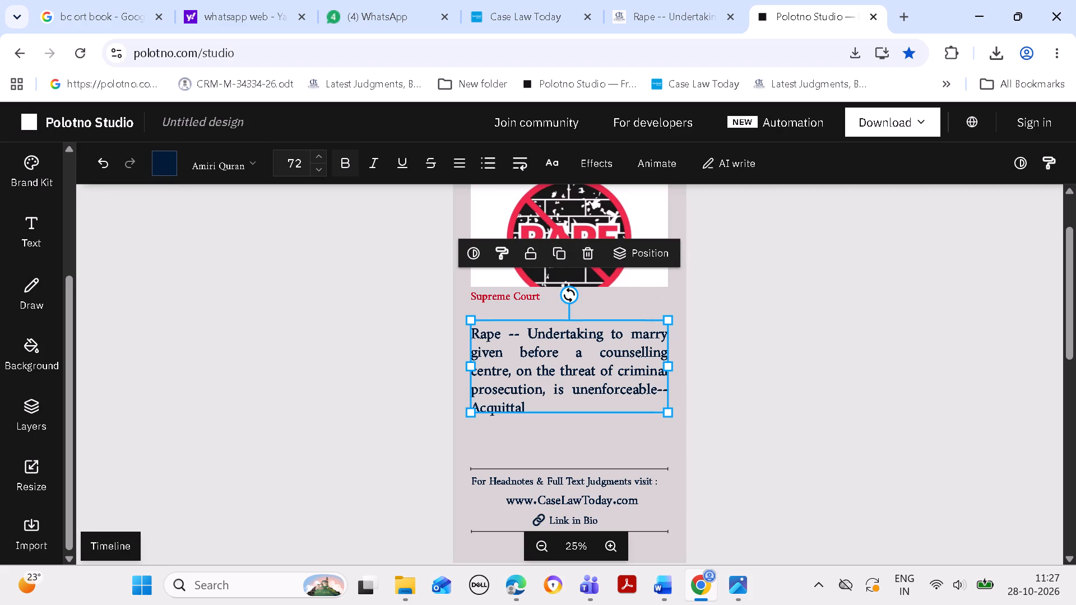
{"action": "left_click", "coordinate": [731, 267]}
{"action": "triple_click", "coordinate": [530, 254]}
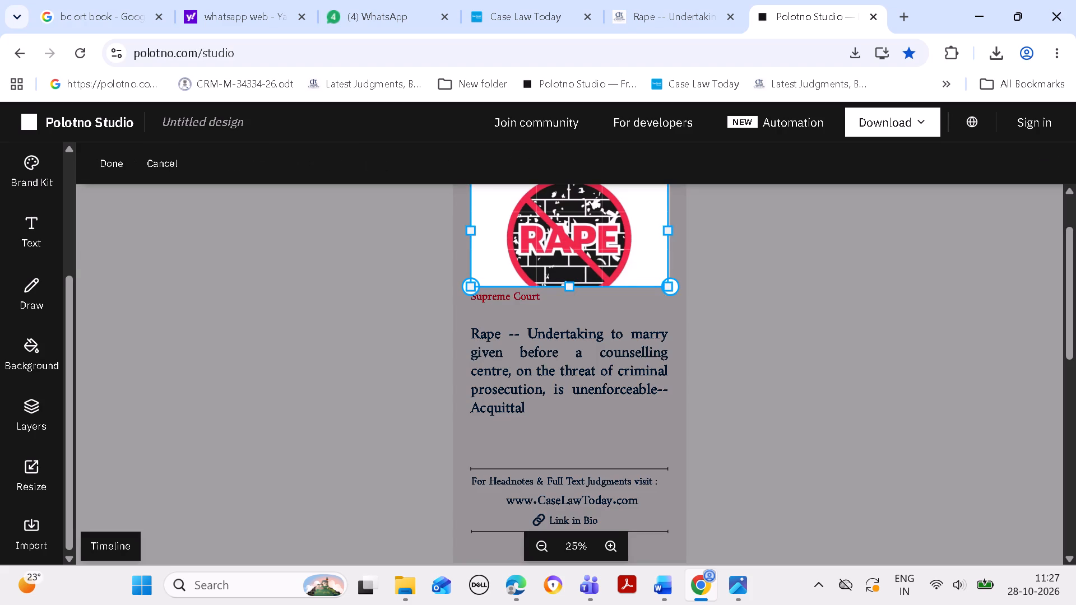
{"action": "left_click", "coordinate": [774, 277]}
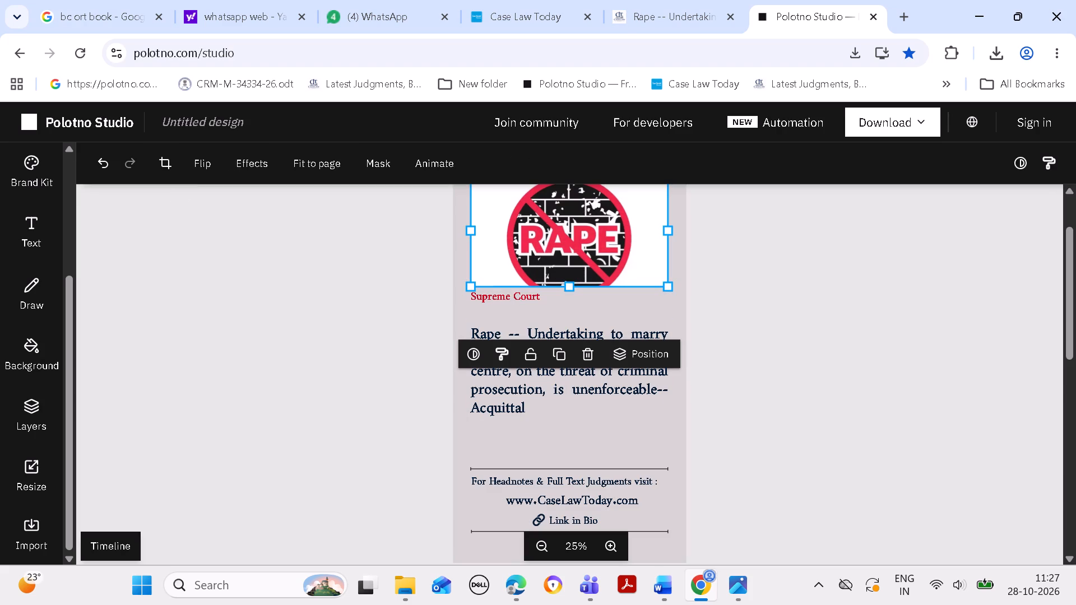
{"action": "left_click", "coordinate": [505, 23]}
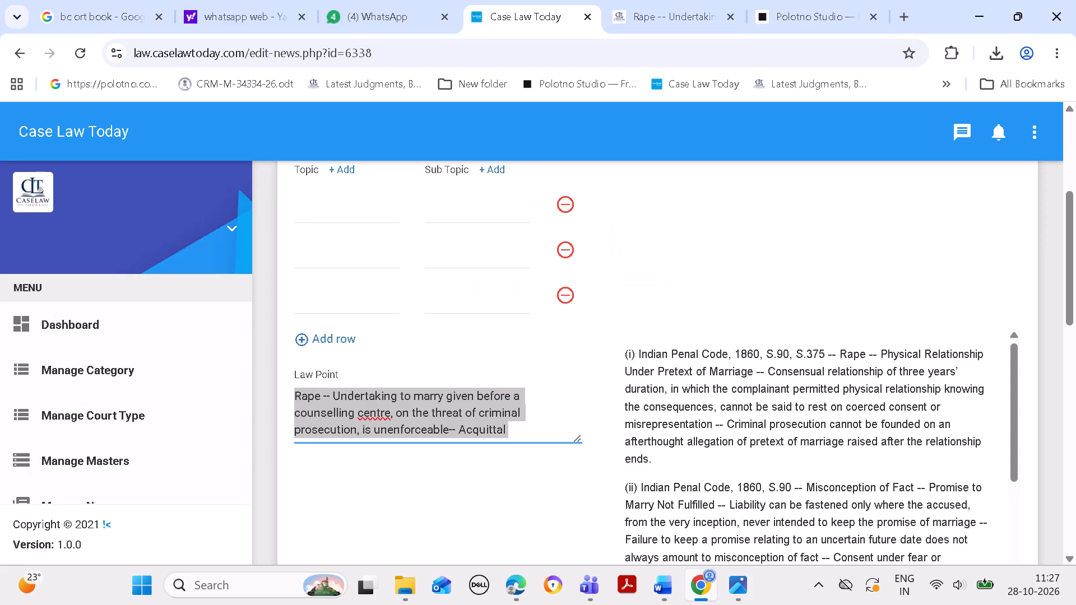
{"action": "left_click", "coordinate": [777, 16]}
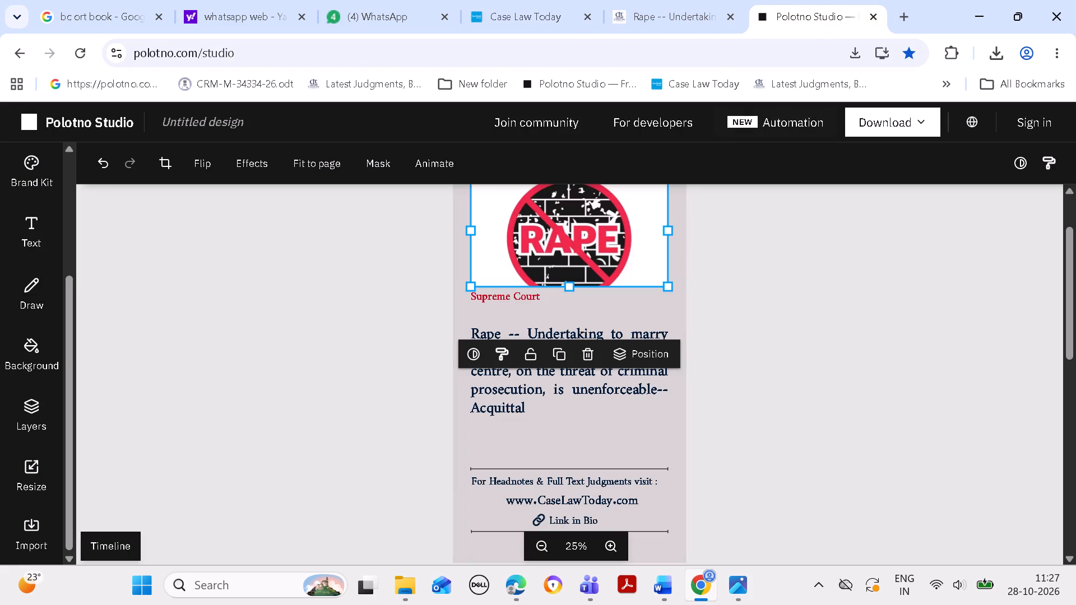
Move the Rape headline slightly up, closer beneath the Supreme Court label.
{"action": "left_click", "coordinate": [604, 371]}
{"action": "left_click_drag", "start_coordinate": [604, 366], "coordinate": [604, 358]}
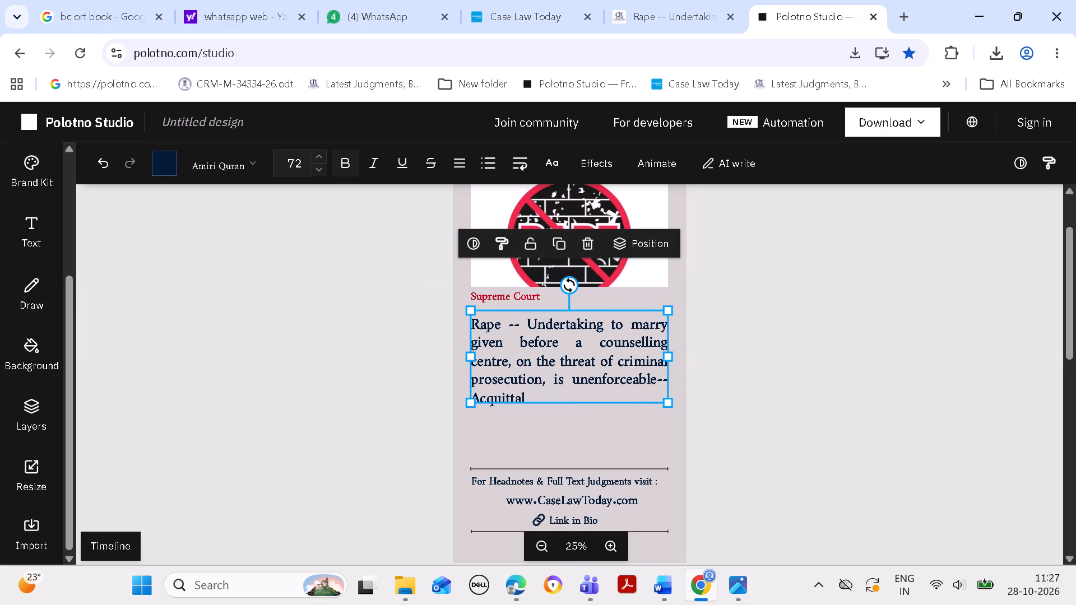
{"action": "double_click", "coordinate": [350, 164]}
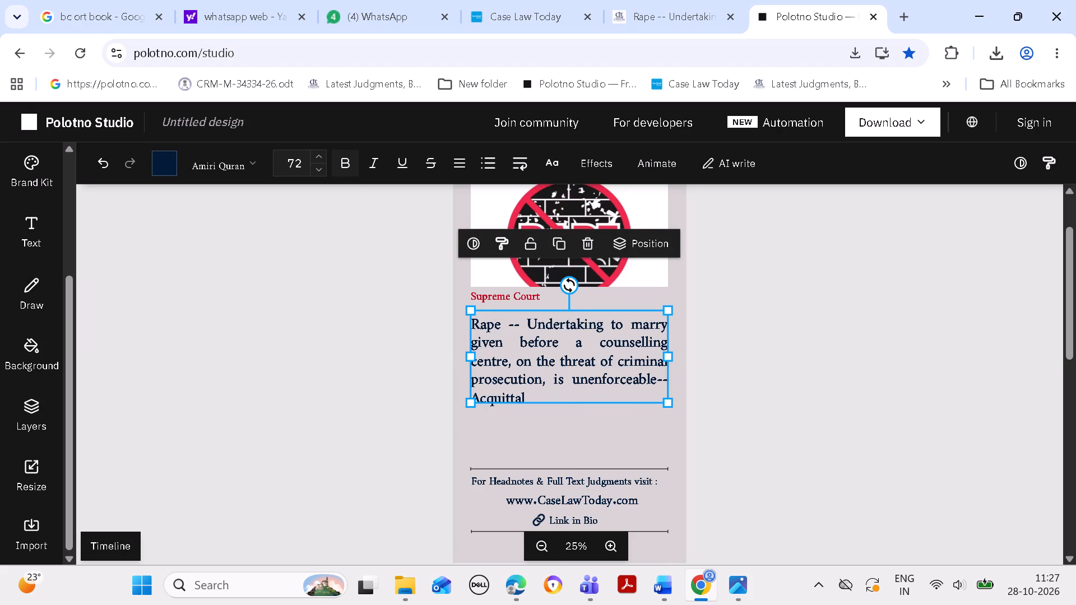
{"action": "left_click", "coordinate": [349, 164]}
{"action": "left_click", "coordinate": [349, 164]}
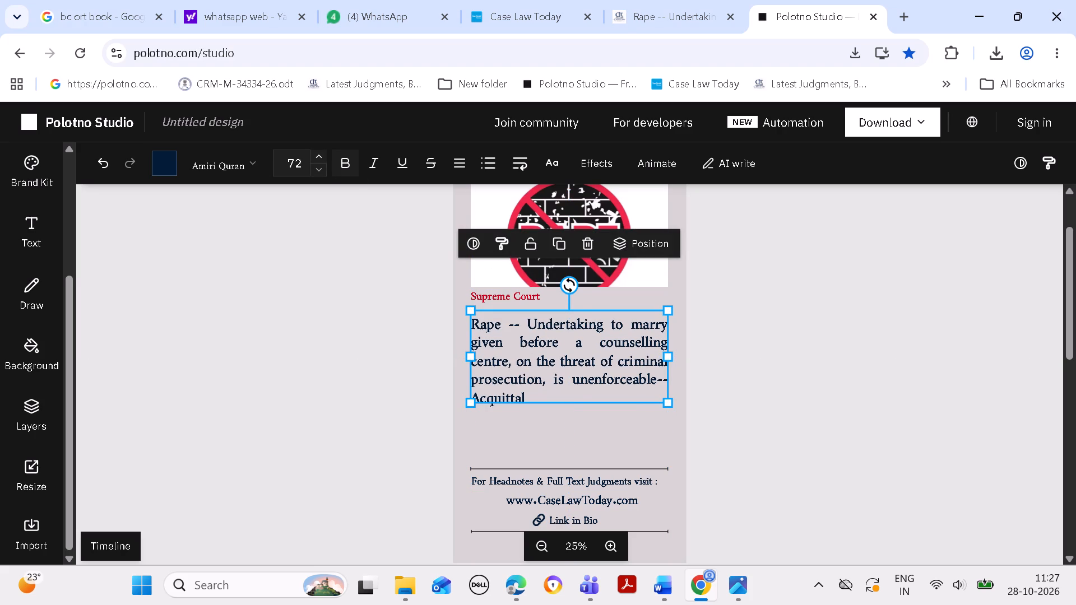
Enlarge the Rape headline's font size to 91 so it fills the space above the divider line.
{"action": "triple_click", "coordinate": [317, 156]}
{"action": "triple_click", "coordinate": [317, 154]}
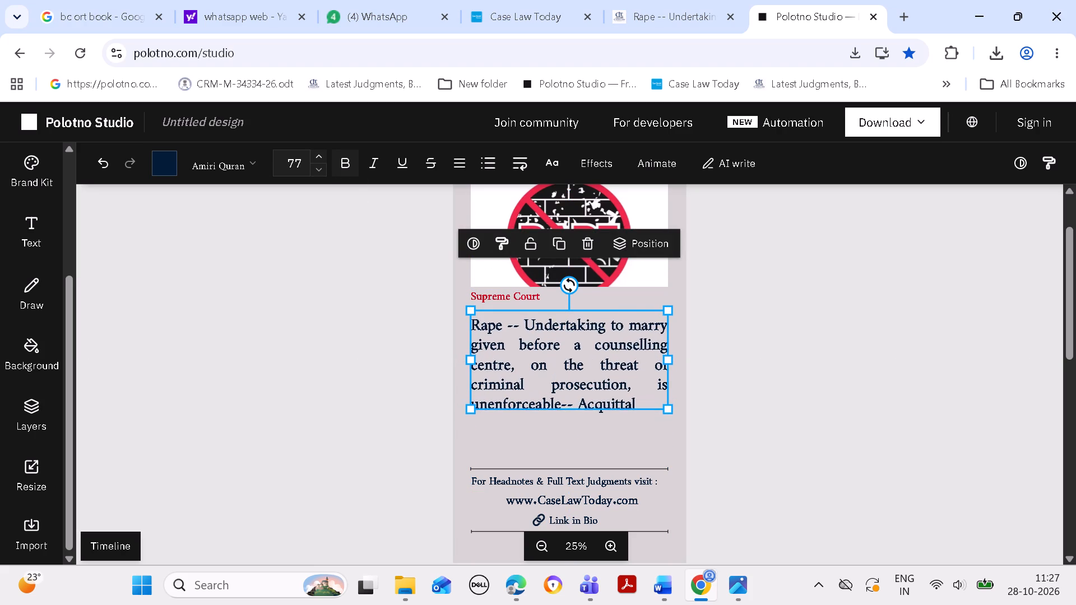
{"action": "triple_click", "coordinate": [317, 154]}
{"action": "triple_click", "coordinate": [317, 154]}
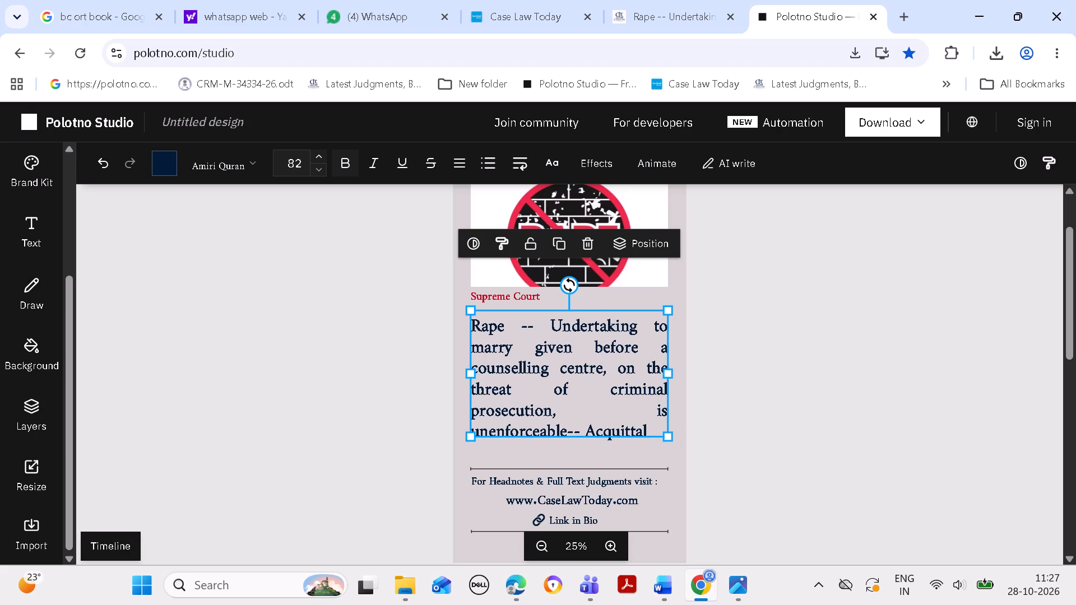
{"action": "triple_click", "coordinate": [317, 154]}
{"action": "left_click", "coordinate": [317, 154]}
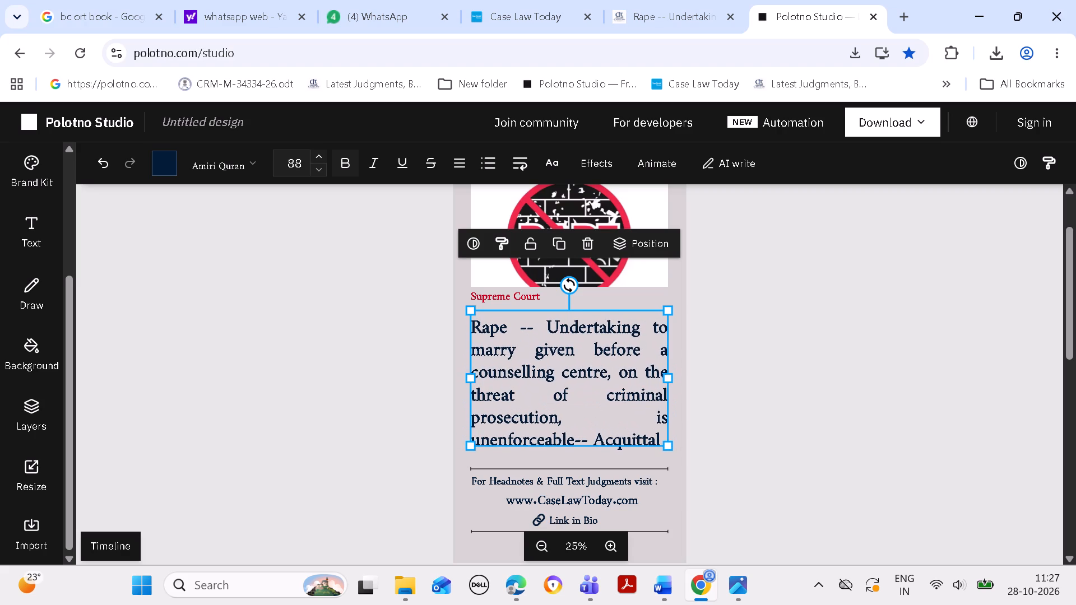
{"action": "left_click", "coordinate": [317, 154]}
{"action": "left_click", "coordinate": [317, 154]}
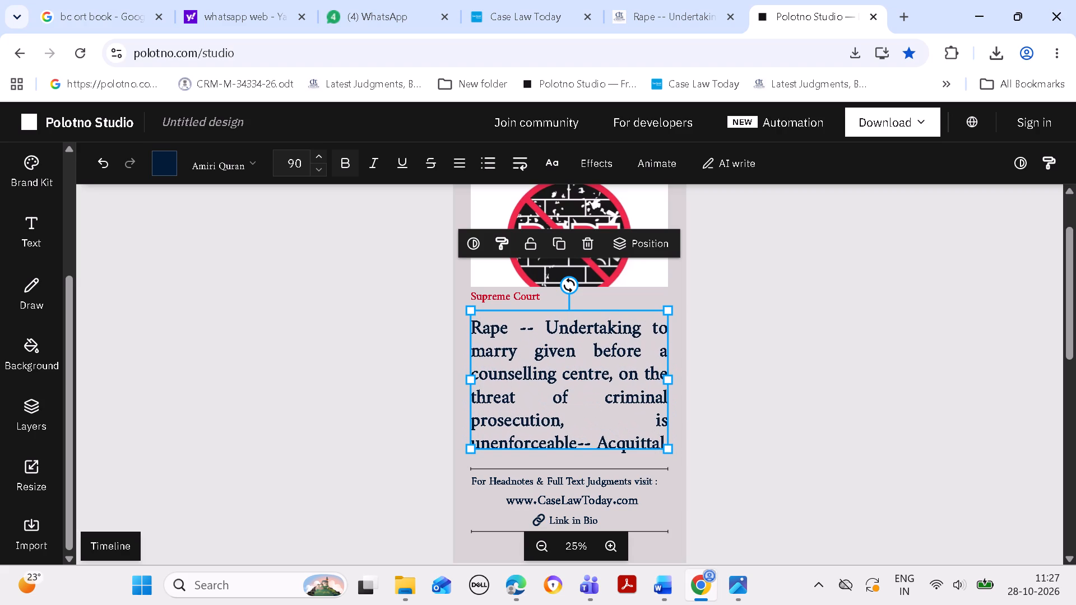
{"action": "left_click", "coordinate": [317, 154]}
{"action": "left_click", "coordinate": [317, 154]}
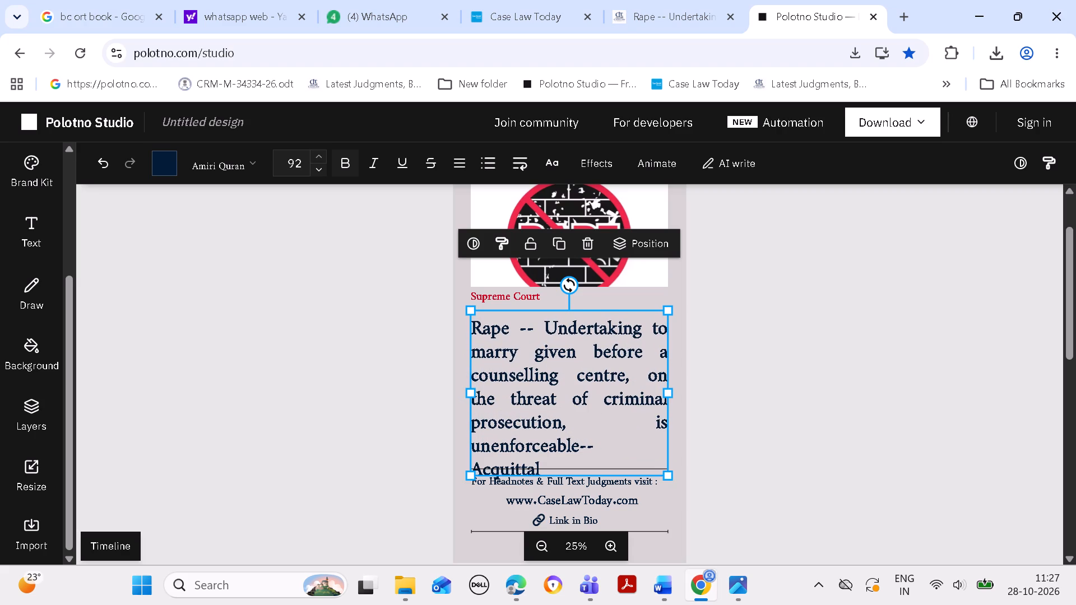
{"action": "left_click", "coordinate": [322, 173]}
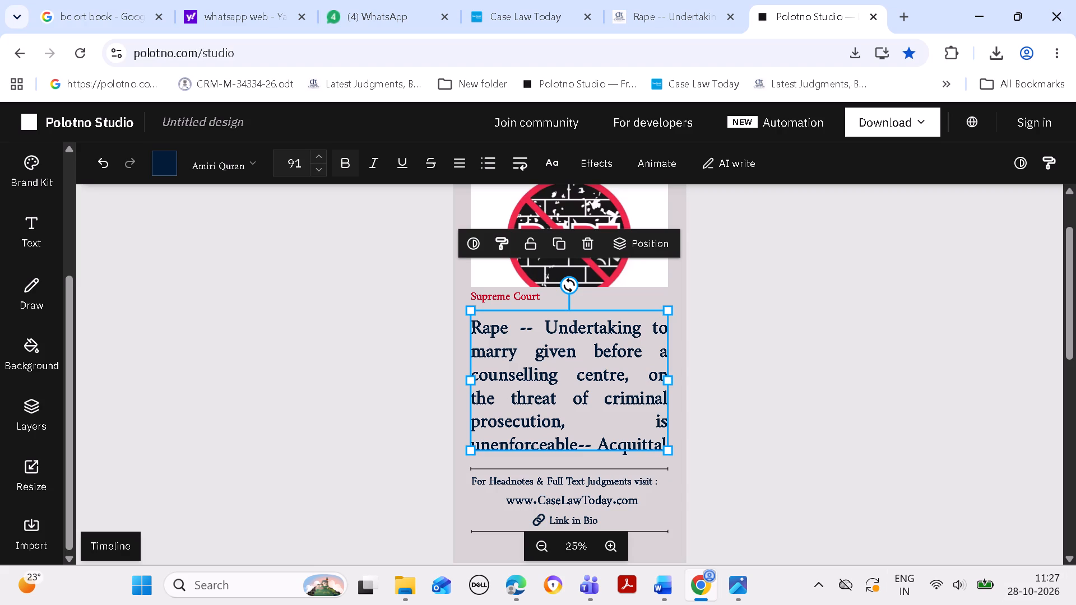
{"action": "left_click", "coordinate": [934, 476]}
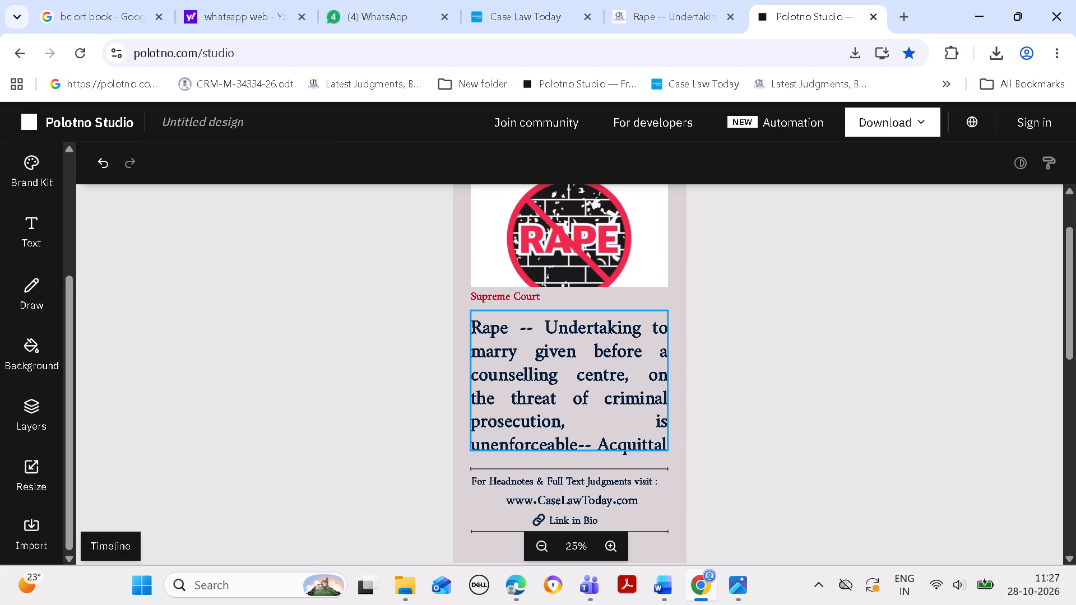
Nudge the Rape headline slightly further up toward the Supreme Court label.
{"action": "left_click_drag", "start_coordinate": [559, 422], "coordinate": [559, 415]}
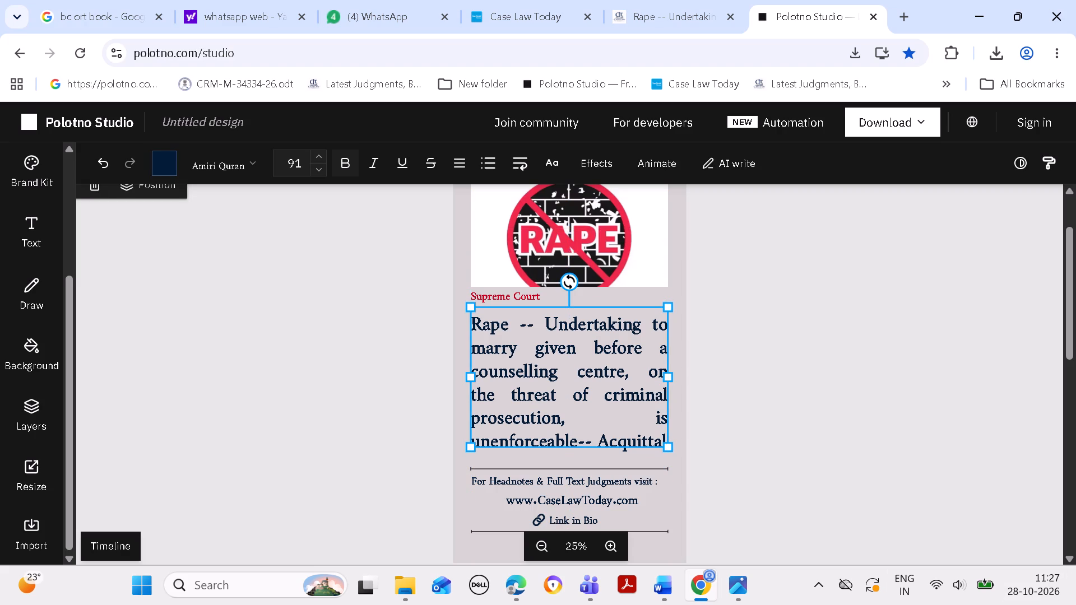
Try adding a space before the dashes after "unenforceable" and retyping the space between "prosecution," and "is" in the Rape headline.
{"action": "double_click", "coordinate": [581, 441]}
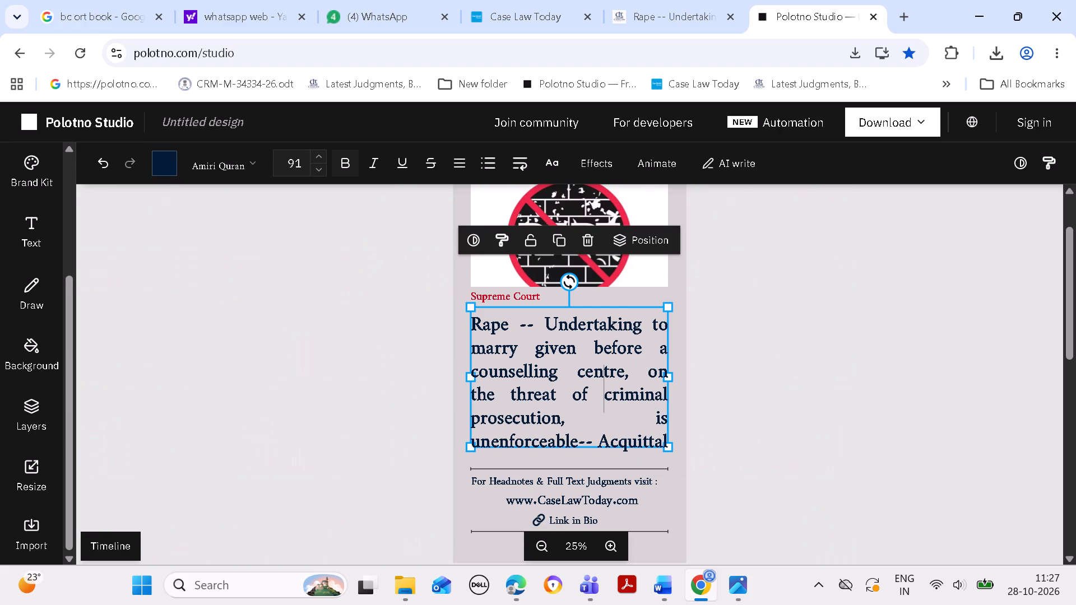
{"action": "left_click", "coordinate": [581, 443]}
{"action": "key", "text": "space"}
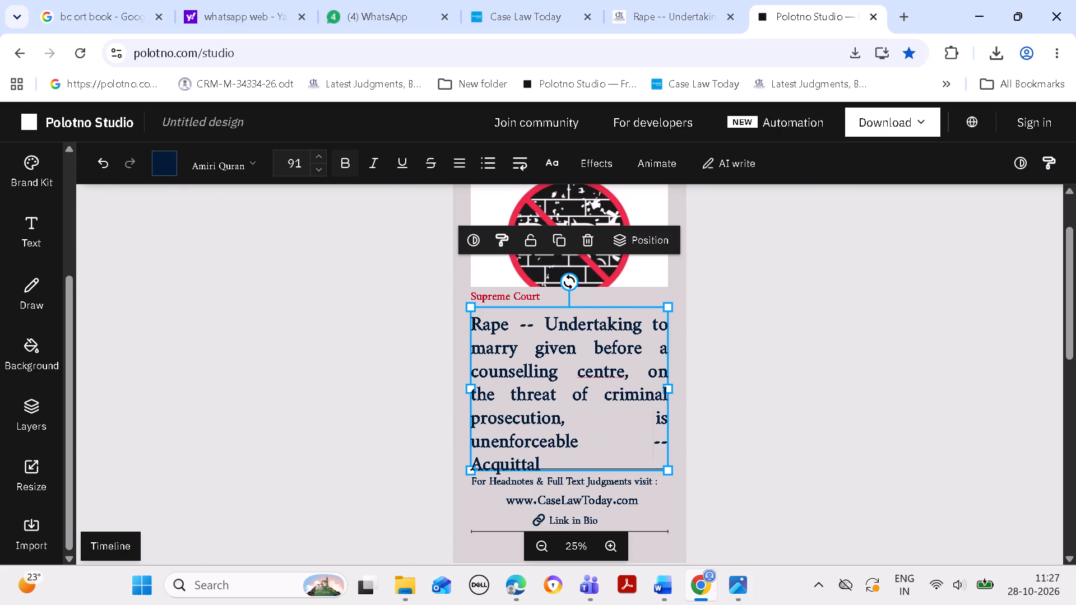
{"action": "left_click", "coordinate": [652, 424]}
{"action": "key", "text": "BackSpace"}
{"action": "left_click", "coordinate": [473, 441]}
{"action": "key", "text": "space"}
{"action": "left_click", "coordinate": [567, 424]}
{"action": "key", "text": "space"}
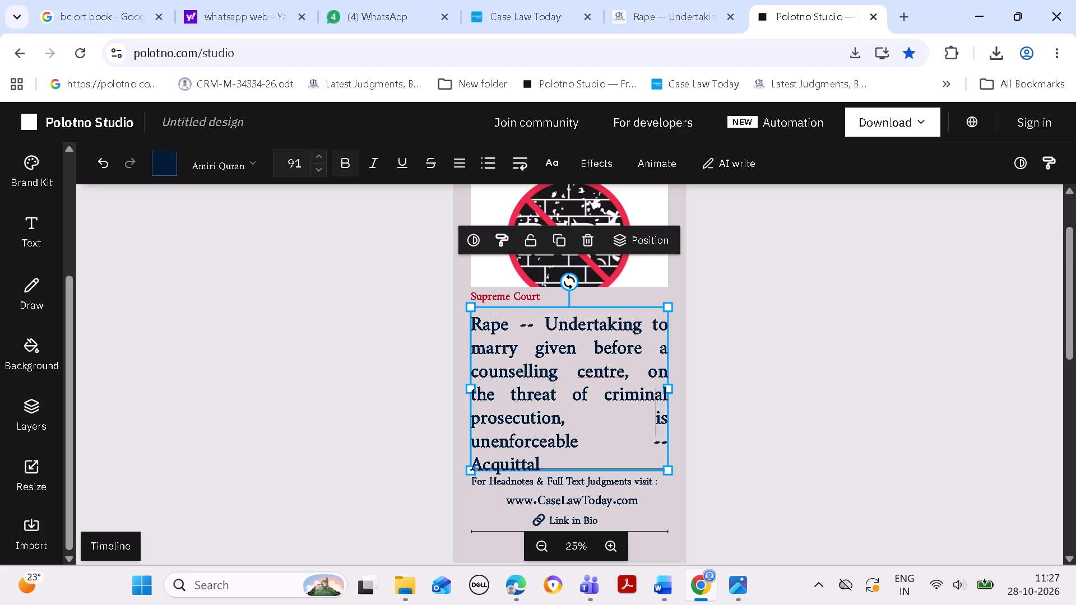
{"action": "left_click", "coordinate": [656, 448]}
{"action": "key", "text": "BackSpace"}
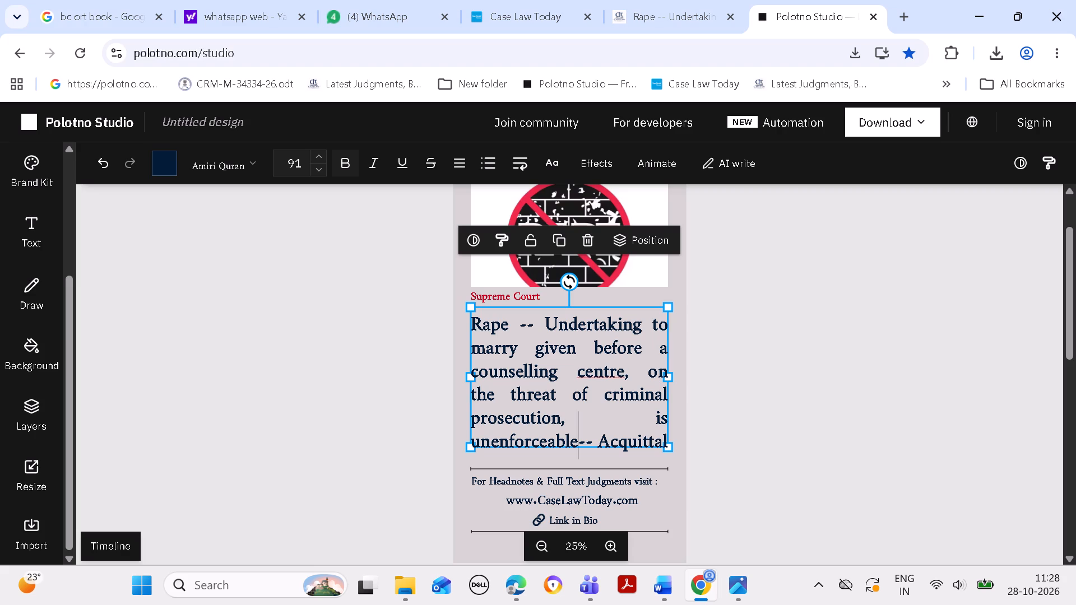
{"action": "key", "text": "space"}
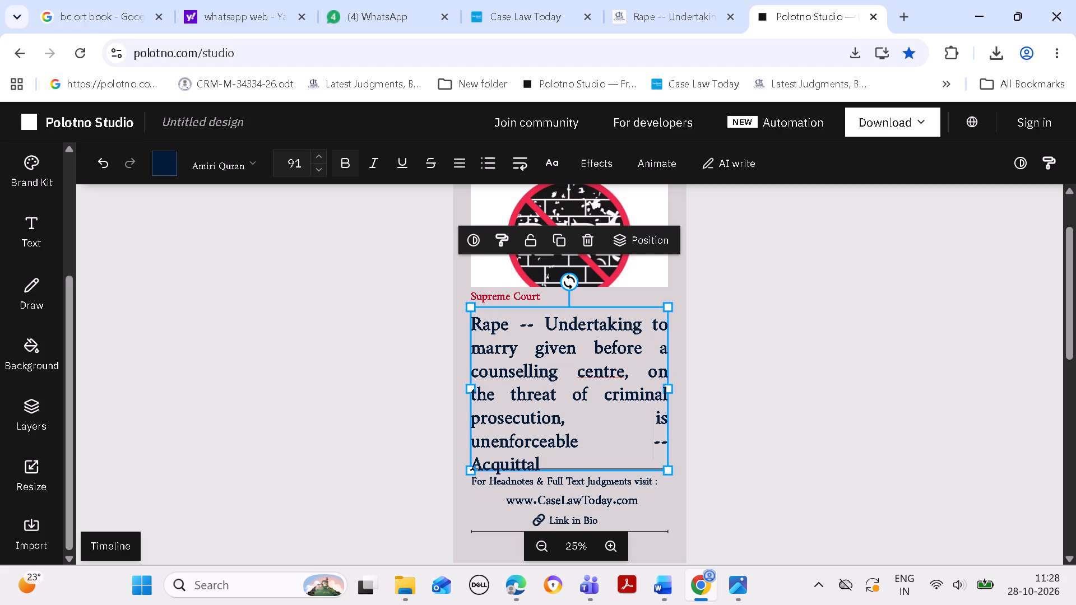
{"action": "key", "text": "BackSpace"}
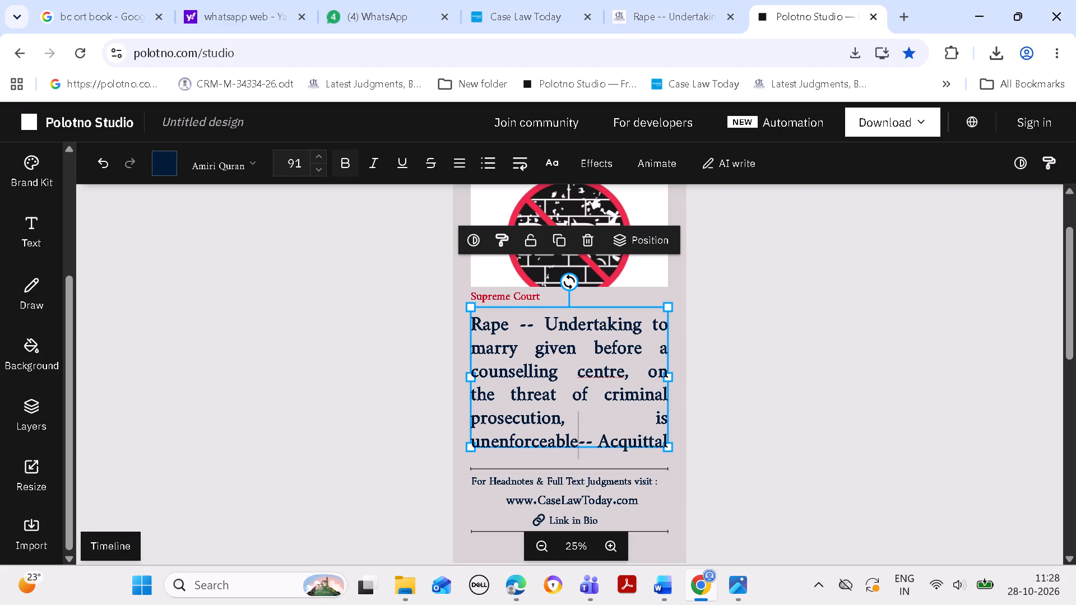
In Case Law Today entry 6338, insert a space after "unenforceable" in the Law Point and update the entry.
{"action": "left_click", "coordinate": [533, 14]}
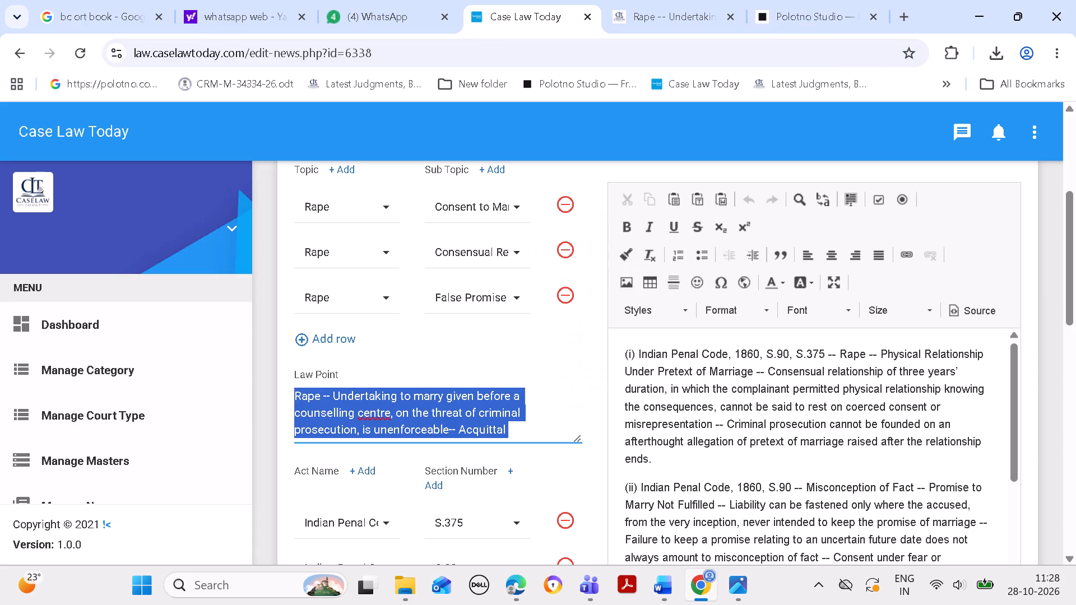
{"action": "left_click", "coordinate": [555, 404]}
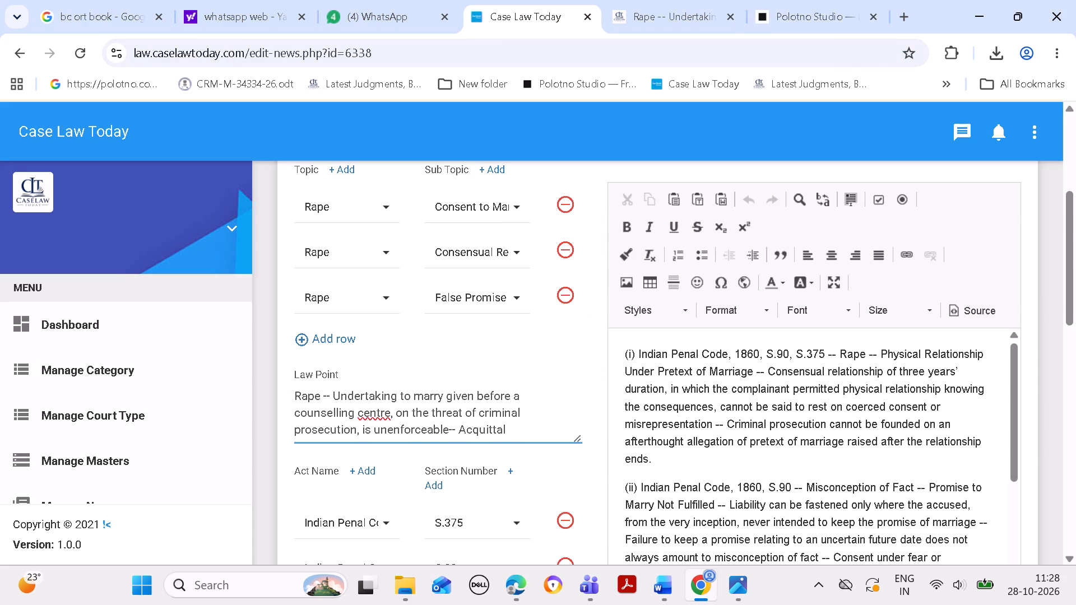
{"action": "left_click", "coordinate": [451, 426]}
{"action": "key", "text": "space"}
{"action": "scroll", "coordinate": [924, 366], "scroll_direction": "down", "scroll_amount": 6}
{"action": "scroll", "coordinate": [1043, 324], "scroll_direction": "down", "scroll_amount": 6}
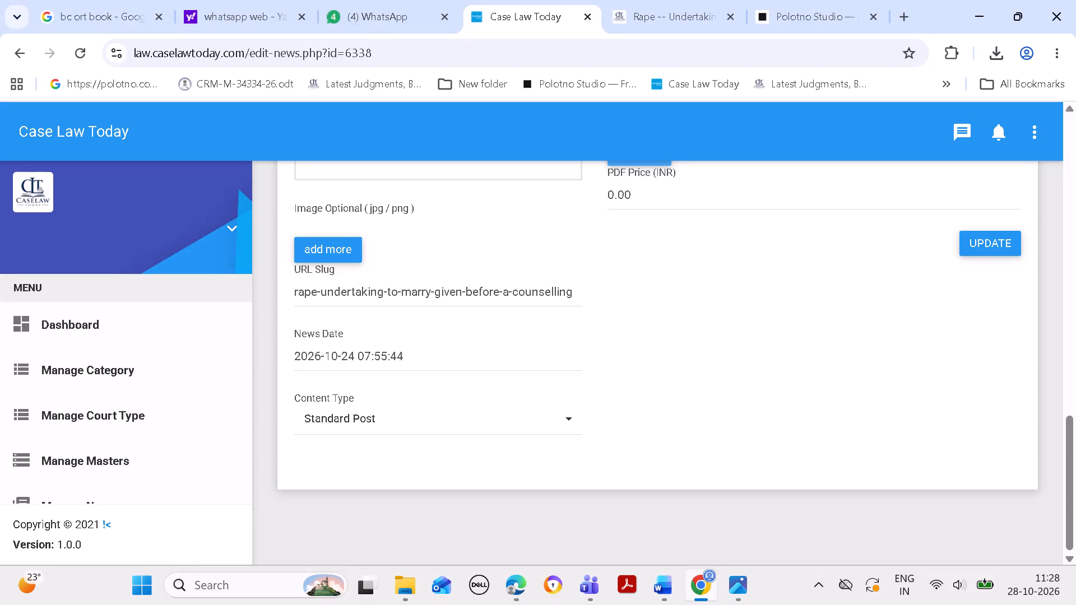
{"action": "left_click", "coordinate": [989, 247]}
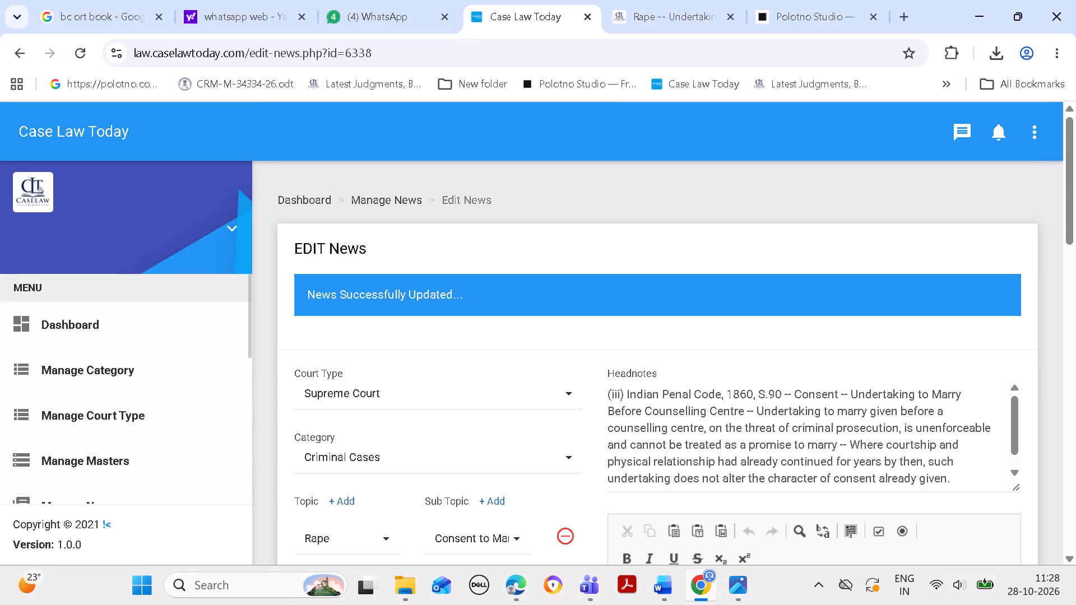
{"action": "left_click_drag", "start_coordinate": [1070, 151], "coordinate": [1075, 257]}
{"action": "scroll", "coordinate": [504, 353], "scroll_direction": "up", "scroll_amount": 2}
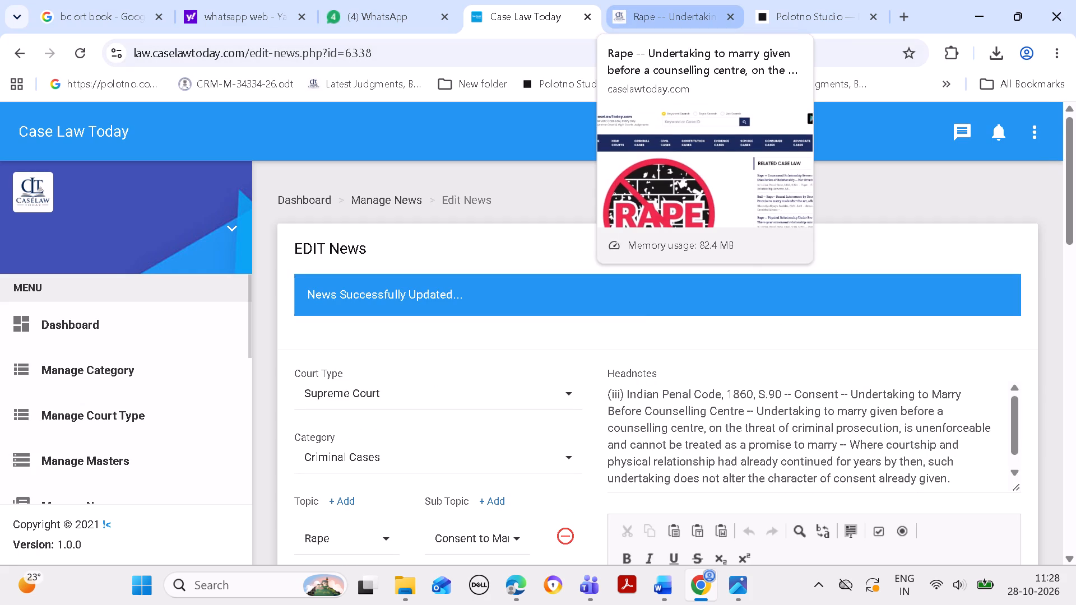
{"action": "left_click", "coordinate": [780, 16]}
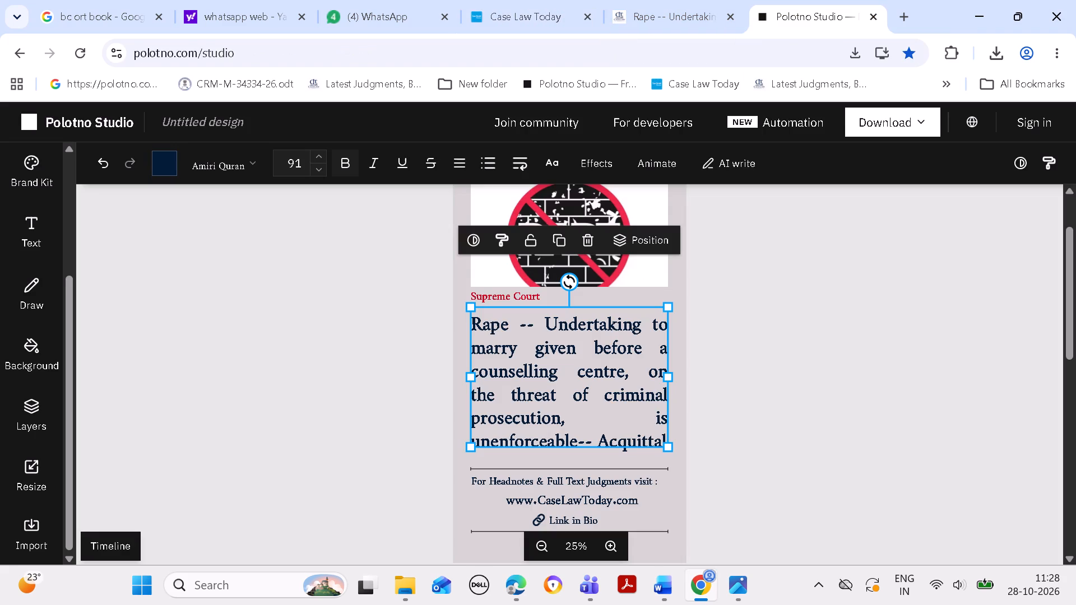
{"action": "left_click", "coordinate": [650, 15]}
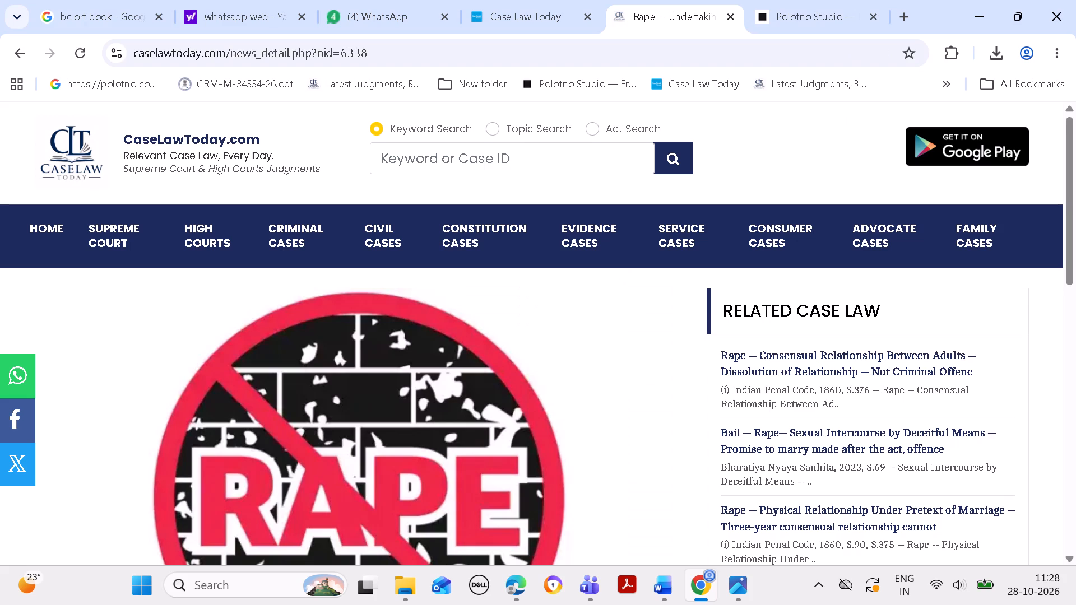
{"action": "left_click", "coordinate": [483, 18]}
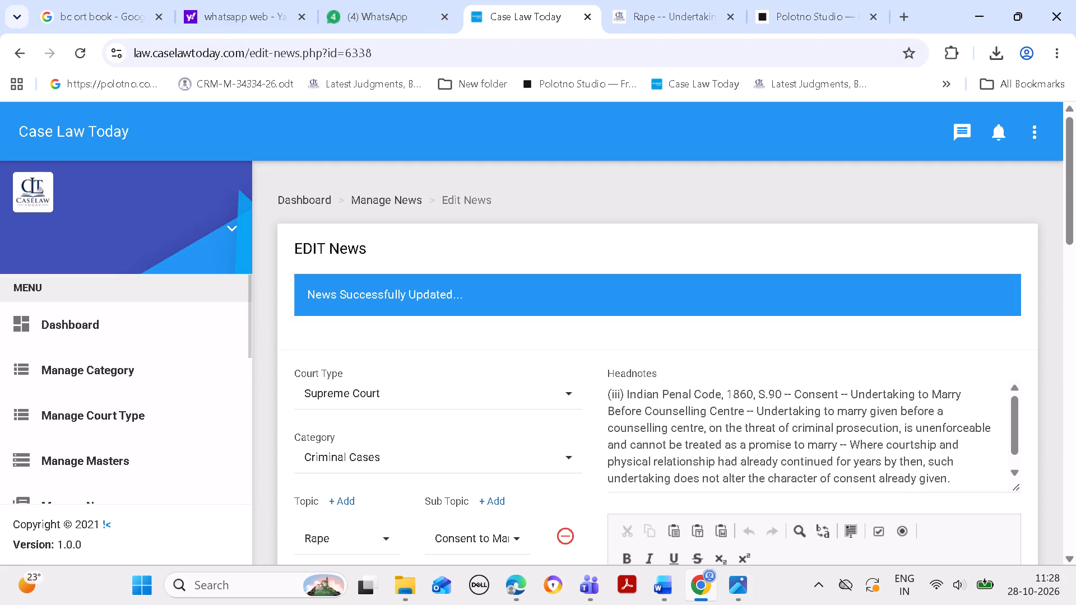
Replace the Rape headline in the Polotno Studio design with the corrected Law Point text copied from Case Law Today entry 6338.
{"action": "left_click_drag", "start_coordinate": [1070, 201], "coordinate": [1074, 313]}
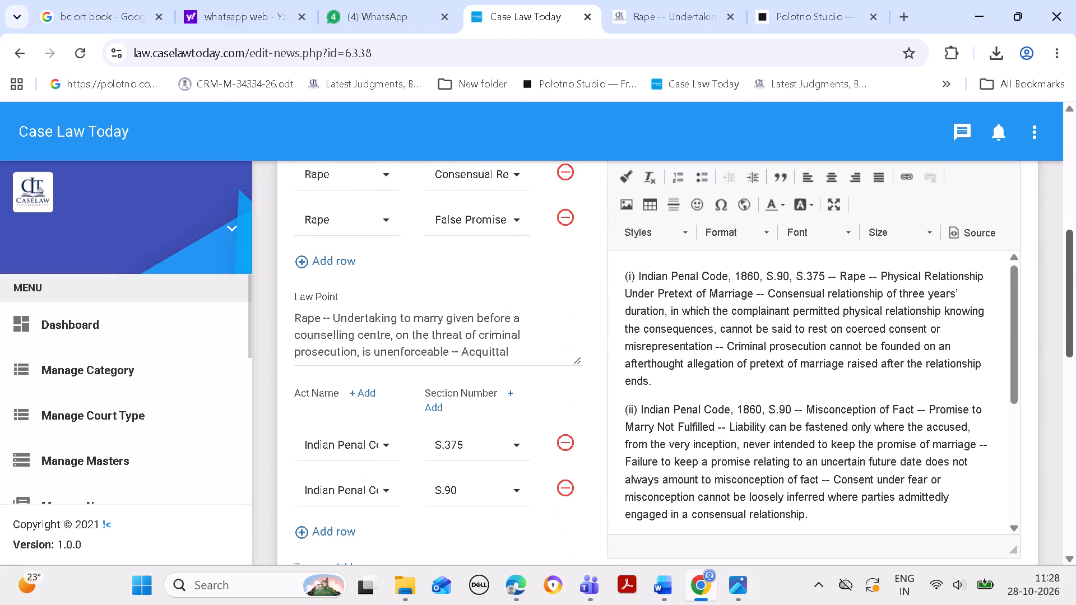
{"action": "left_click", "coordinate": [298, 323]}
{"action": "left_click", "coordinate": [298, 323], "text": "ctrl"}
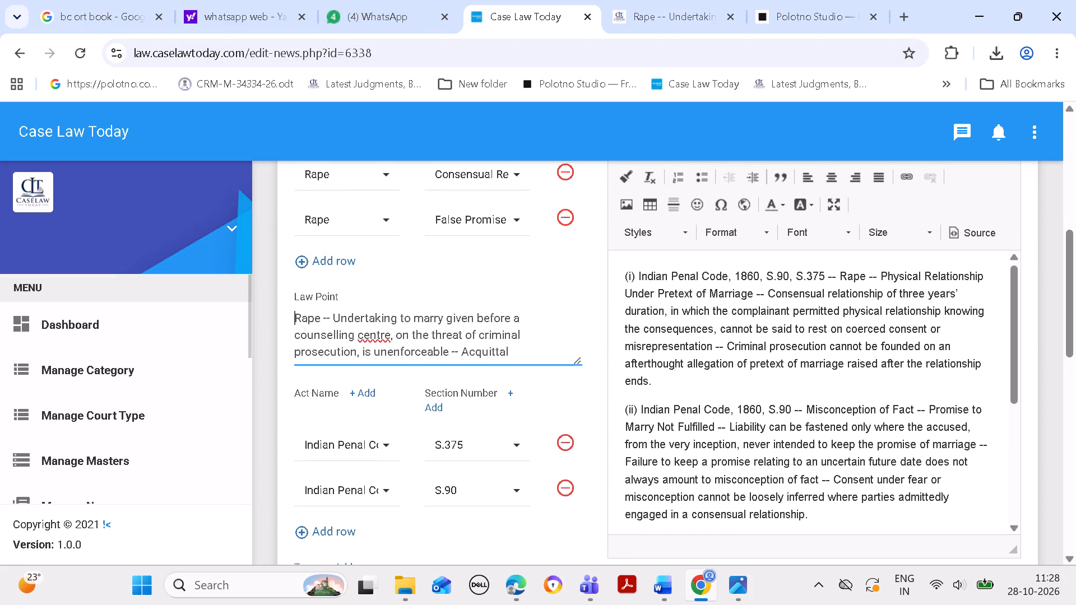
{"action": "key", "text": "ctrl+a"}
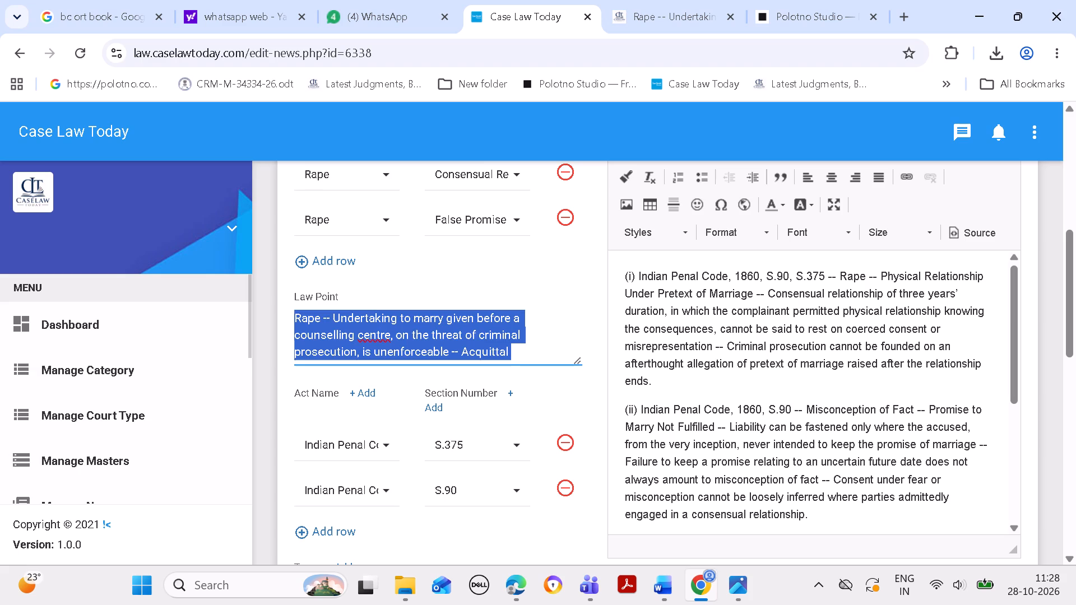
{"action": "key", "text": "ctrl+c"}
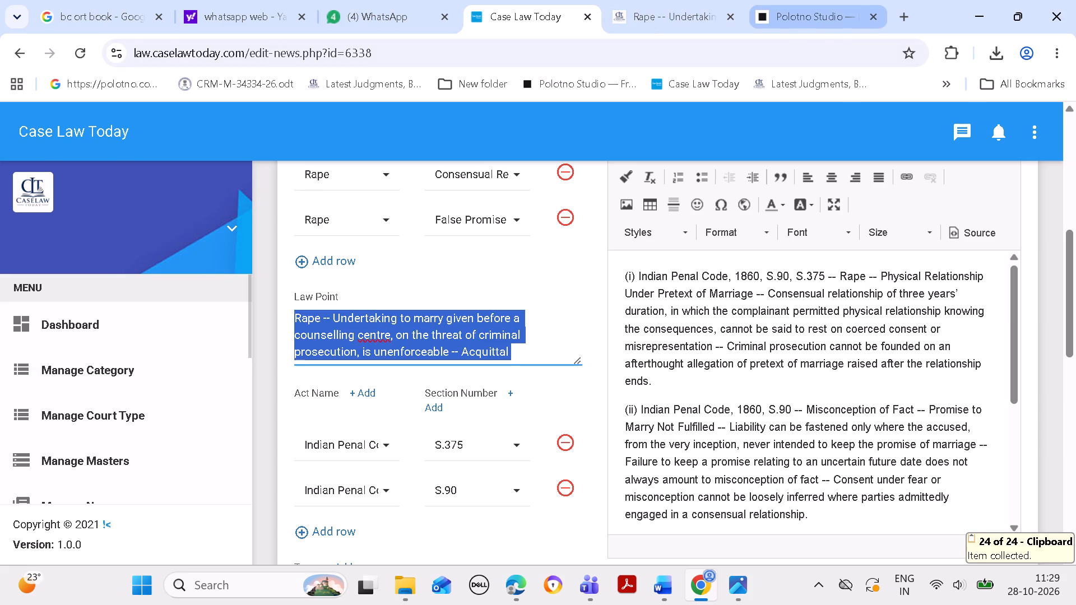
{"action": "left_click", "coordinate": [785, 17], "text": "ctrl"}
{"action": "left_click", "coordinate": [790, 369], "text": "ctrl"}
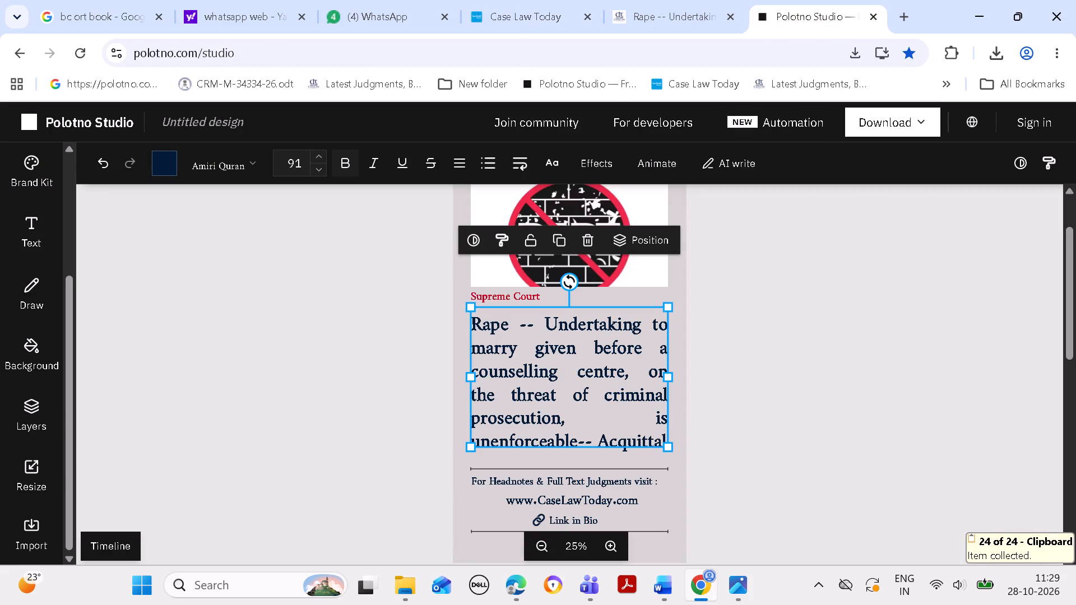
{"action": "left_click", "coordinate": [792, 341], "text": "ctrl"}
{"action": "double_click", "coordinate": [607, 390]}
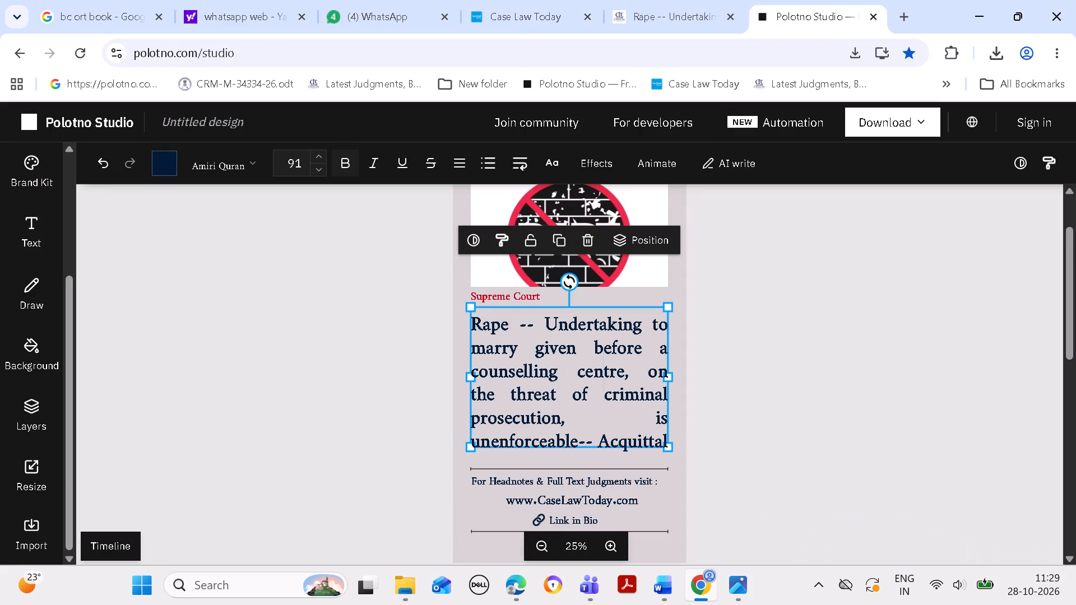
{"action": "key", "text": "ctrl+a"}
{"action": "key", "text": "ctrl+v"}
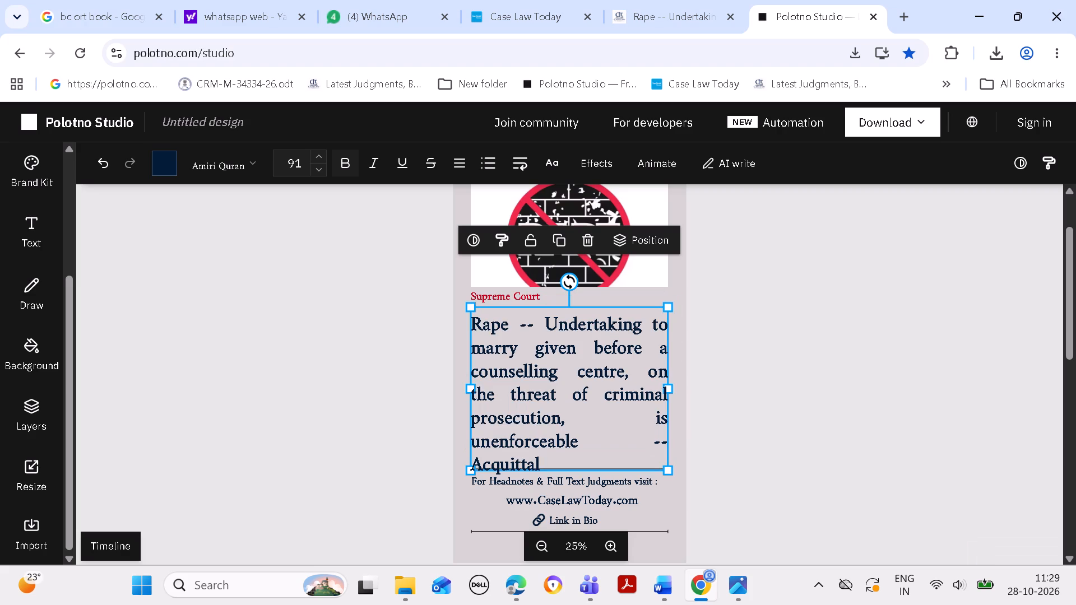
{"action": "left_click", "coordinate": [743, 369]}
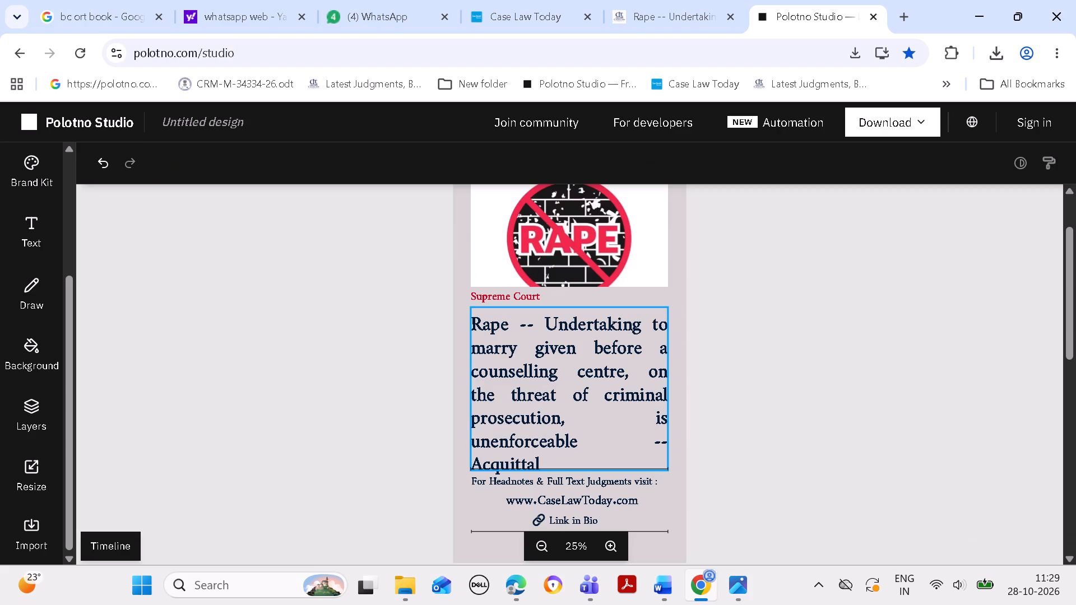
Reduce the Rape headline's font size to 89.
{"action": "left_click", "coordinate": [655, 443]}
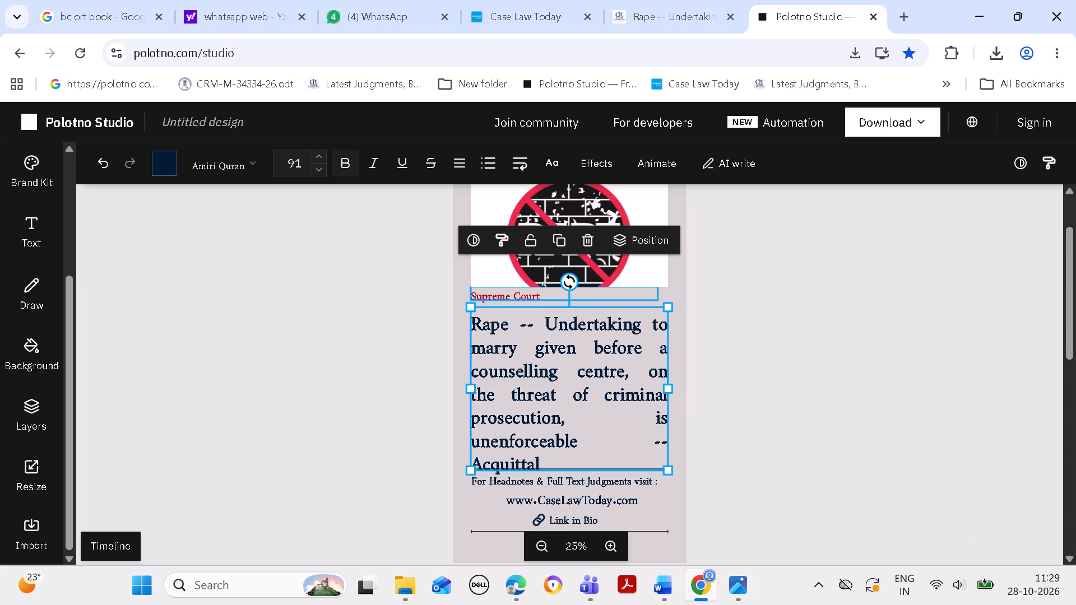
{"action": "double_click", "coordinate": [320, 170]}
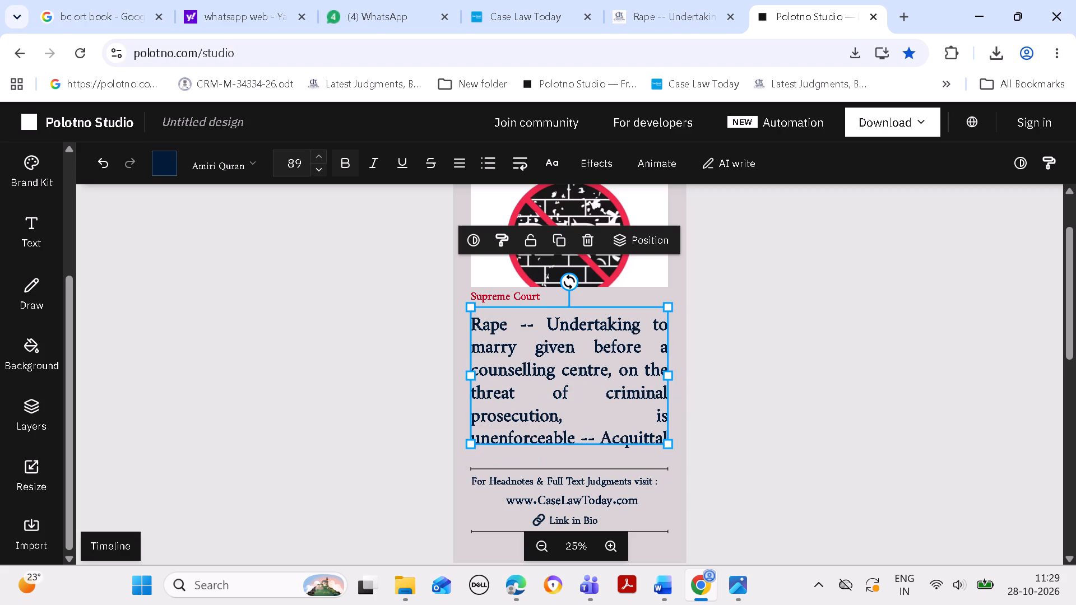
{"action": "left_click", "coordinate": [927, 415]}
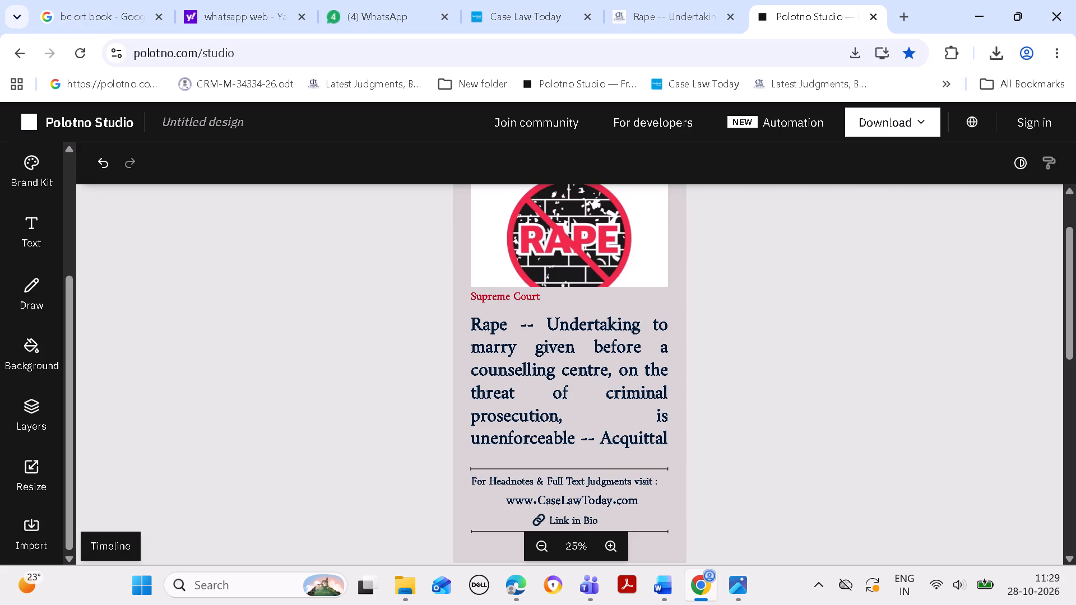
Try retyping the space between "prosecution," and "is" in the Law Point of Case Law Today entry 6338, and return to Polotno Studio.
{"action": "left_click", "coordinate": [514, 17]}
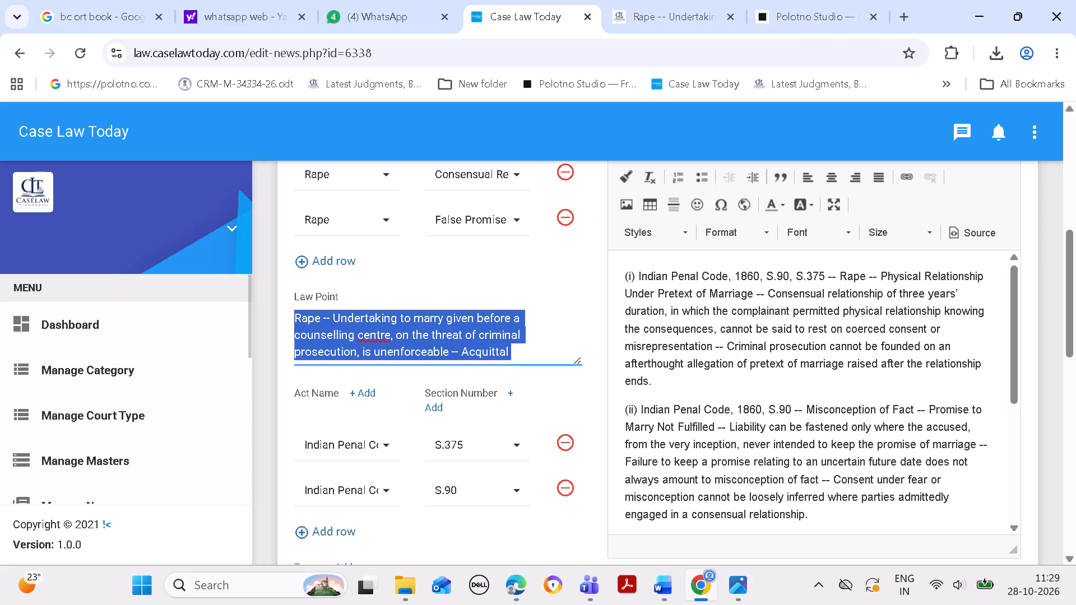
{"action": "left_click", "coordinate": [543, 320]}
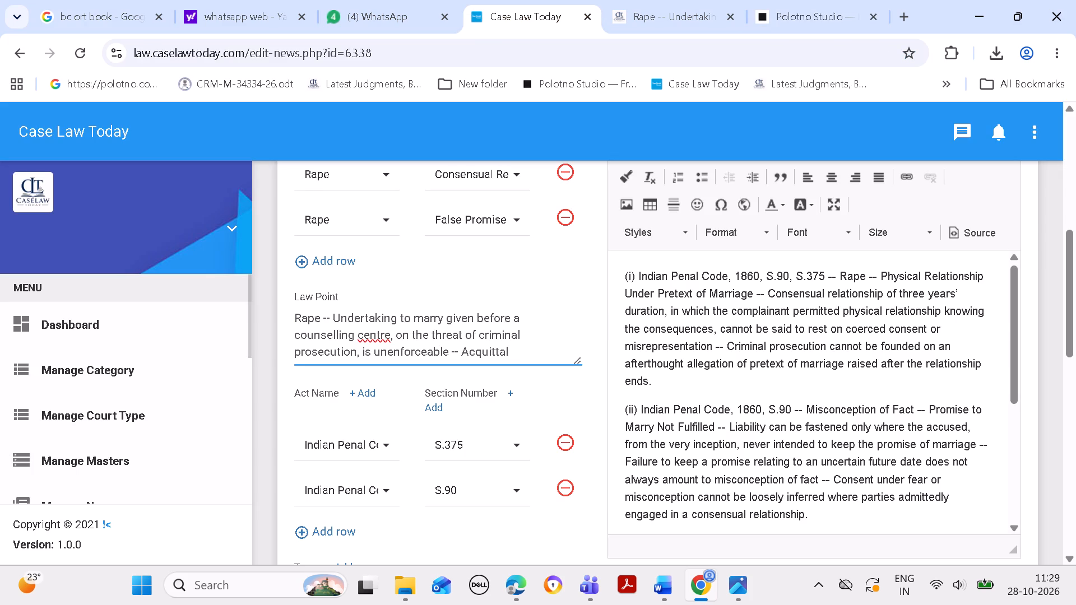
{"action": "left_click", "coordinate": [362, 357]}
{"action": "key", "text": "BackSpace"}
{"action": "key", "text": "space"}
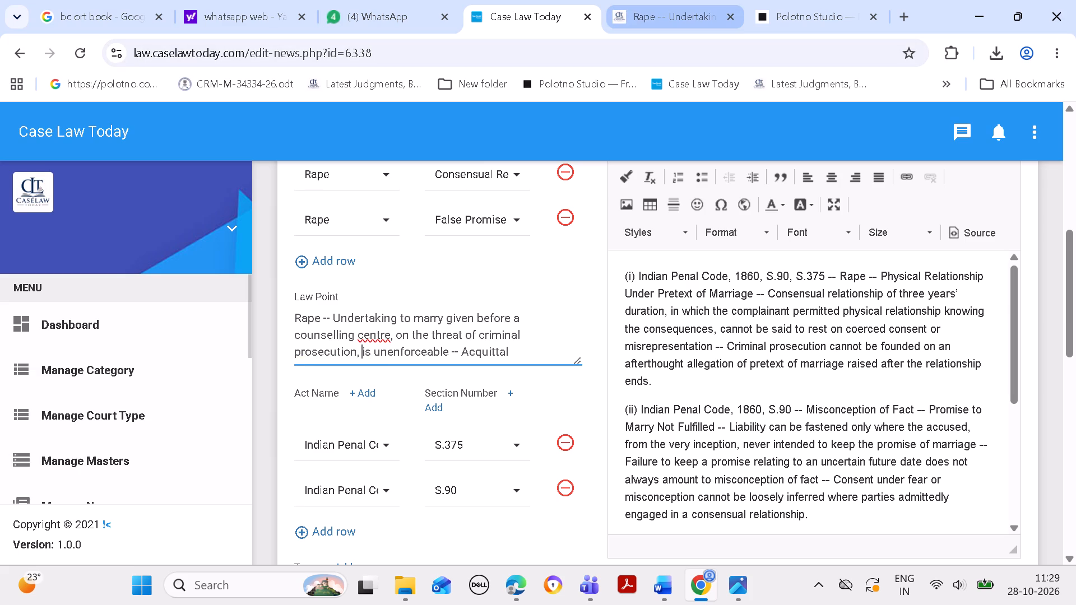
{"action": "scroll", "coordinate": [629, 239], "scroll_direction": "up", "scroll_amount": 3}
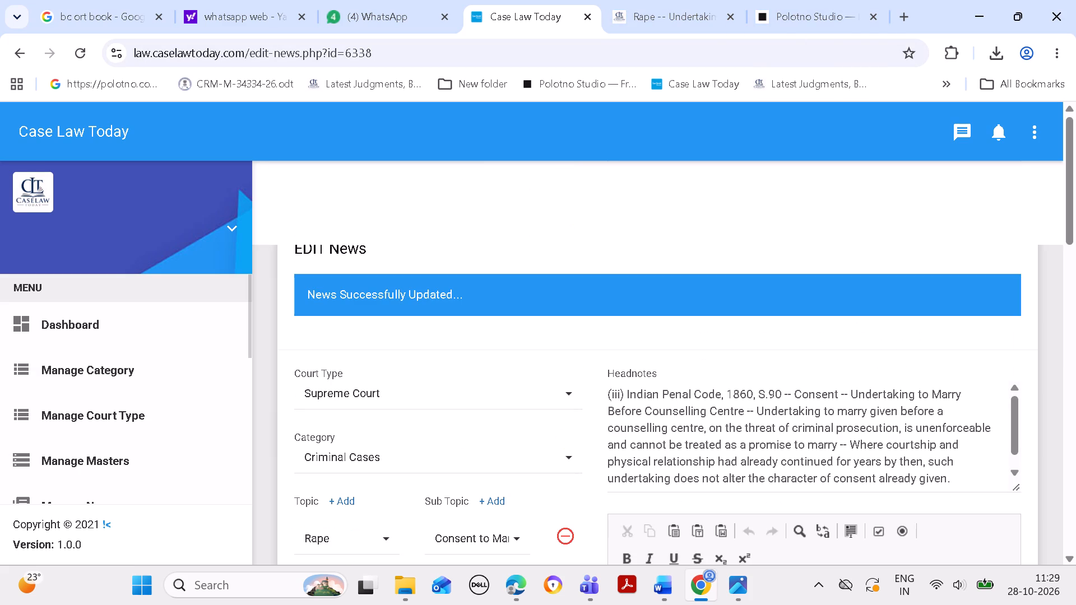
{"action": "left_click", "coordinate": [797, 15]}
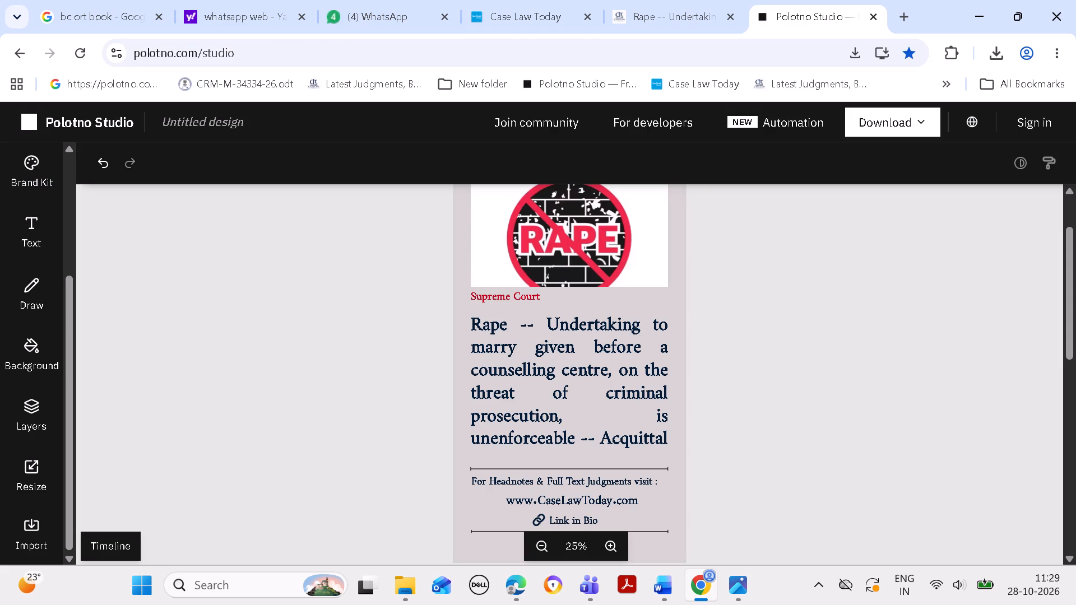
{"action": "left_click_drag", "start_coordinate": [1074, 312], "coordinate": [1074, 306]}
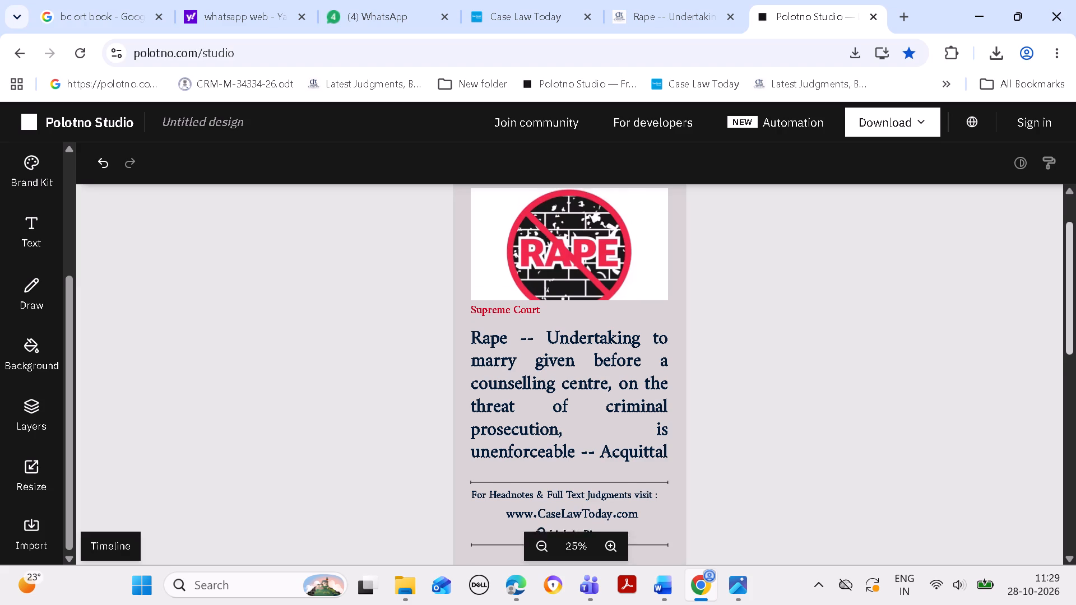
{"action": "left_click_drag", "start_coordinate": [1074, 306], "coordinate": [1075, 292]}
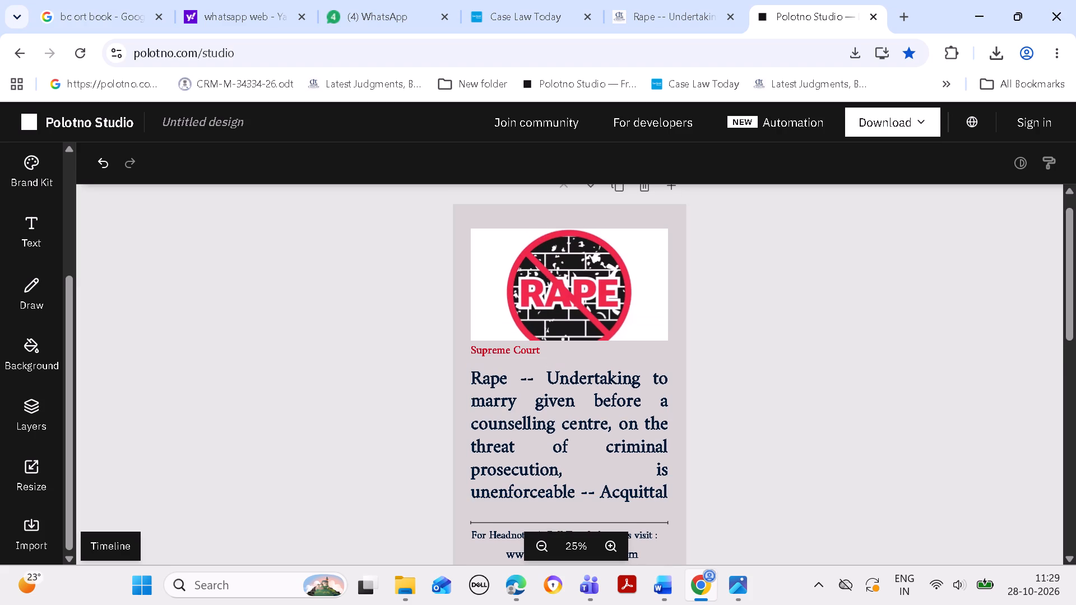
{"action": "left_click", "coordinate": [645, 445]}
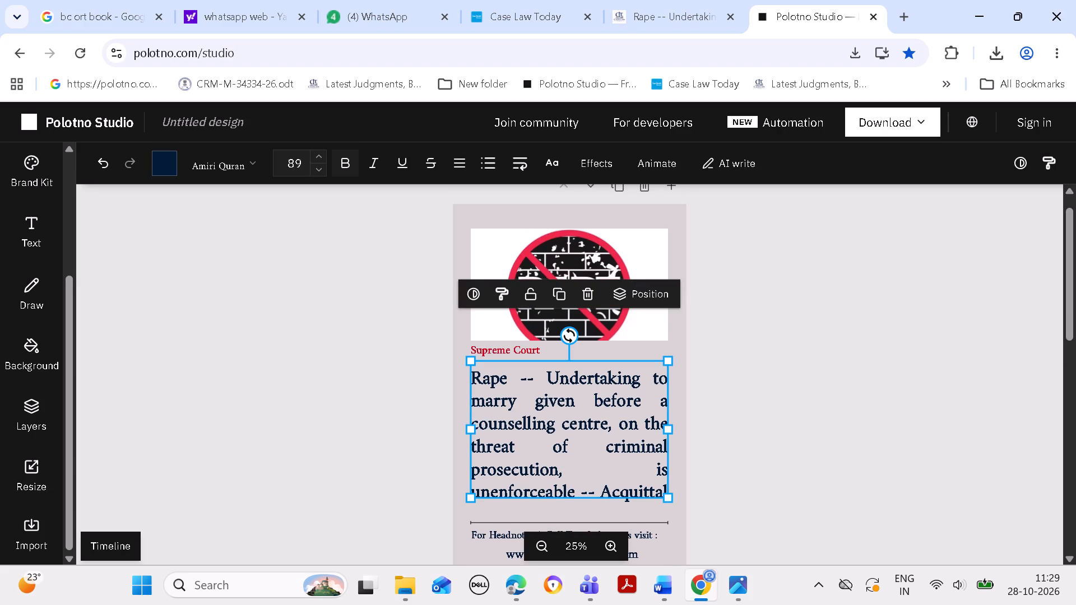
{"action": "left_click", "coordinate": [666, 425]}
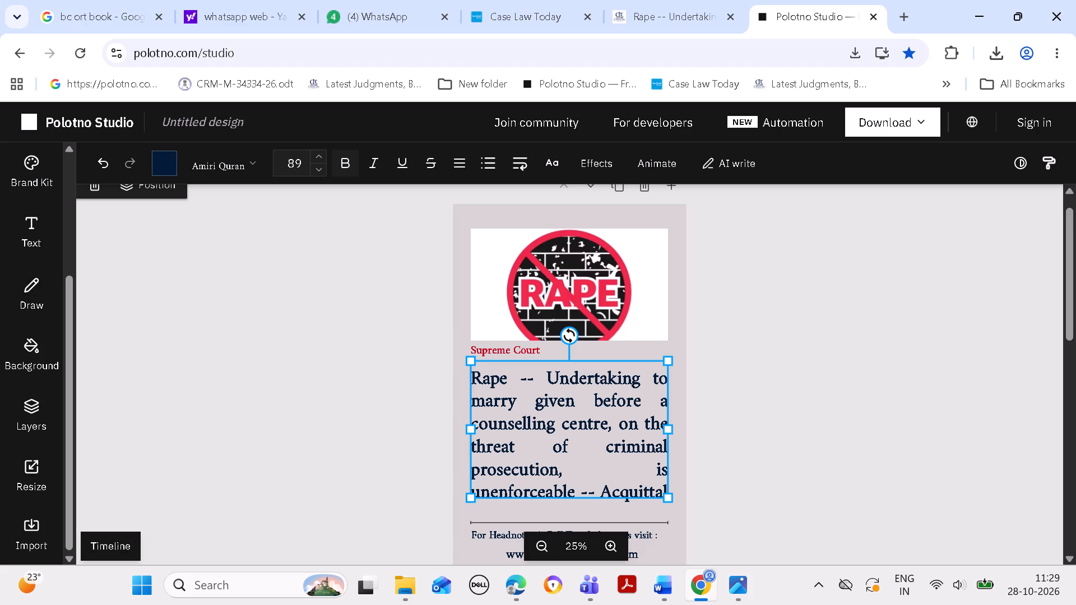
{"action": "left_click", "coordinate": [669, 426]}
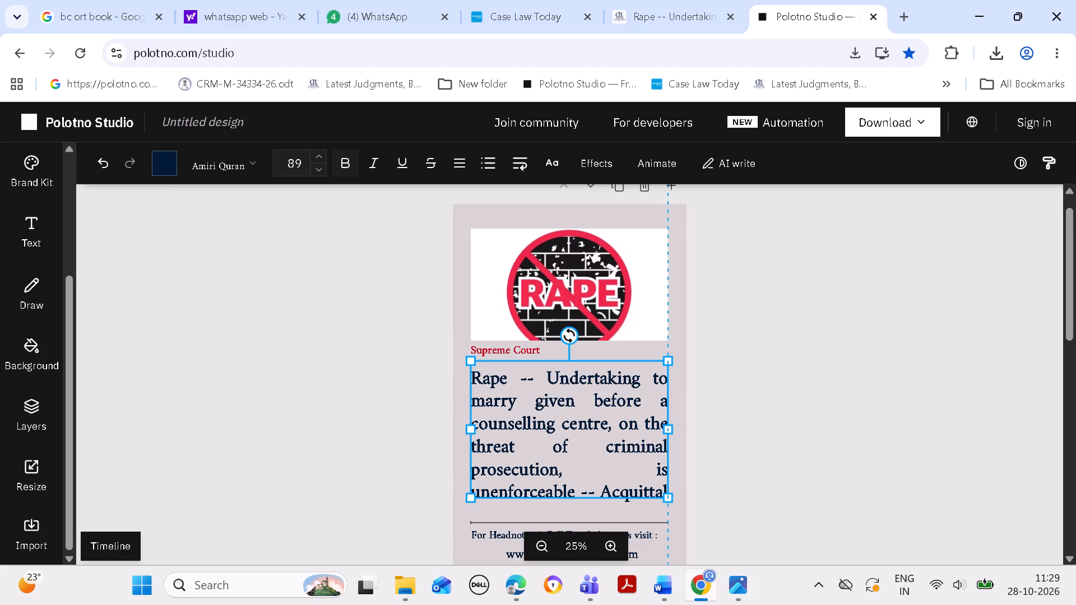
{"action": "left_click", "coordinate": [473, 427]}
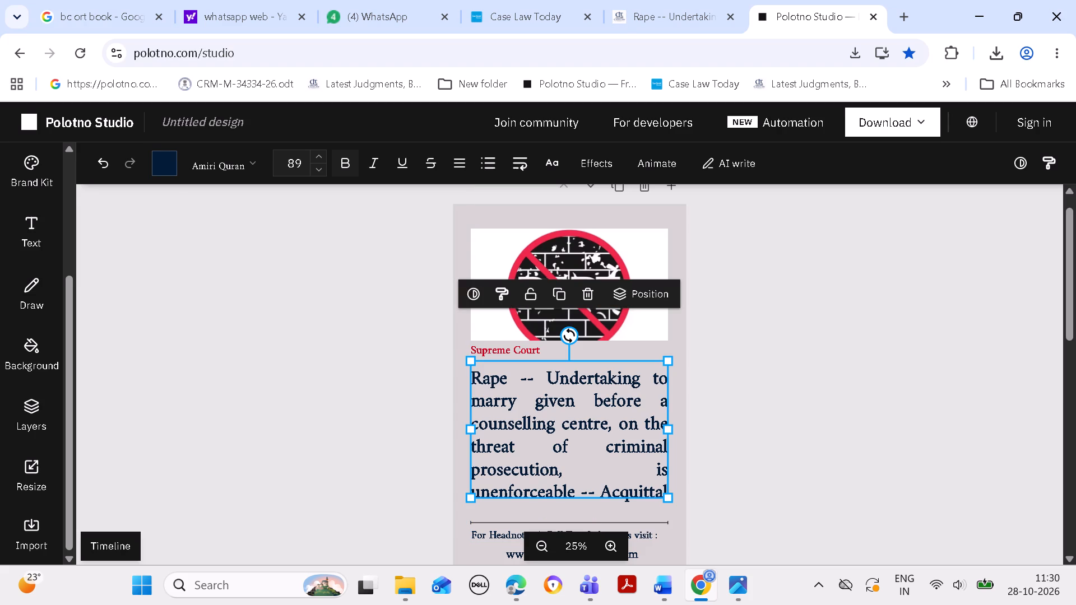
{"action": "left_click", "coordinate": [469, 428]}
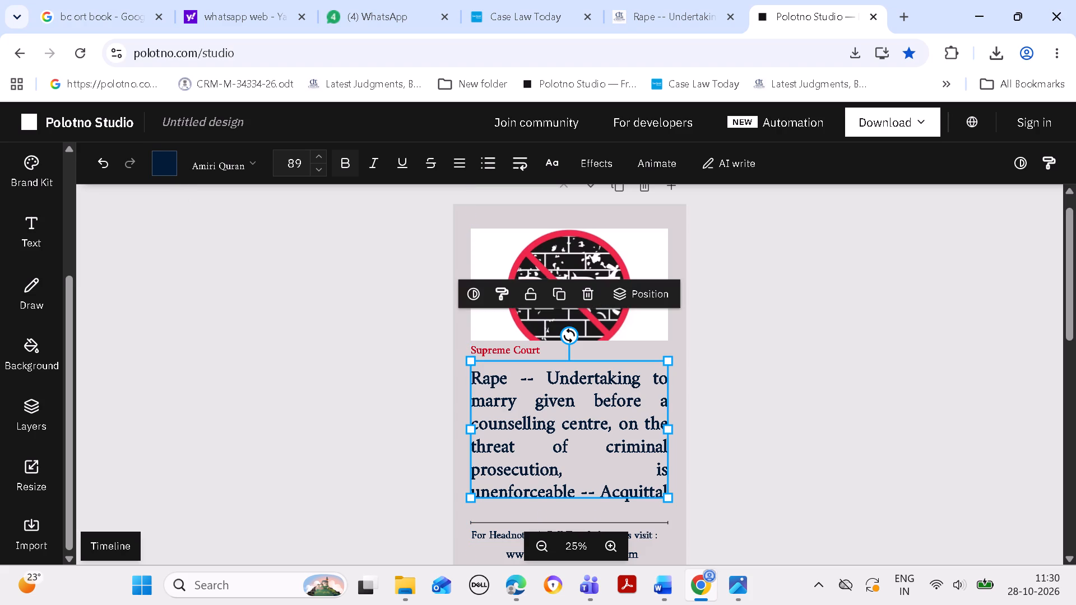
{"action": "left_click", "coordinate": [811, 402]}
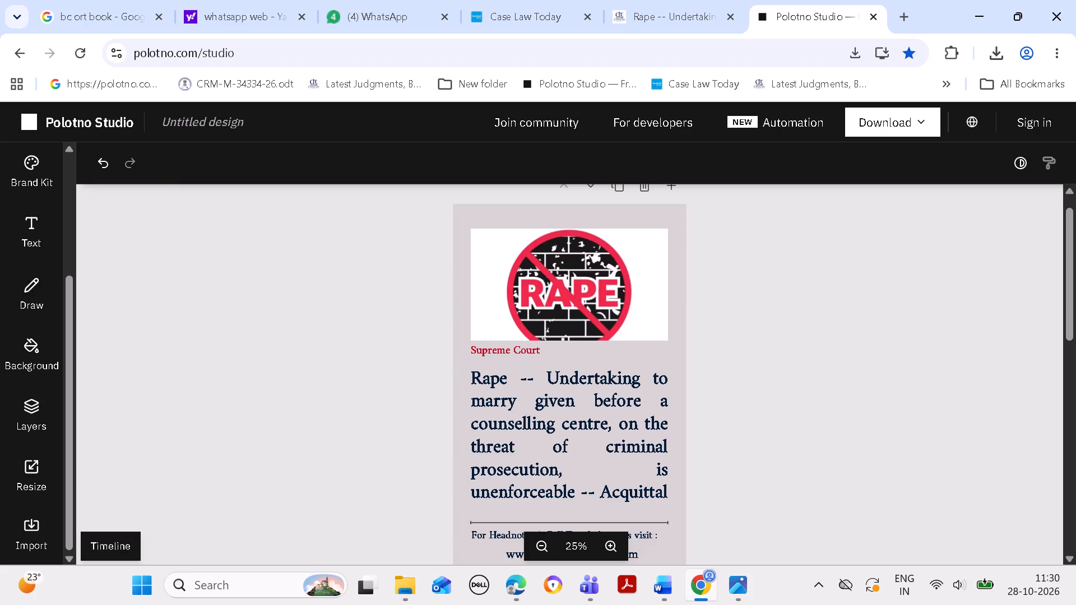
Download the Rape post design as a PNG.
{"action": "left_click", "coordinate": [902, 120]}
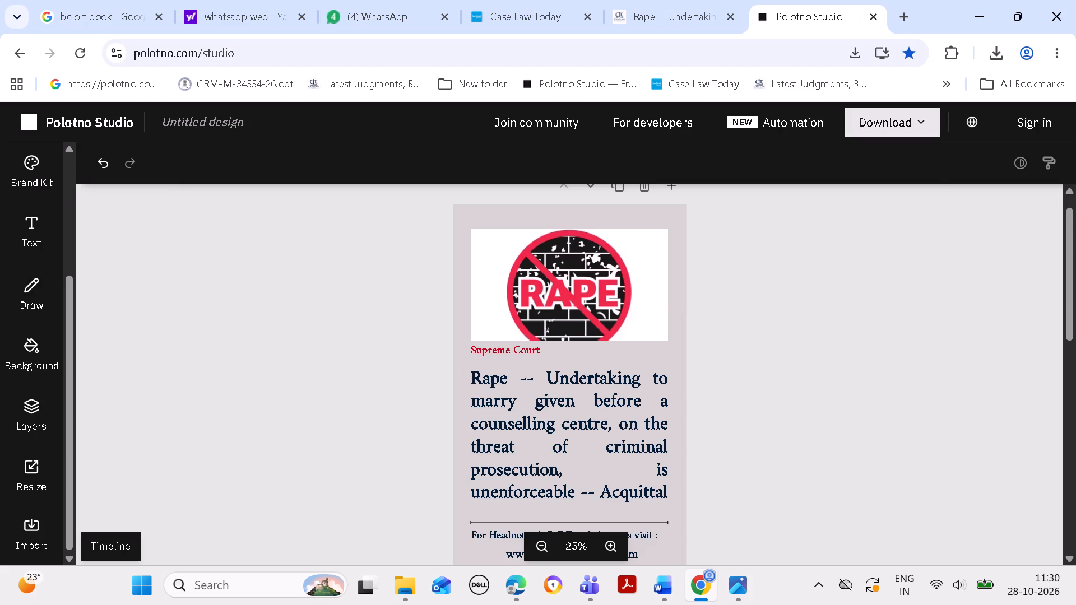
{"action": "left_click", "coordinate": [840, 273]}
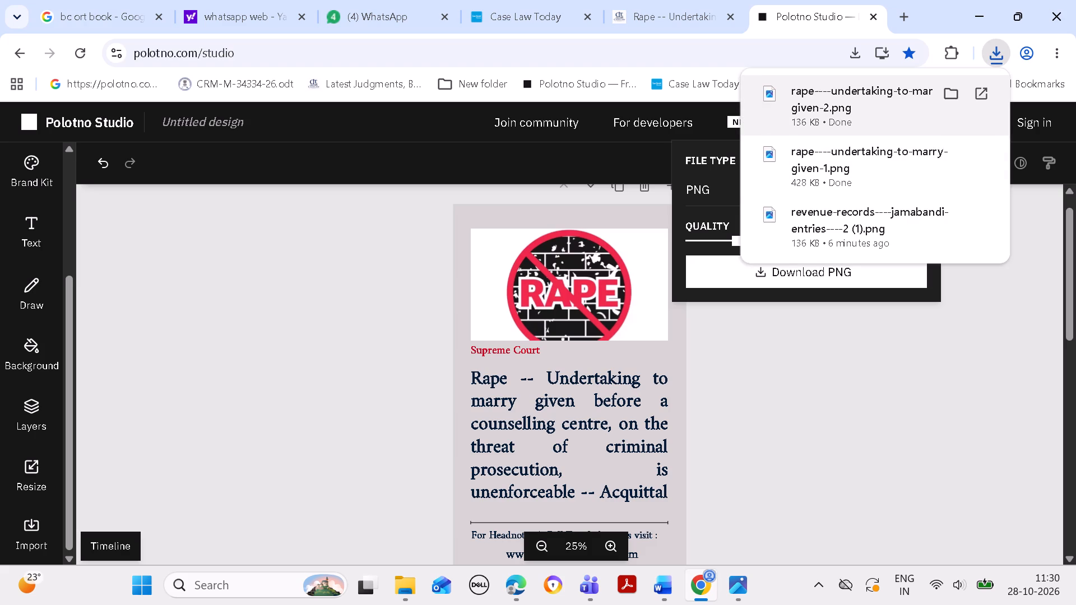
Copy the downloaded image rape----undertaking-to-marry-given-1.png into the FB NEWS POST --- 28 OCT folder.
{"action": "left_click", "coordinate": [946, 158]}
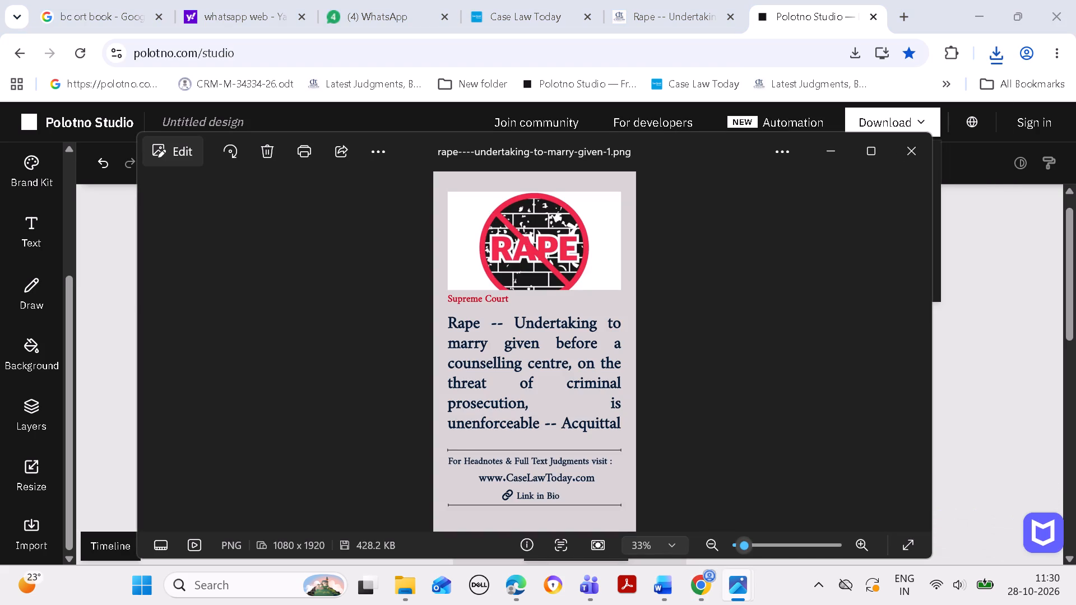
{"action": "key", "text": "ctrl+c"}
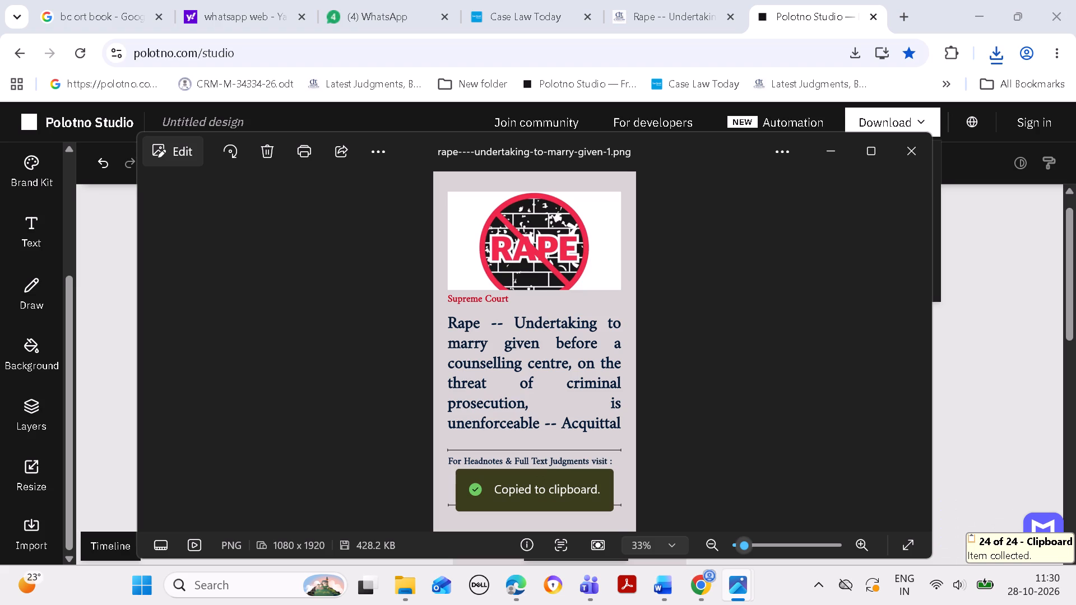
{"action": "left_click", "coordinate": [980, 17]}
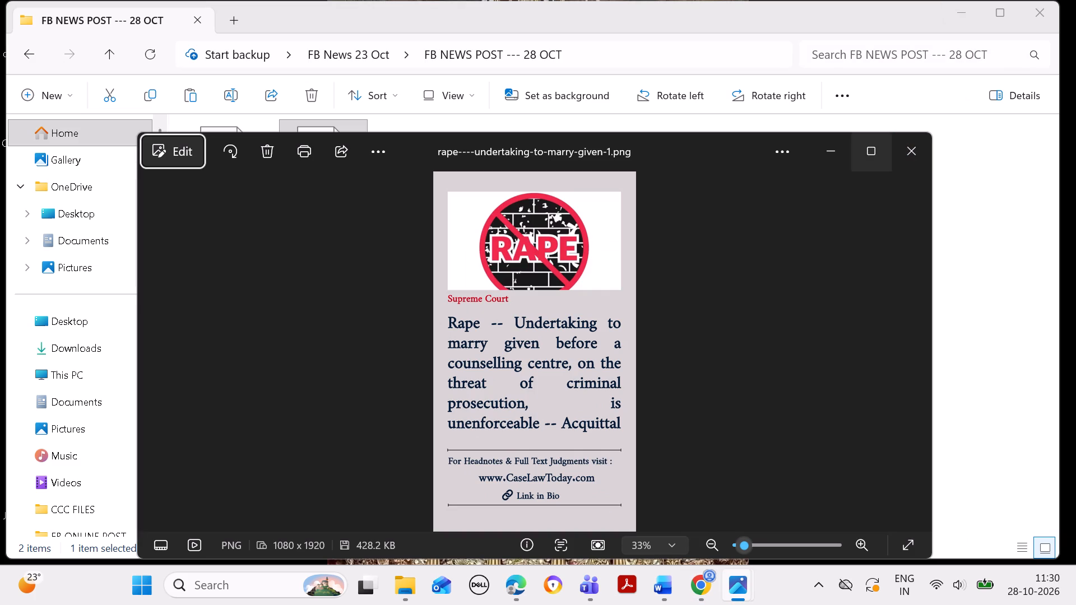
{"action": "left_click", "coordinate": [846, 155]}
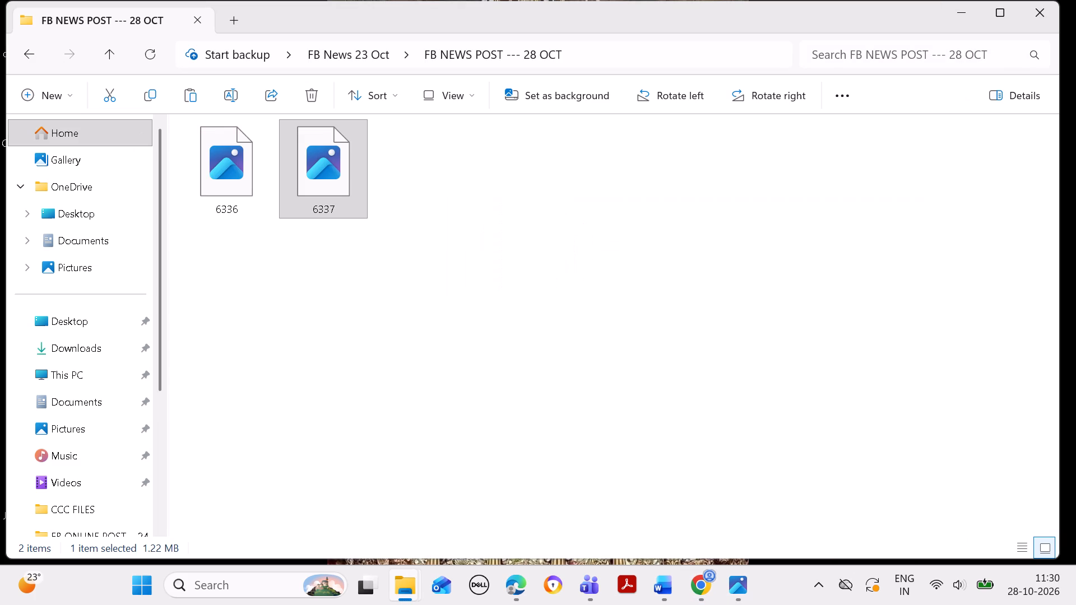
{"action": "key", "text": "ctrl+v"}
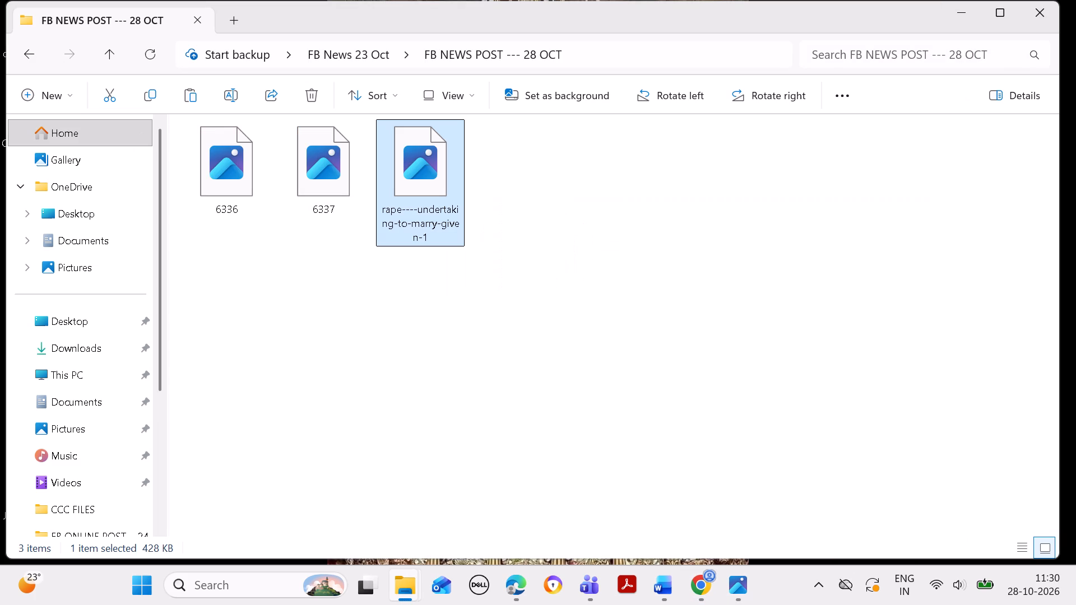
Rename the copied Rape image in the FB NEWS POST --- 28 OCT folder as 6338.
{"action": "right_click", "coordinate": [433, 176]}
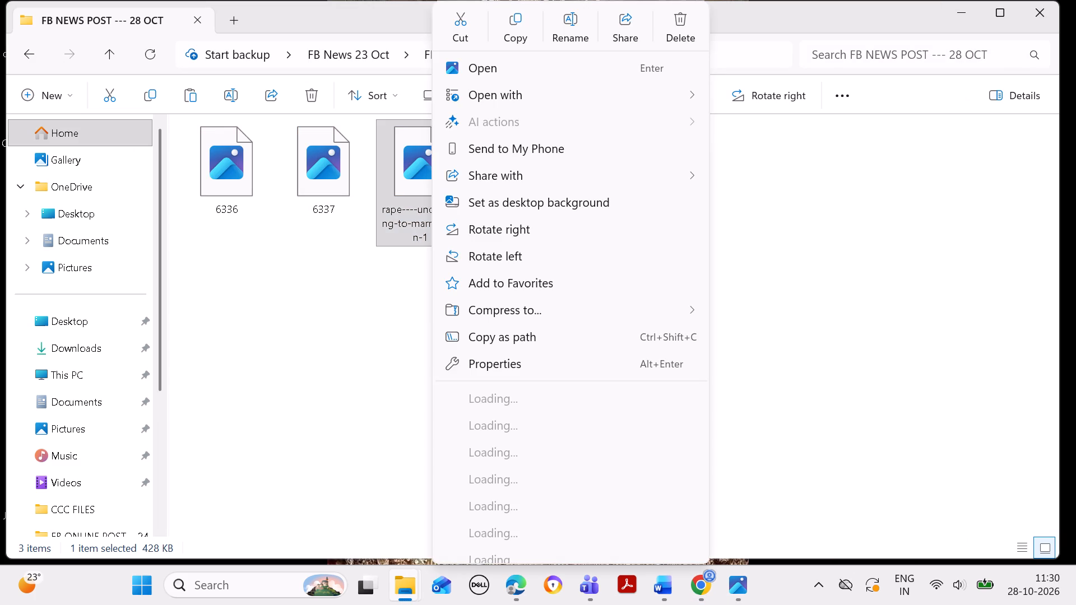
{"action": "left_click", "coordinate": [570, 18]}
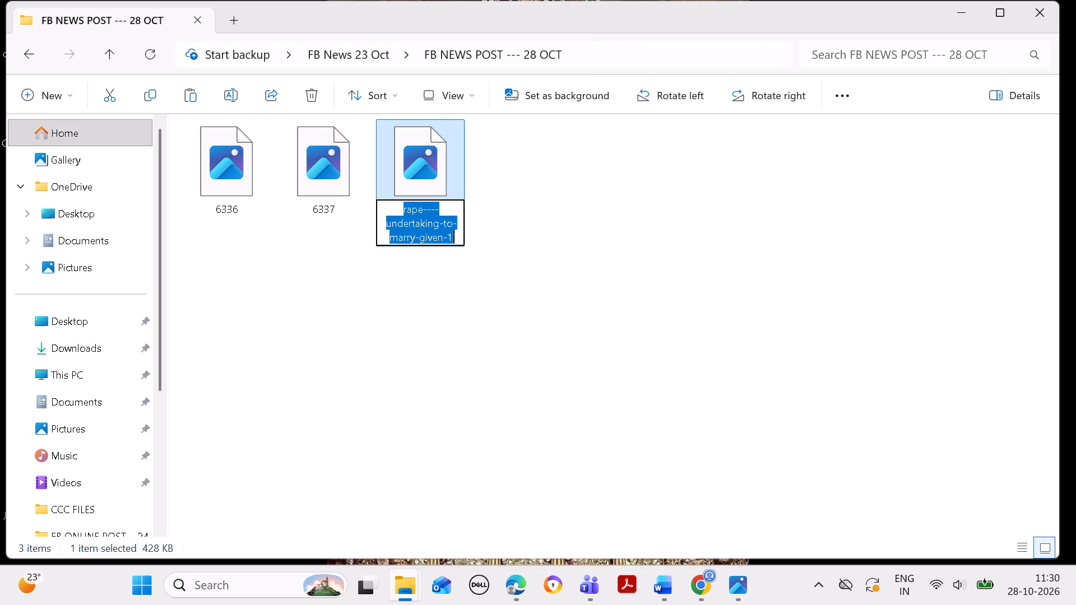
{"action": "key", "text": "BackSpace"}
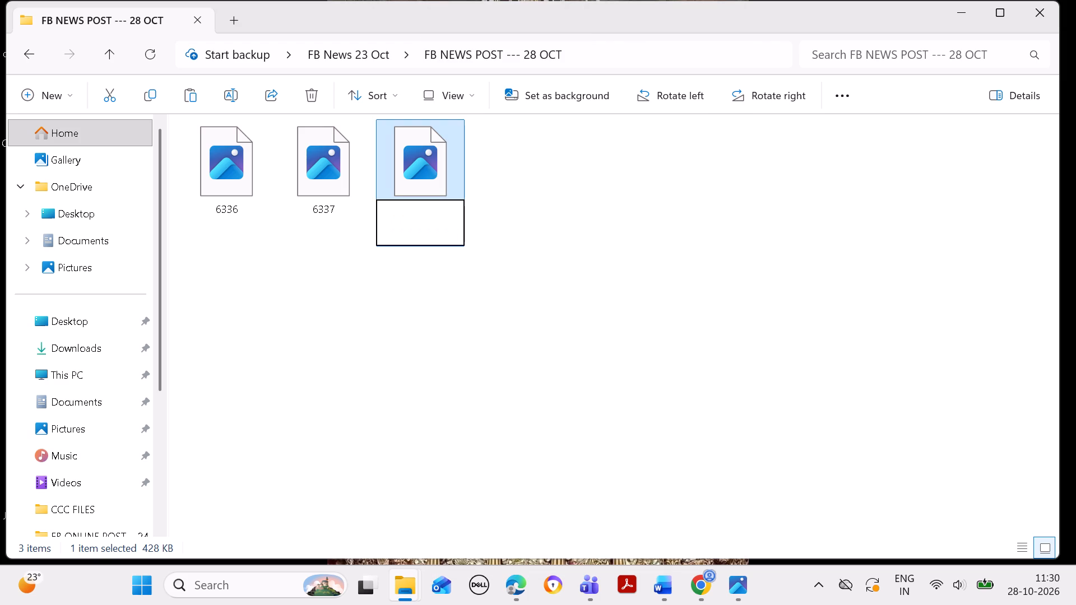
{"action": "type", "text": "338"}
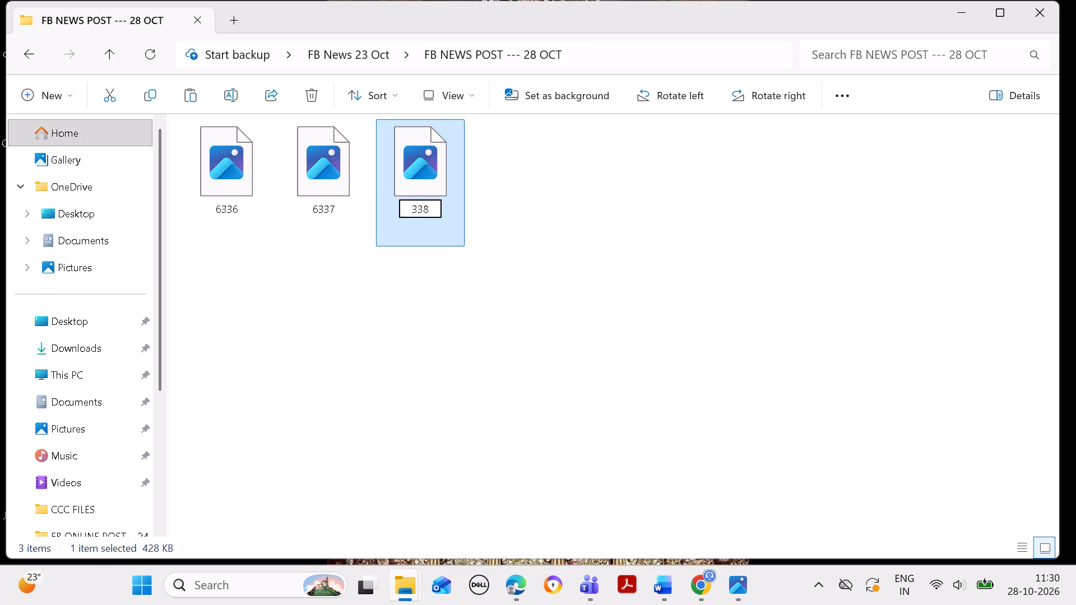
{"action": "key", "text": "BackSpace"}
{"action": "key", "text": "BackSpace"}
{"action": "key", "text": "BackSpace"}
{"action": "key", "text": "BackSpace"}
{"action": "type", "text": "6338\\"}
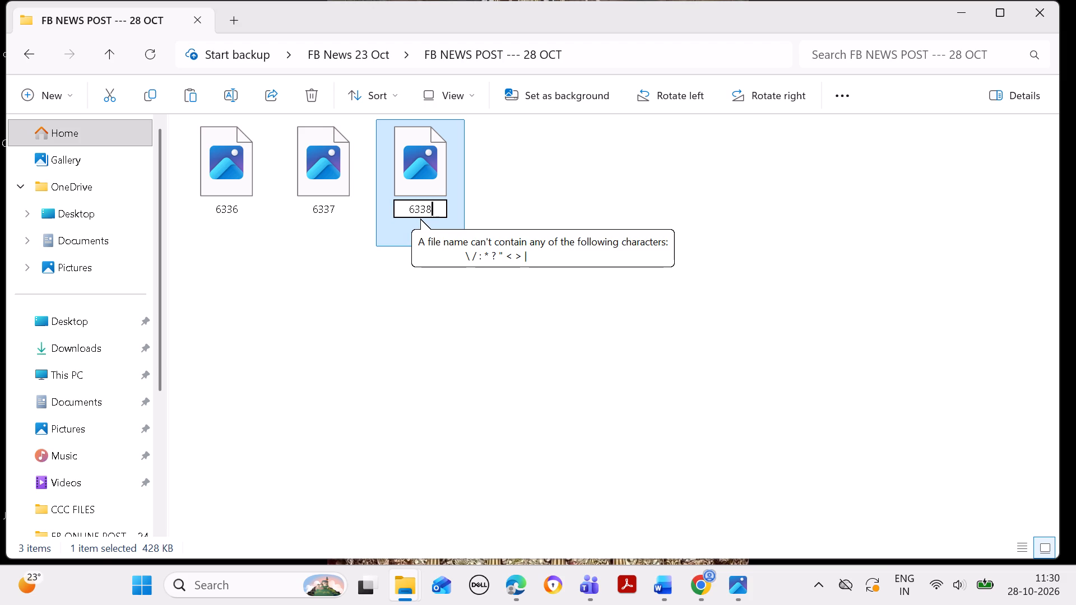
{"action": "key", "text": "Return"}
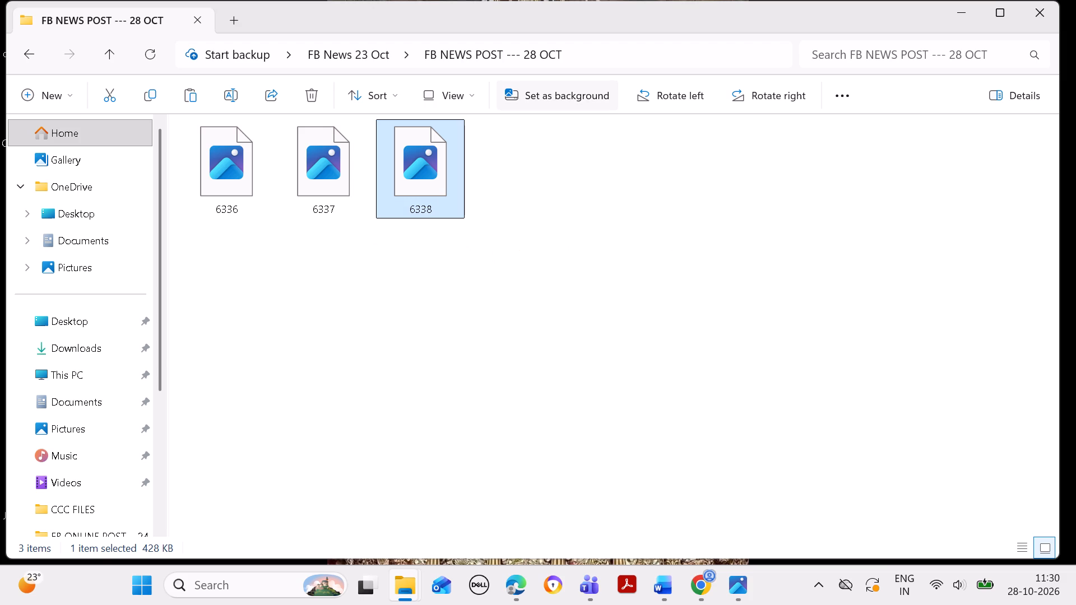
Return to the Case Law Today news list in the browser and open entry 6339, "Preliminary Issue -- Bar of Suit by Other Law", for editing.
{"action": "left_click", "coordinate": [700, 583]}
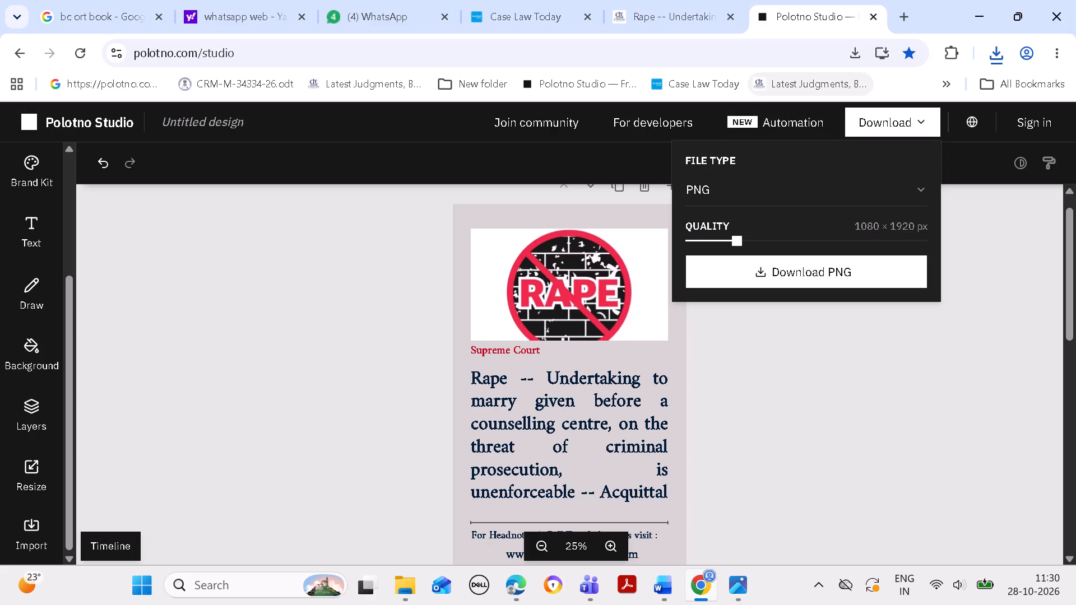
{"action": "left_click", "coordinate": [490, 13]}
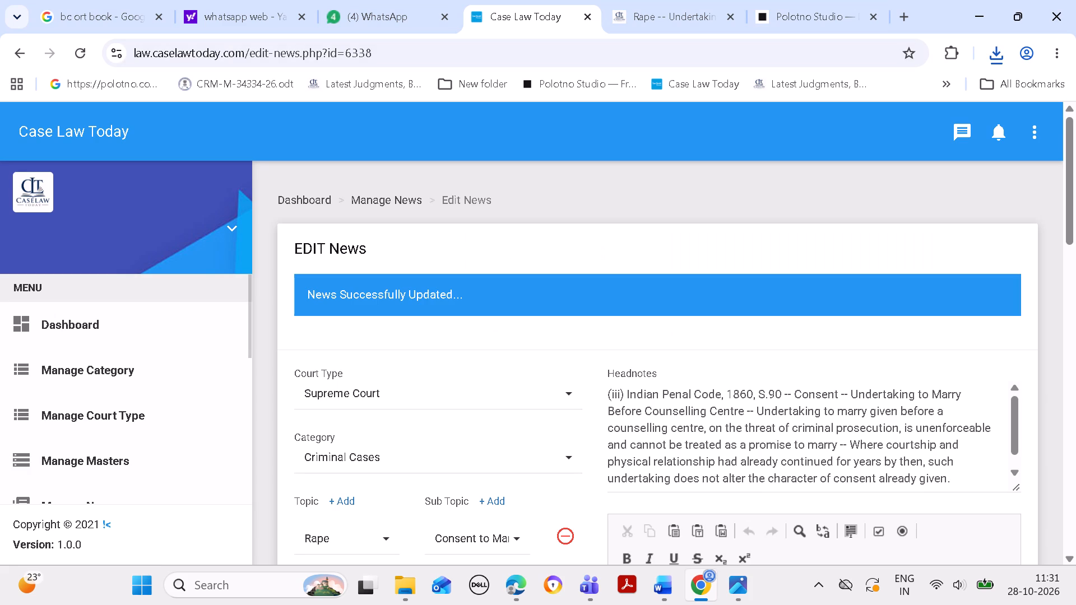
{"action": "left_click", "coordinate": [22, 46]}
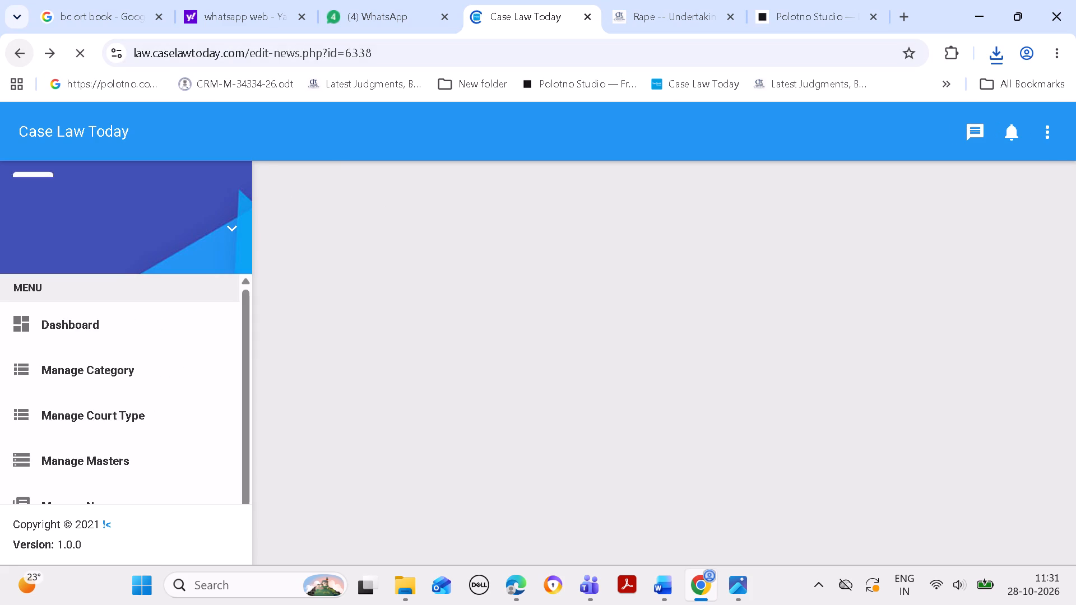
{"action": "scroll", "coordinate": [728, 333], "scroll_direction": "up", "scroll_amount": 3}
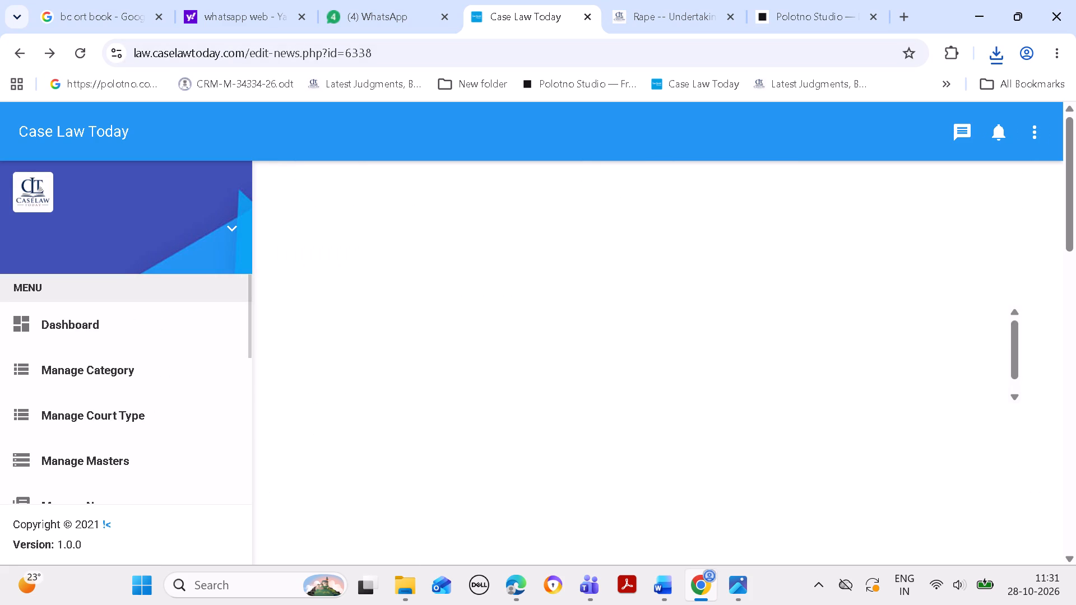
{"action": "scroll", "coordinate": [464, 311], "scroll_direction": "down", "scroll_amount": 2}
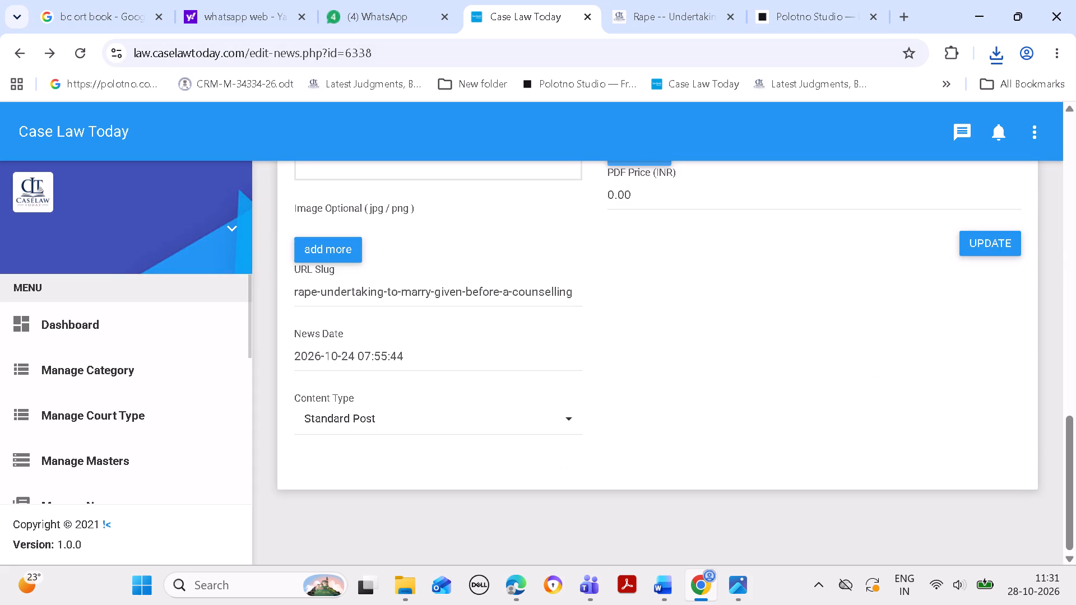
{"action": "scroll", "coordinate": [475, 306], "scroll_direction": "up", "scroll_amount": 1}
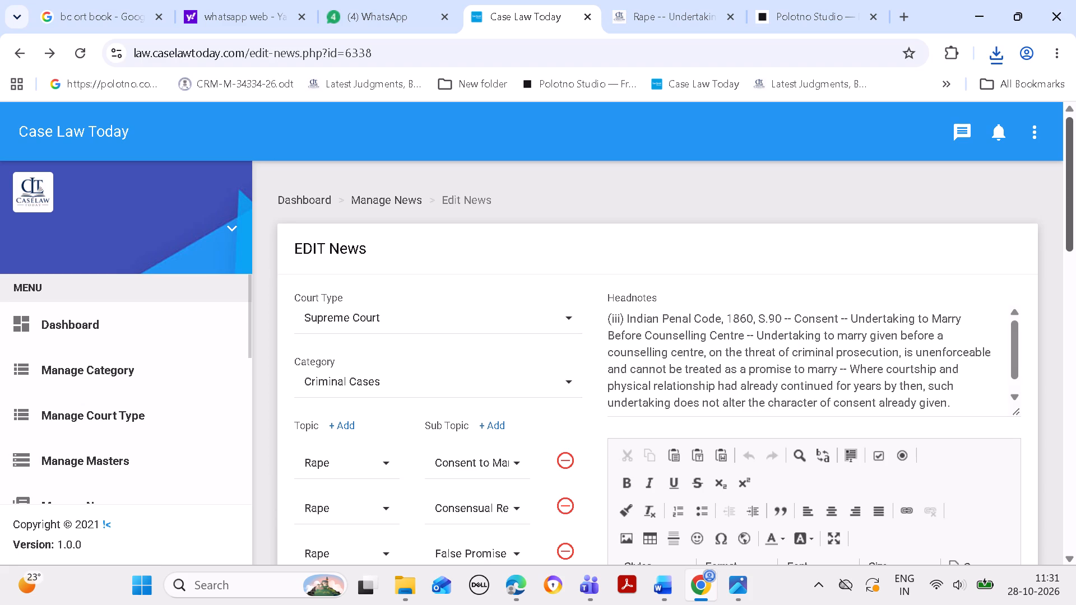
{"action": "left_click_drag", "start_coordinate": [1064, 215], "coordinate": [1064, 281]}
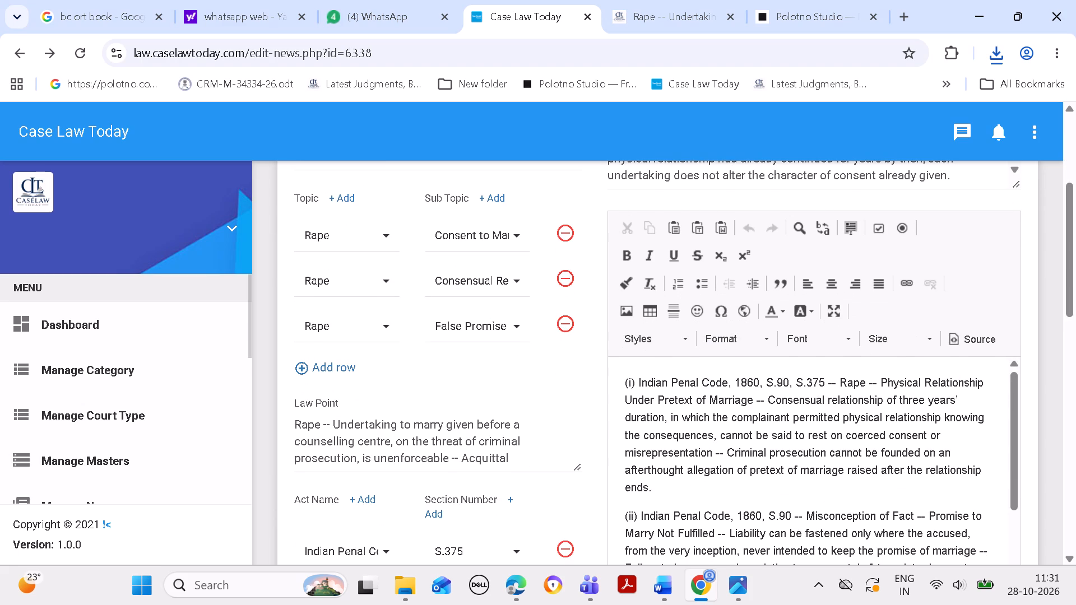
{"action": "left_click", "coordinate": [18, 55]}
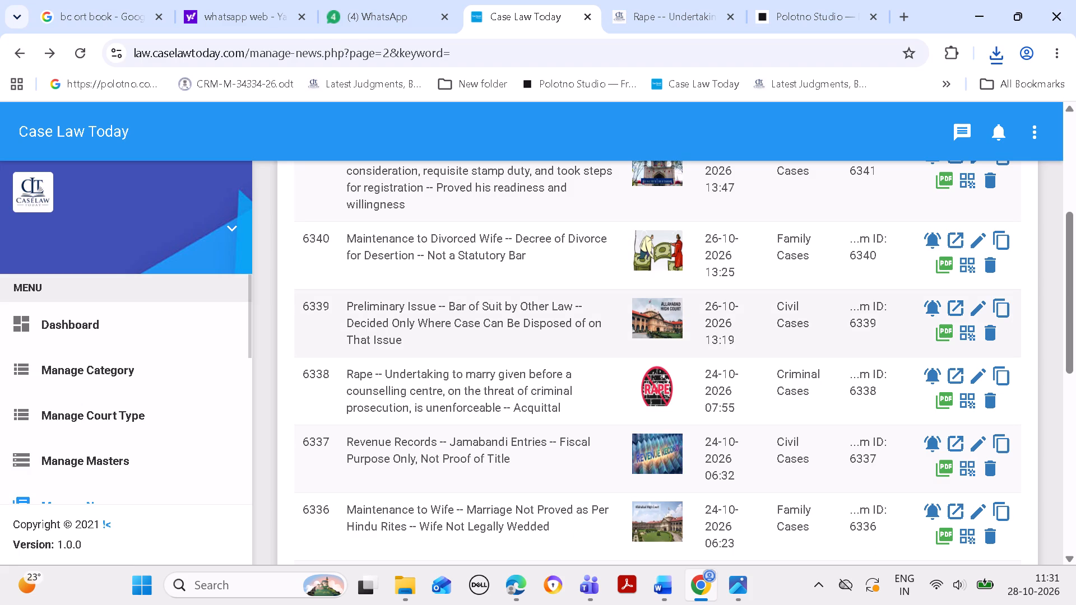
{"action": "left_click", "coordinate": [972, 306]}
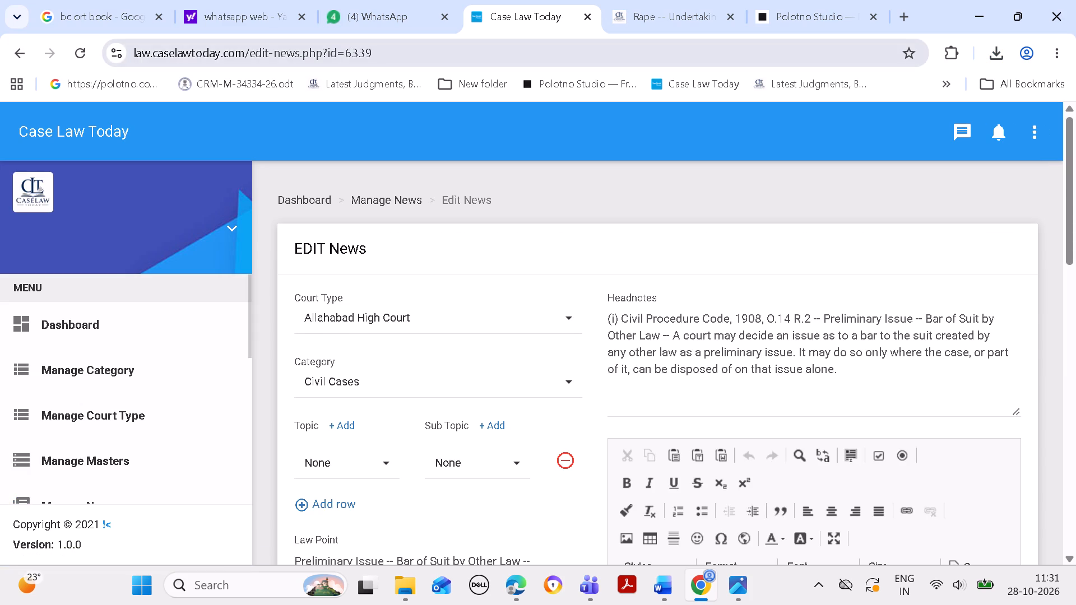
Copy the entry number 6339 from the edit page's web address.
{"action": "left_click_drag", "start_coordinate": [346, 53], "coordinate": [373, 54]}
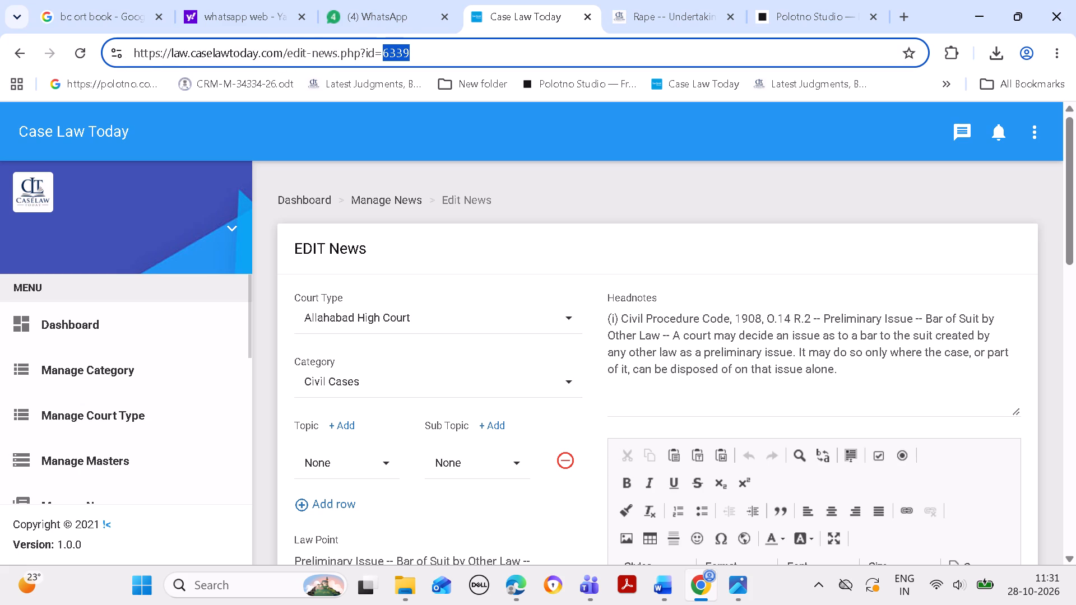
{"action": "key", "text": "ctrl+c"}
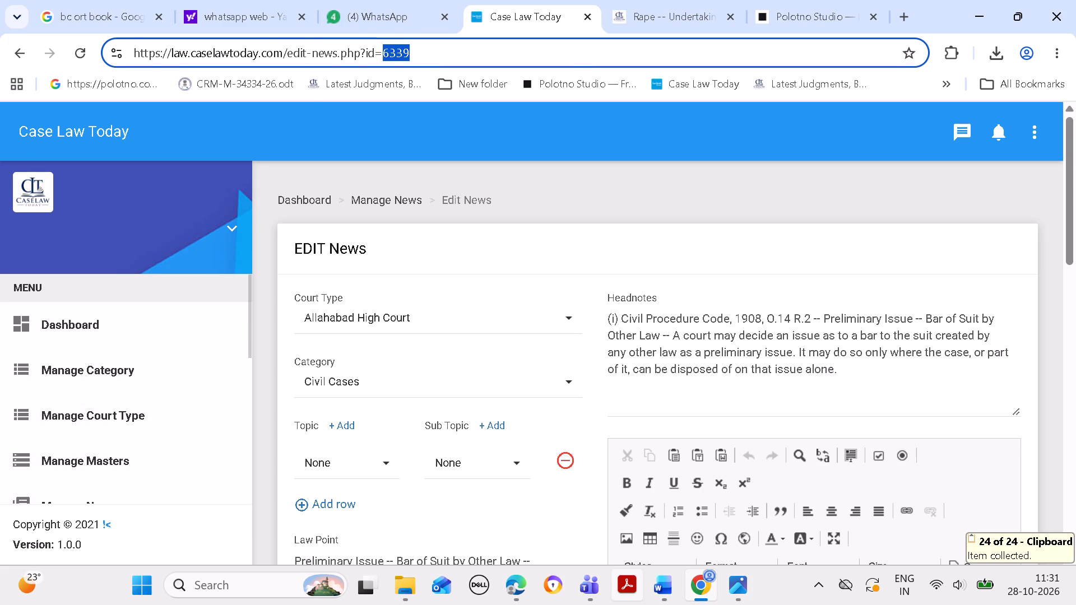
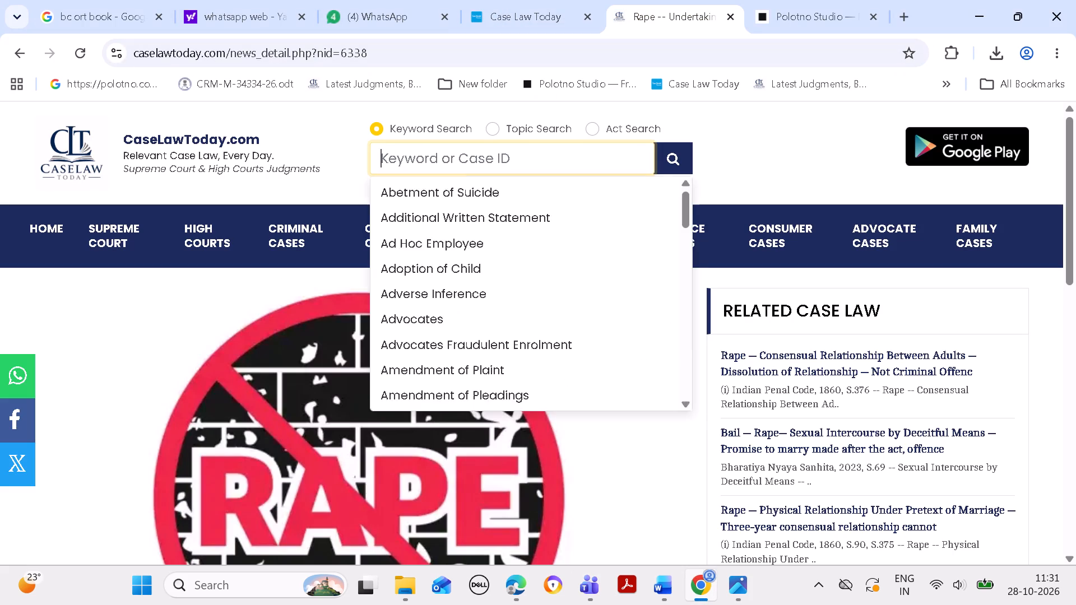
Search the Case Law Today site for 6339, open the Preliminary Issue article, and copy its Allahabad High Court image.
{"action": "left_click", "coordinate": [665, 162]}
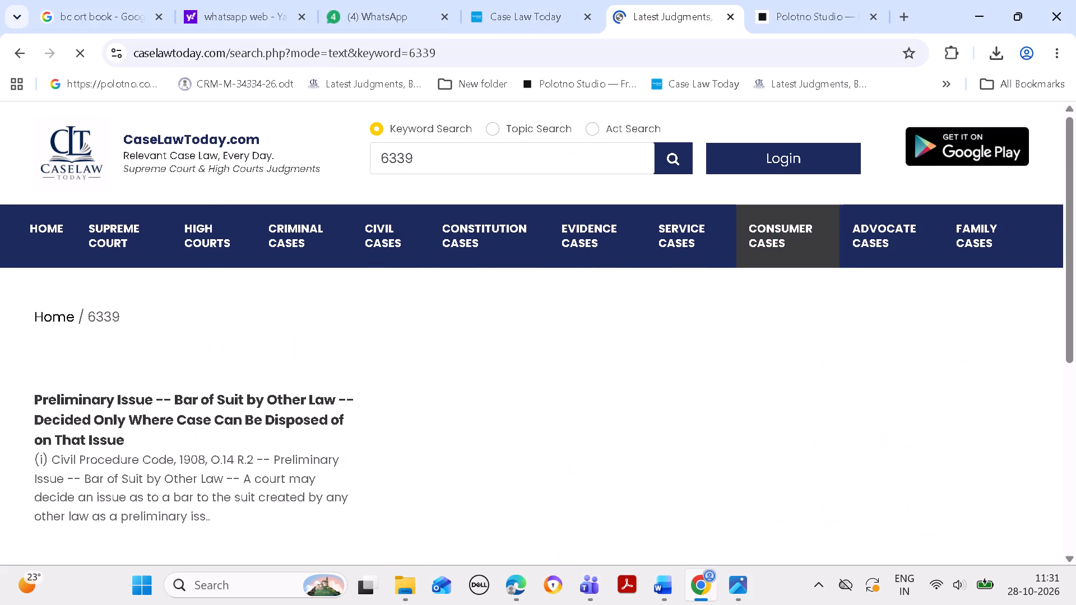
{"action": "left_click_drag", "start_coordinate": [1075, 258], "coordinate": [1072, 365]}
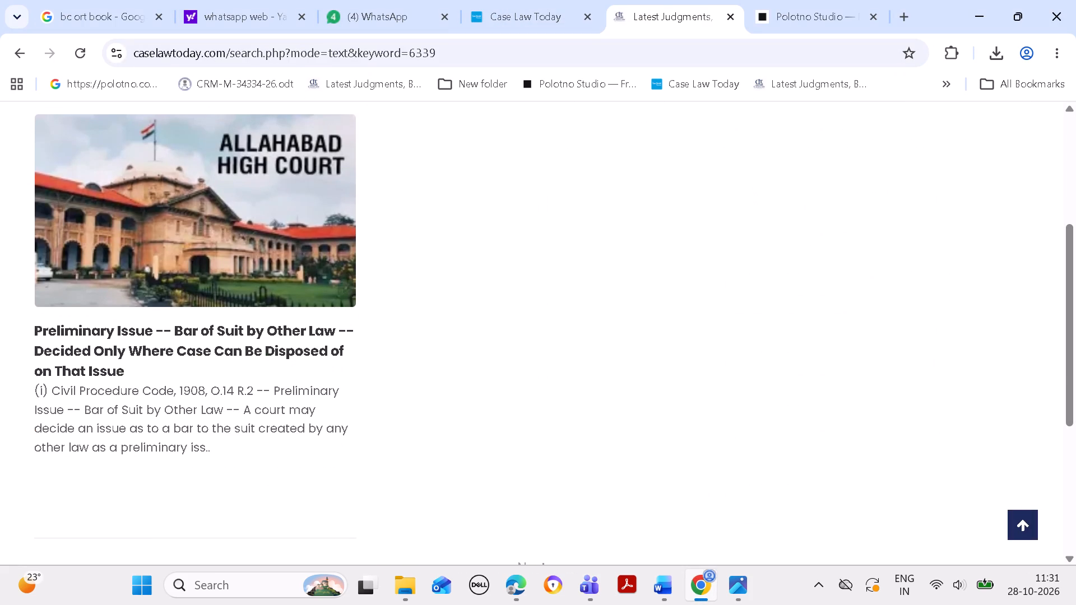
{"action": "left_click", "coordinate": [272, 347]}
{"action": "right_click", "coordinate": [272, 343]}
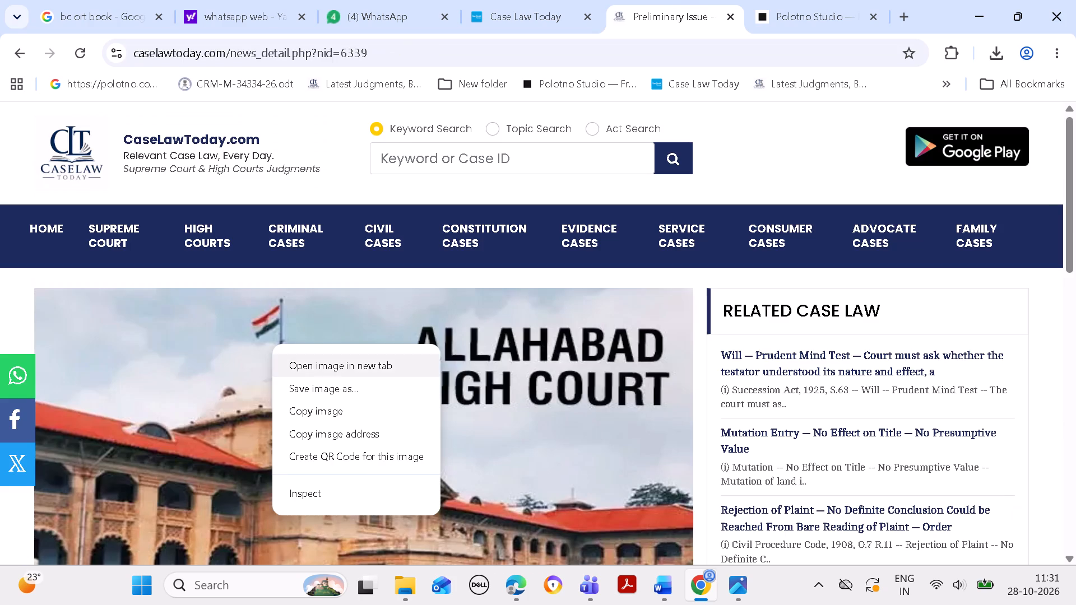
{"action": "left_click", "coordinate": [319, 407]}
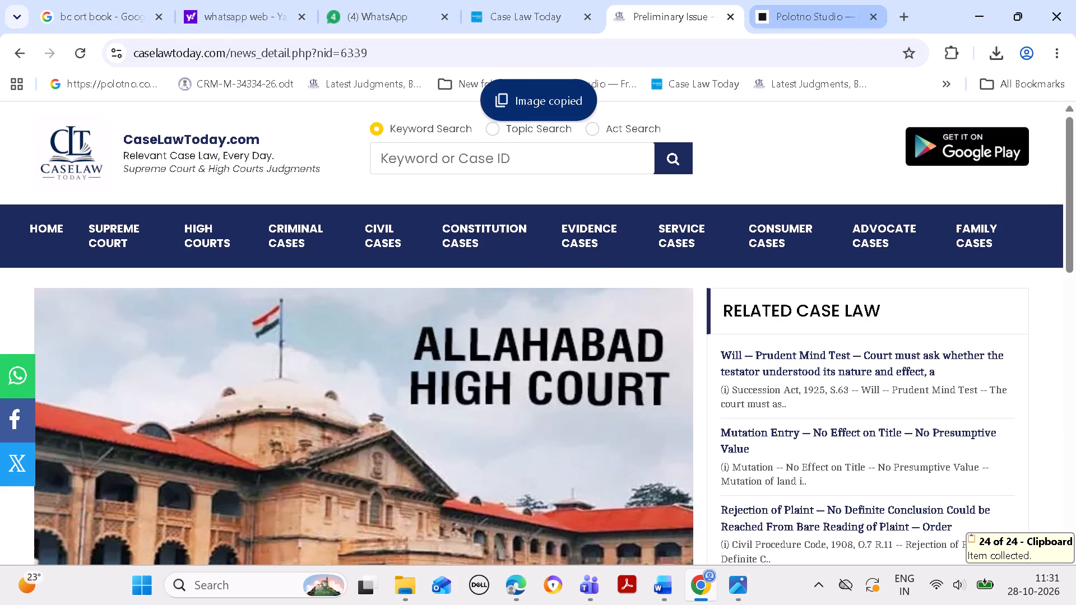
In Polotno Studio, replace the Rape picture with the copied Allahabad High Court image, placed in the empty area above the court name.
{"action": "left_click", "coordinate": [846, 17]}
{"action": "left_click", "coordinate": [610, 248]}
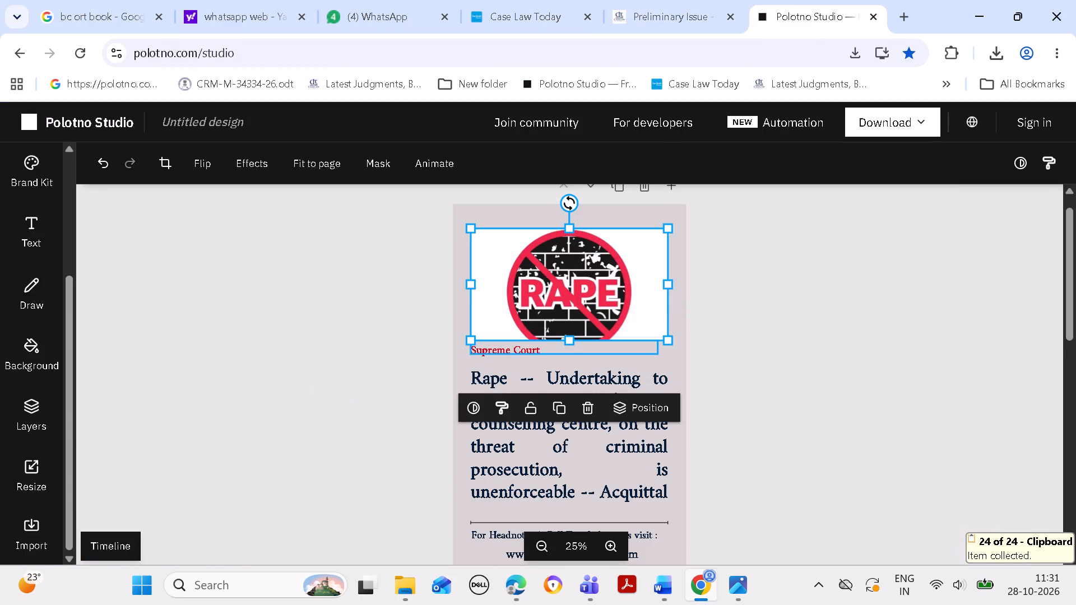
{"action": "left_click", "coordinate": [590, 402]}
{"action": "left_click", "coordinate": [580, 252]}
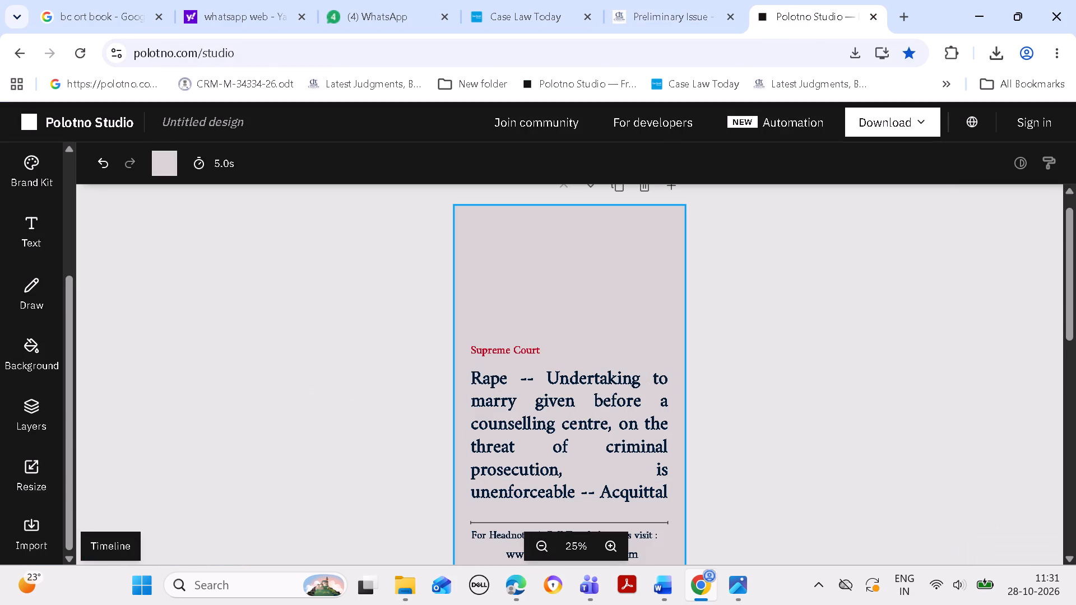
{"action": "key", "text": "ctrl+v"}
{"action": "left_click_drag", "start_coordinate": [568, 370], "coordinate": [568, 353]}
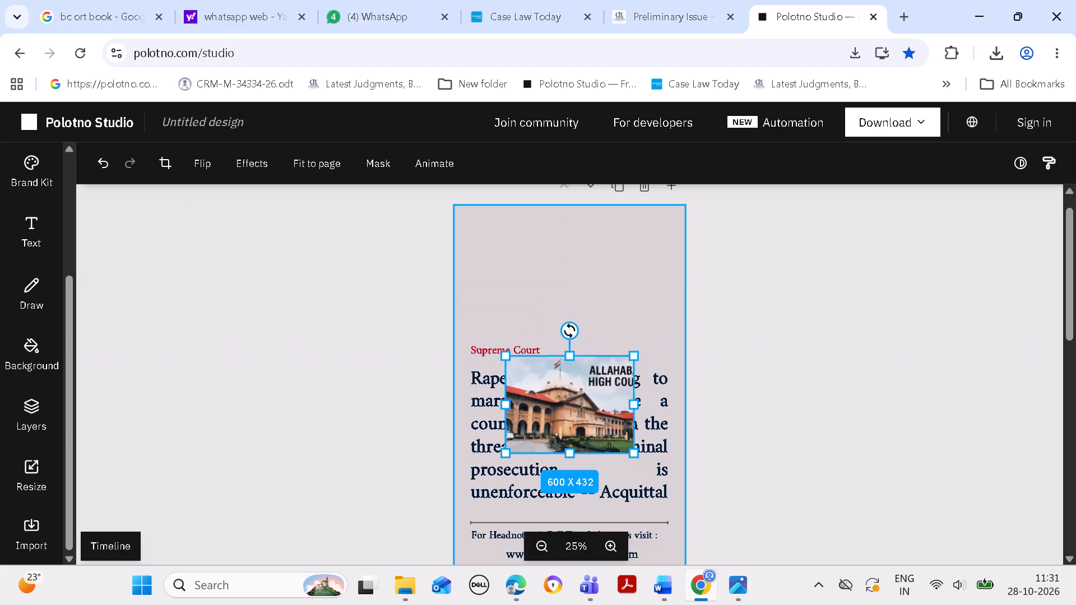
{"action": "left_click_drag", "start_coordinate": [568, 353], "coordinate": [581, 377]}
{"action": "left_click_drag", "start_coordinate": [579, 413], "coordinate": [579, 401]}
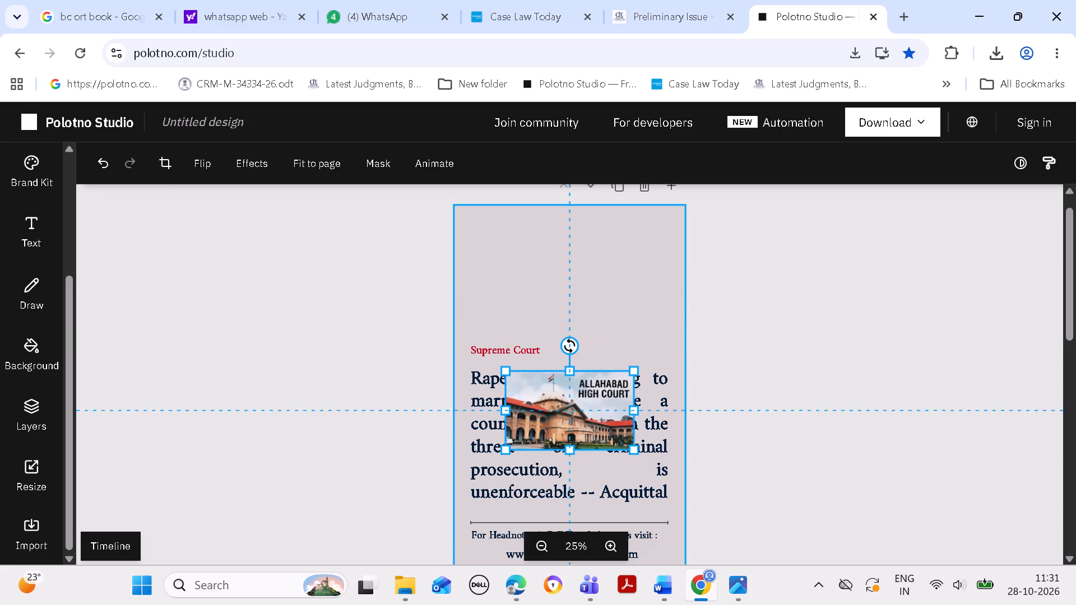
{"action": "left_click_drag", "start_coordinate": [579, 401], "coordinate": [570, 268]}
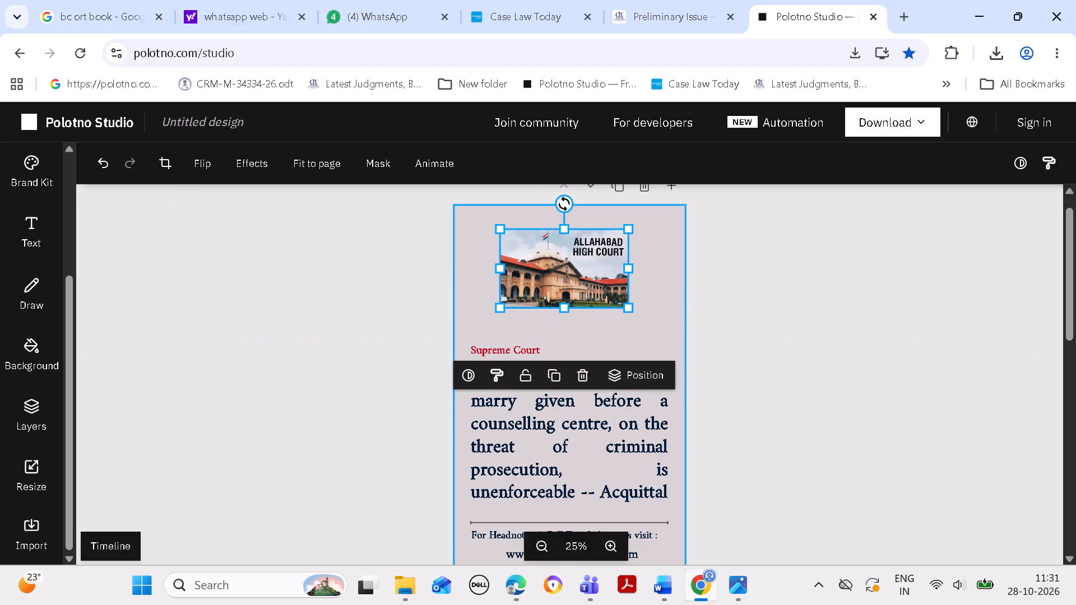
Stretch the Allahabad High Court image to the headline text's width, about 922 px, and extend its lower edge down over the court name.
{"action": "left_click_drag", "start_coordinate": [628, 268], "coordinate": [665, 269]}
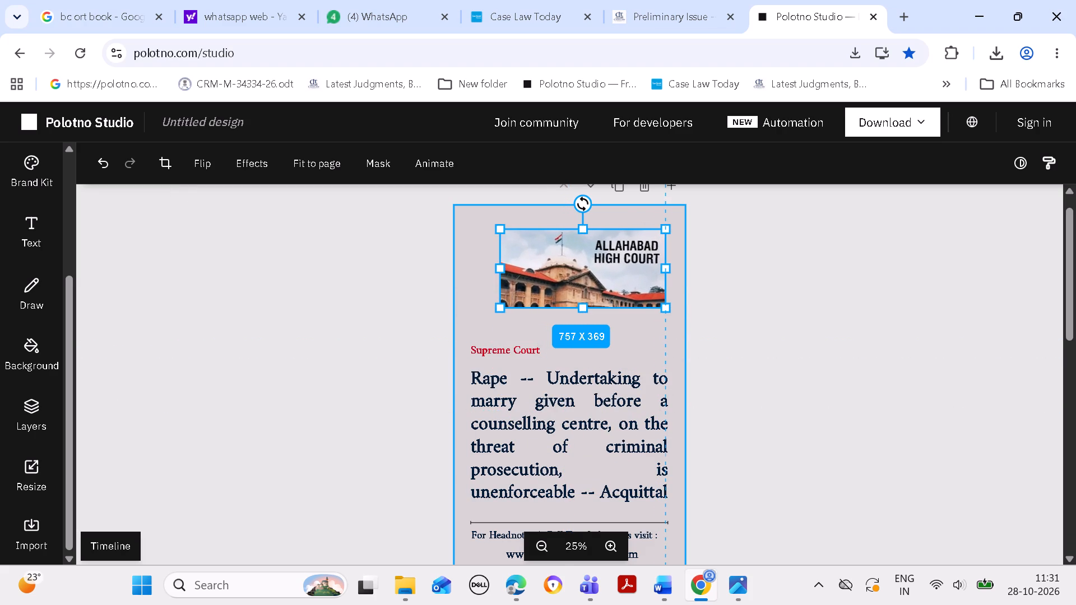
{"action": "left_click_drag", "start_coordinate": [665, 269], "coordinate": [667, 268]}
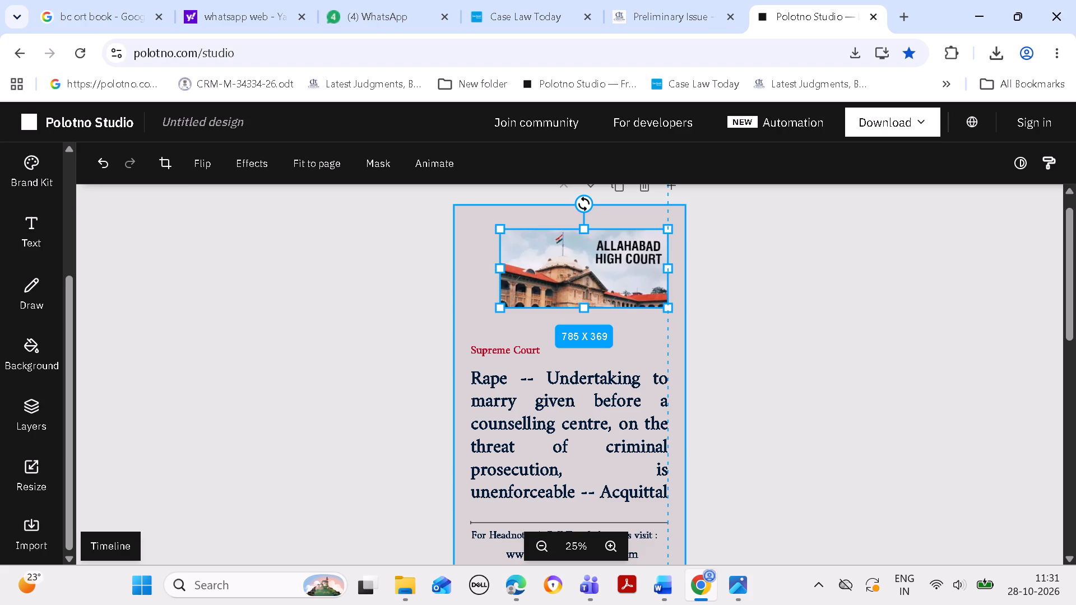
{"action": "left_click_drag", "start_coordinate": [667, 268], "coordinate": [667, 269]}
{"action": "left_click_drag", "start_coordinate": [497, 268], "coordinate": [497, 264]}
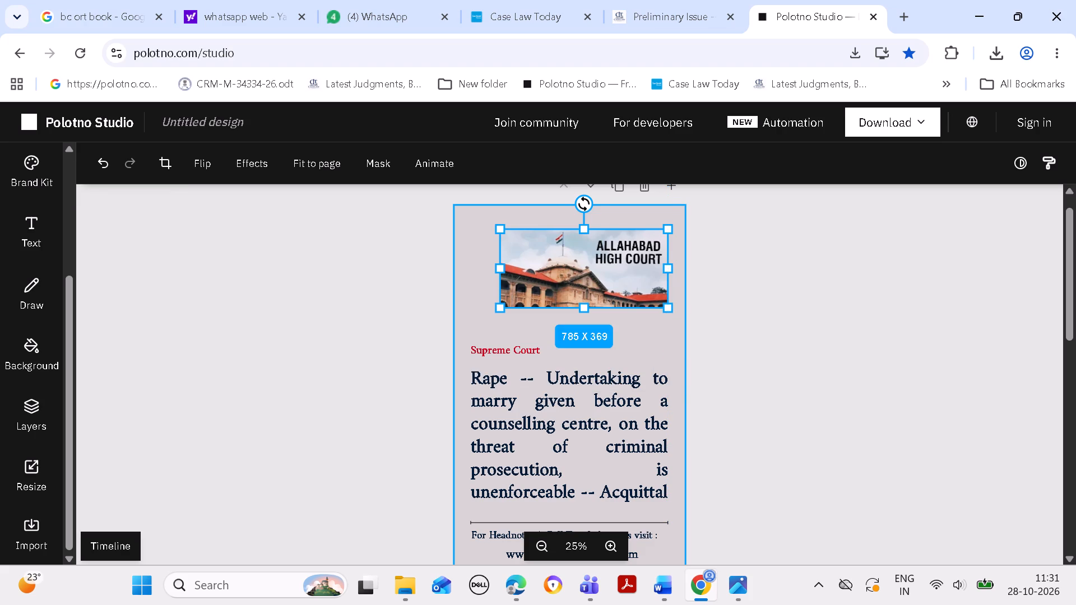
{"action": "left_click_drag", "start_coordinate": [497, 264], "coordinate": [465, 260]}
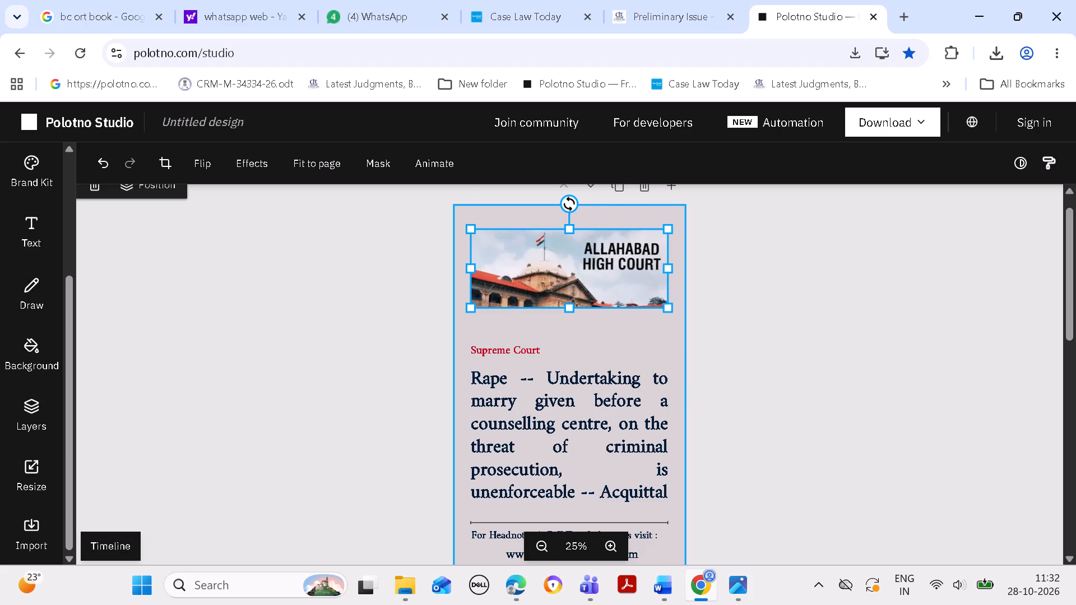
{"action": "left_click_drag", "start_coordinate": [566, 310], "coordinate": [573, 353]}
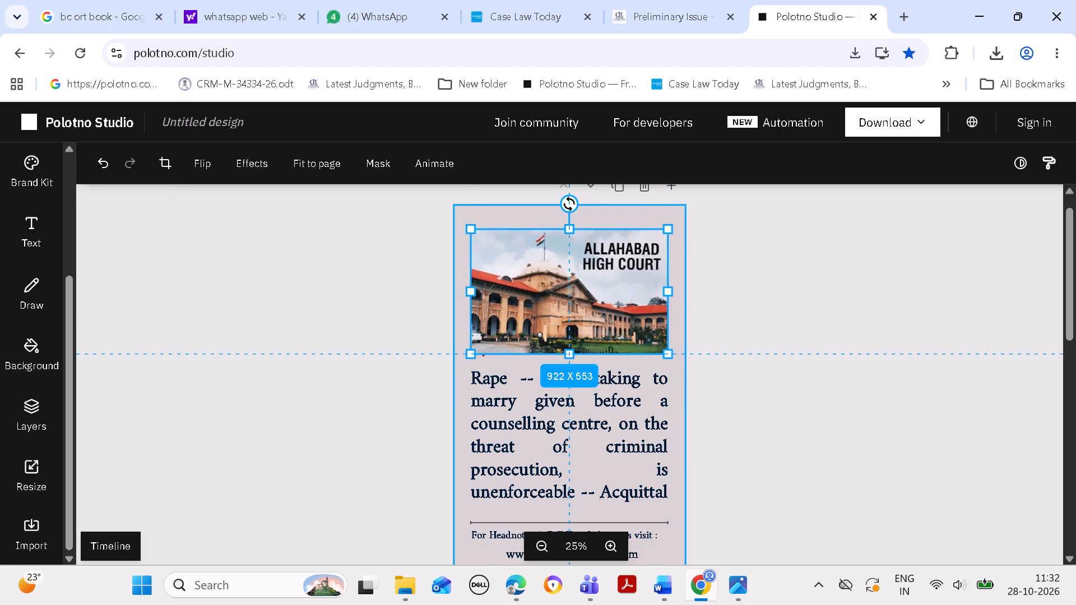
{"action": "left_click_drag", "start_coordinate": [573, 353], "coordinate": [572, 359]}
{"action": "left_click", "coordinate": [745, 341]}
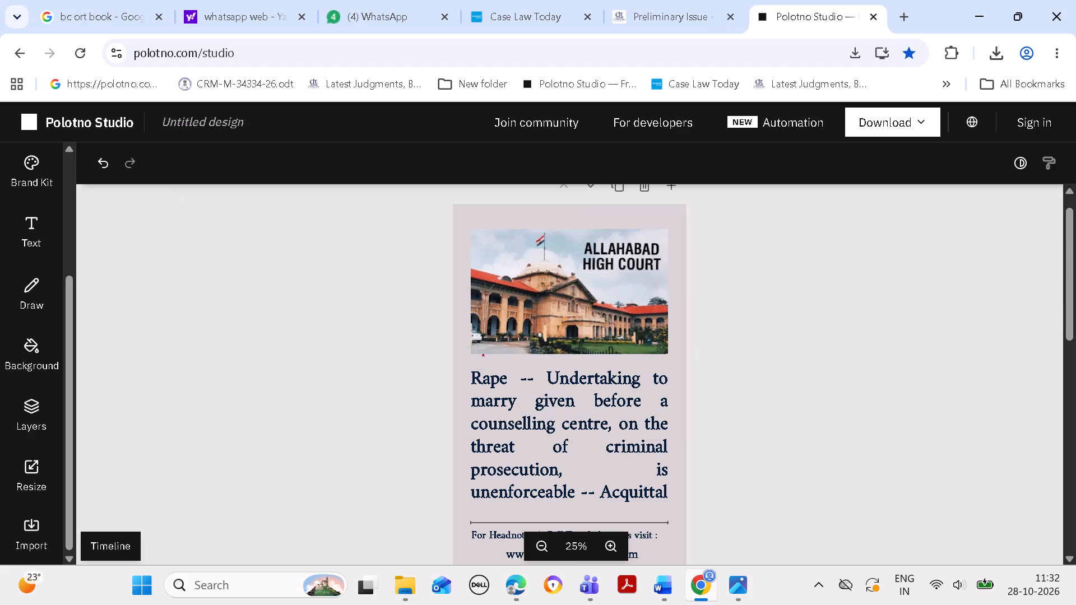
Move the Allahabad High Court image up so its lower edge sits just above the red court name.
{"action": "left_click_drag", "start_coordinate": [614, 302], "coordinate": [614, 291]}
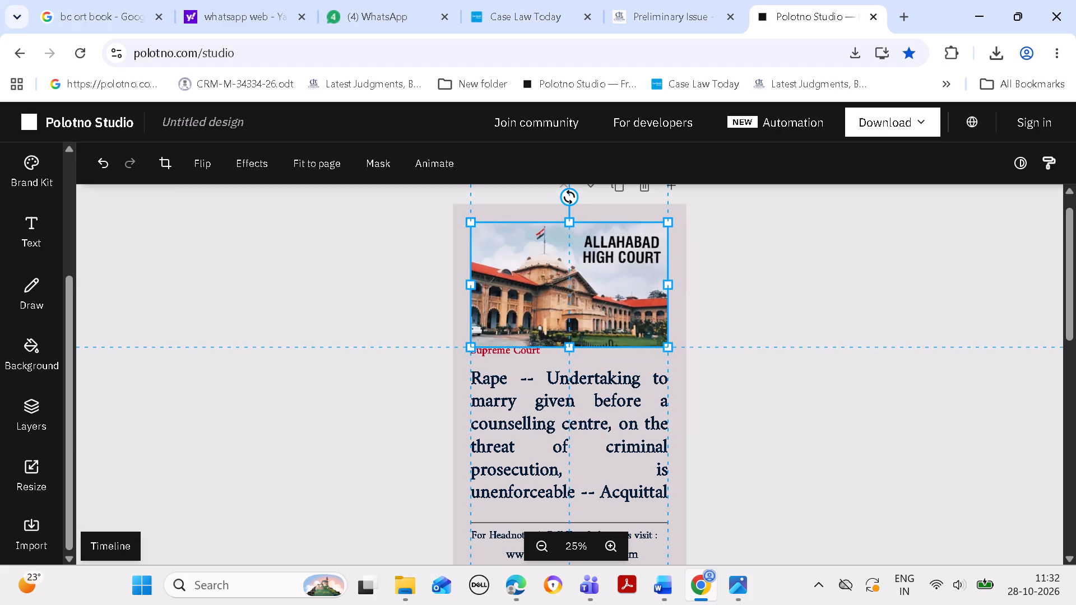
{"action": "left_click_drag", "start_coordinate": [614, 291], "coordinate": [611, 284]}
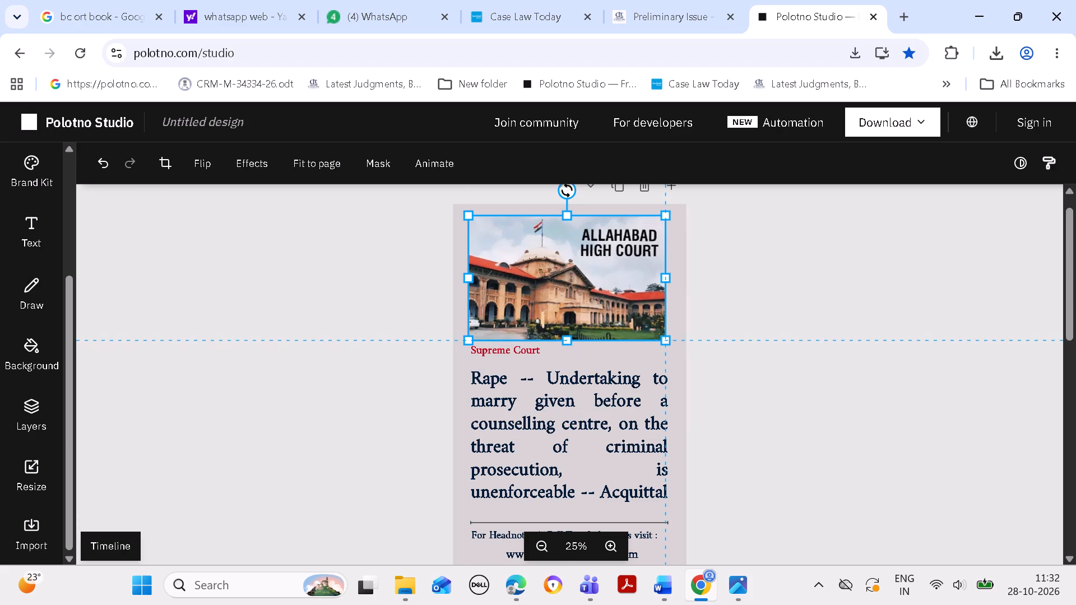
{"action": "left_click", "coordinate": [780, 276]}
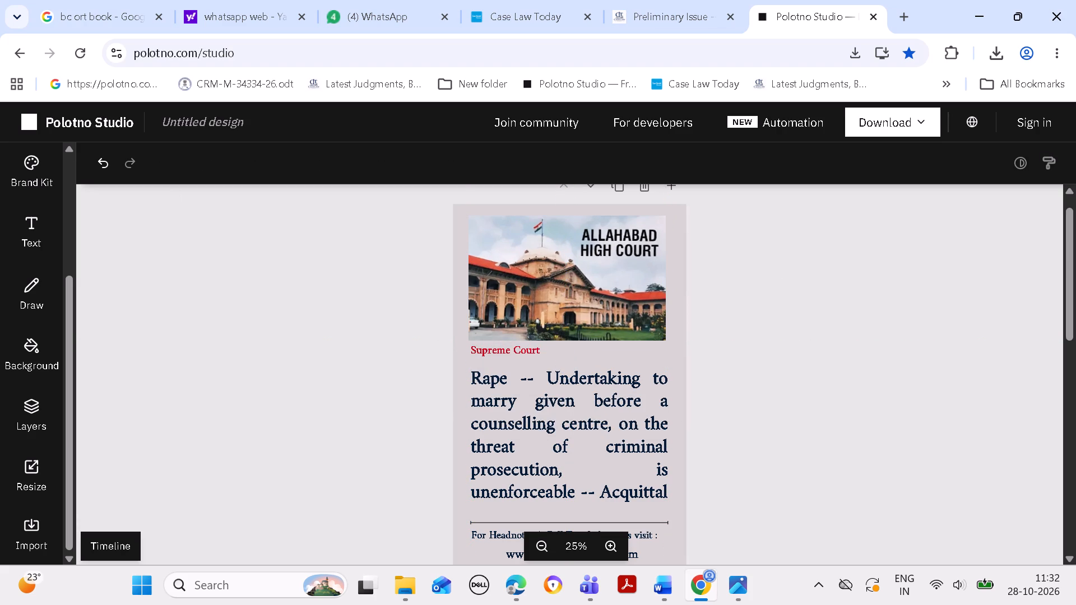
Return to entry 6339's edit page and copy the text "Allahabad High Cour" from its Citation field.
{"action": "left_click", "coordinate": [488, 12]}
{"action": "left_click_drag", "start_coordinate": [1074, 247], "coordinate": [1075, 292]}
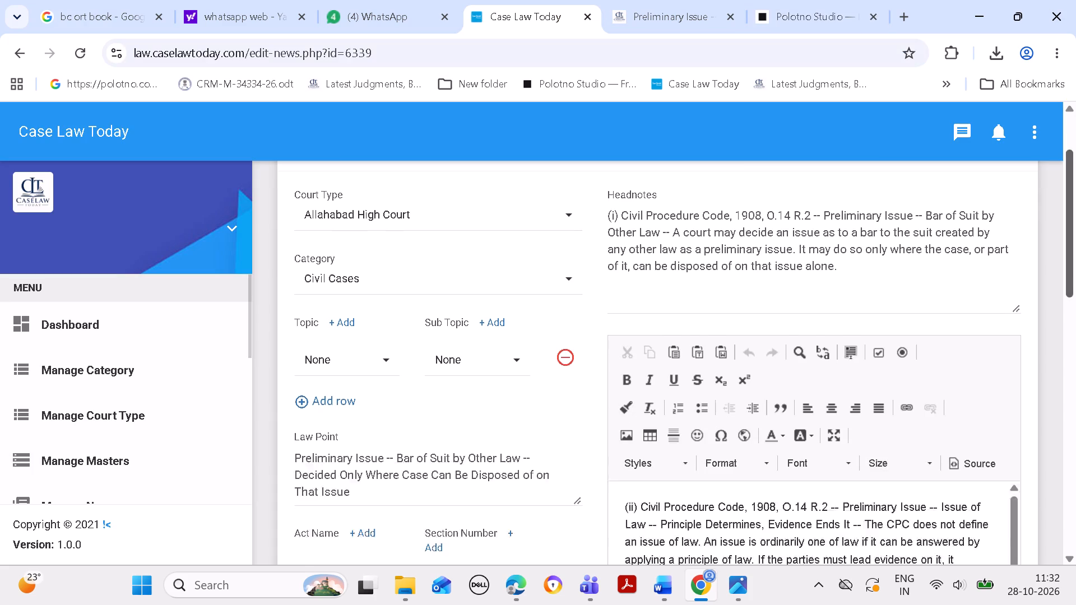
{"action": "left_click_drag", "start_coordinate": [1075, 292], "coordinate": [1070, 403]}
{"action": "left_click_drag", "start_coordinate": [808, 444], "coordinate": [813, 444]}
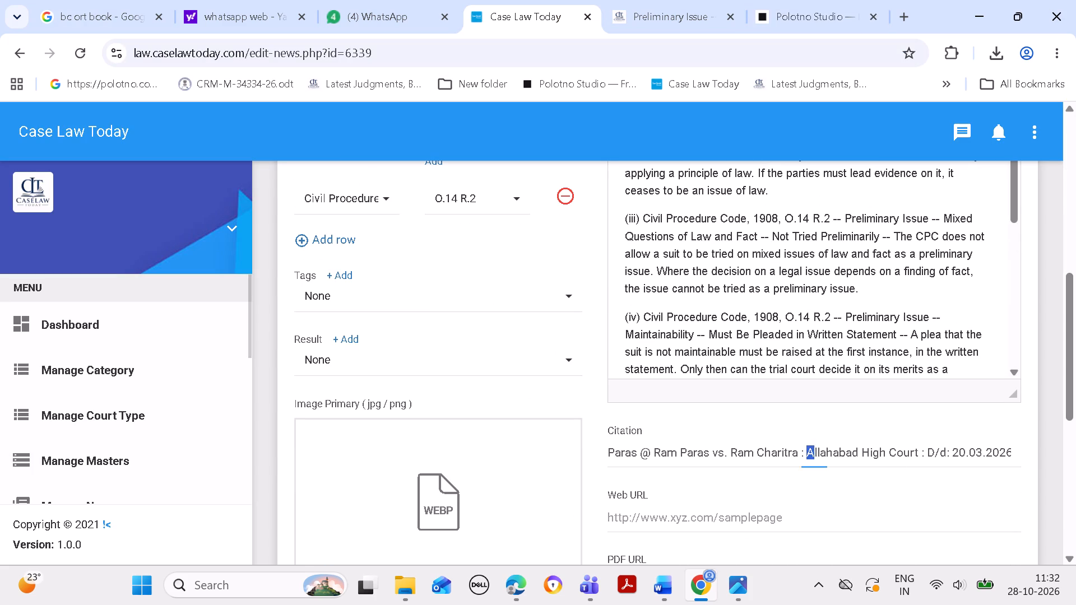
{"action": "left_click_drag", "start_coordinate": [813, 444], "coordinate": [916, 444]}
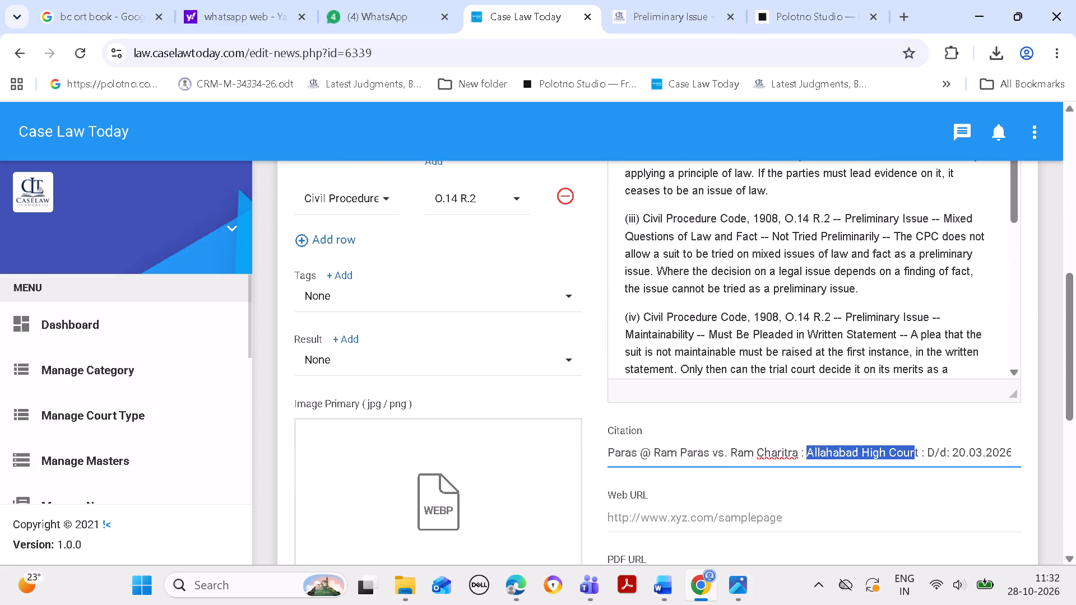
{"action": "left_click_drag", "start_coordinate": [916, 444], "coordinate": [913, 444]}
{"action": "key", "text": "ctrl+c"}
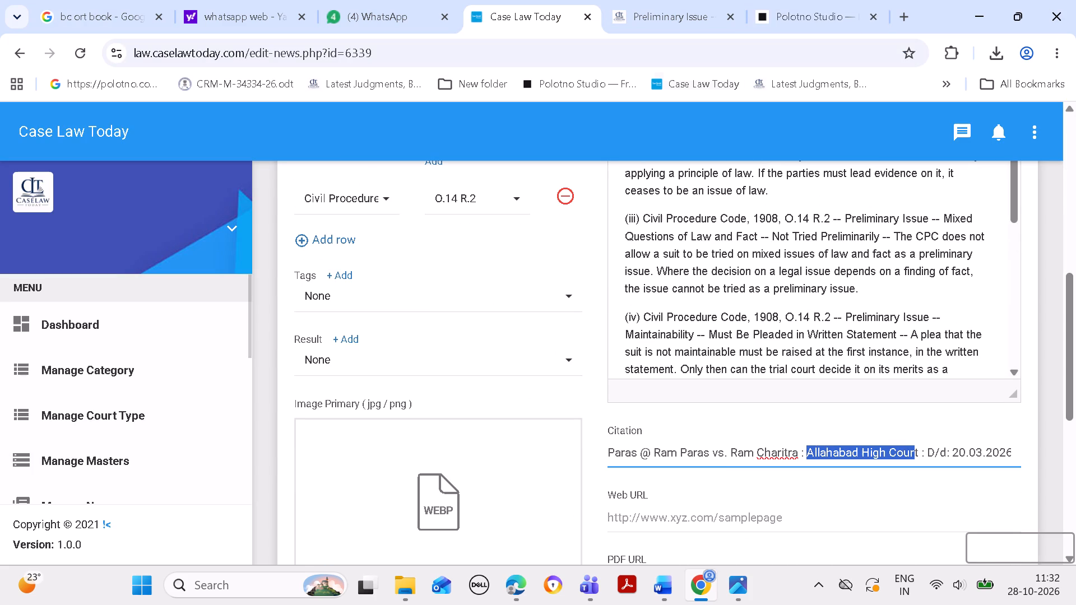
In Polotno Studio, replace the red Supreme Court text under the image with the copied "Allahabad High Cour".
{"action": "left_click", "coordinate": [770, 20]}
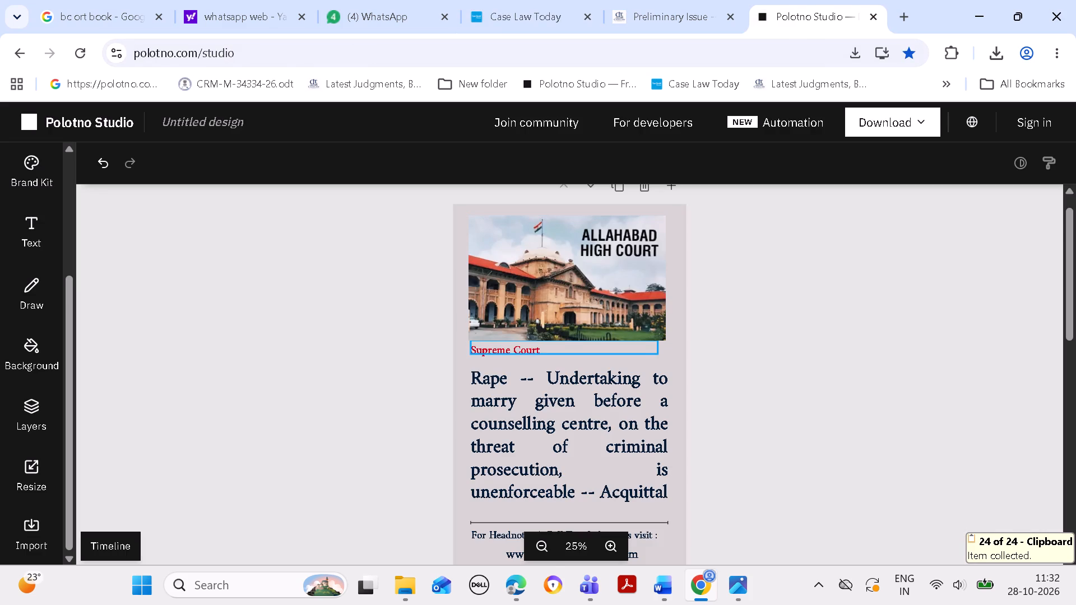
{"action": "double_click", "coordinate": [535, 345]}
{"action": "left_click", "coordinate": [542, 347]}
{"action": "key", "text": "BackSpace"}
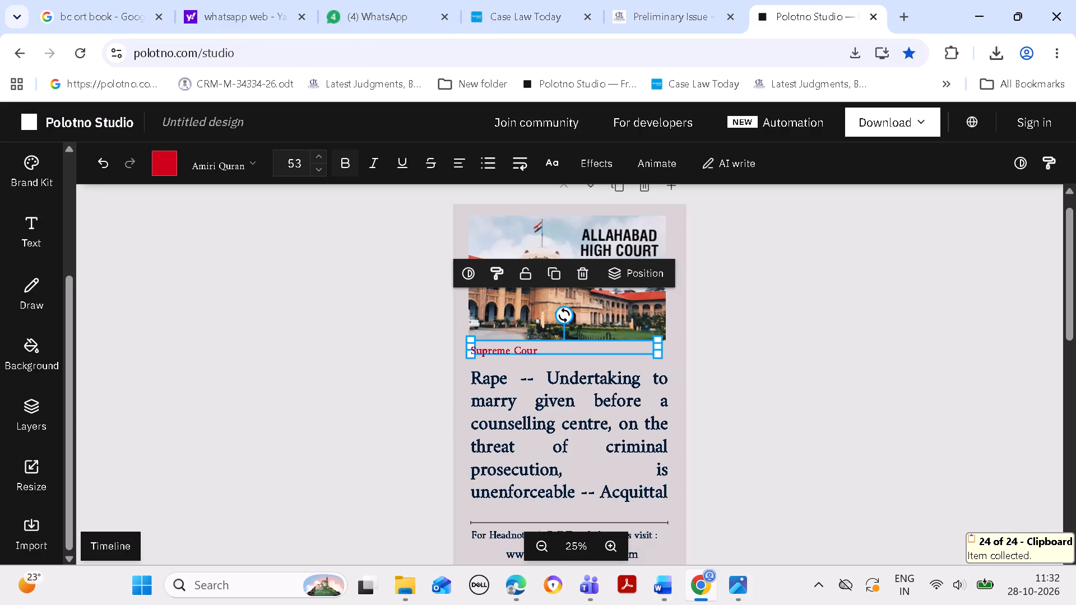
{"action": "key", "text": "BackSpace"}
{"action": "key", "text": "BackSpace"}
{"action": "key", "text": "BackSpace"}
{"action": "key", "text": "BackSpace"}
{"action": "key", "text": "BackSpace"}
{"action": "key", "text": "BackSpace"}
{"action": "key", "text": "BackSpace"}
{"action": "key", "text": "BackSpace"}
{"action": "key", "text": "BackSpace"}
{"action": "key", "text": "BackSpace"}
{"action": "key", "text": "BackSpace"}
{"action": "key", "text": "BackSpace"}
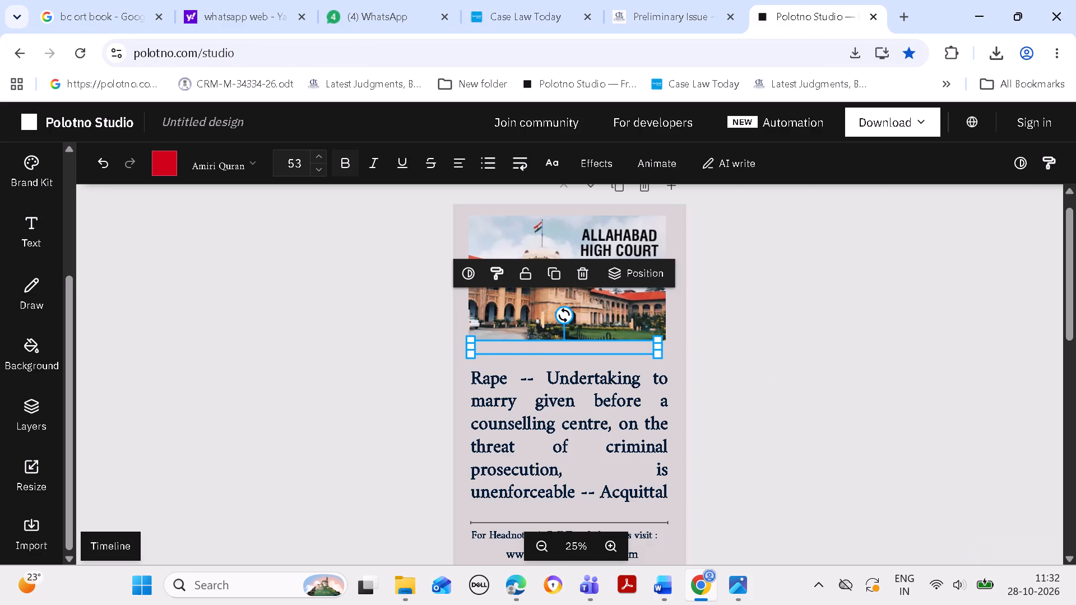
{"action": "key", "text": "BackSpace"}
{"action": "key", "text": "ctrl+v"}
{"action": "left_click", "coordinate": [730, 356]}
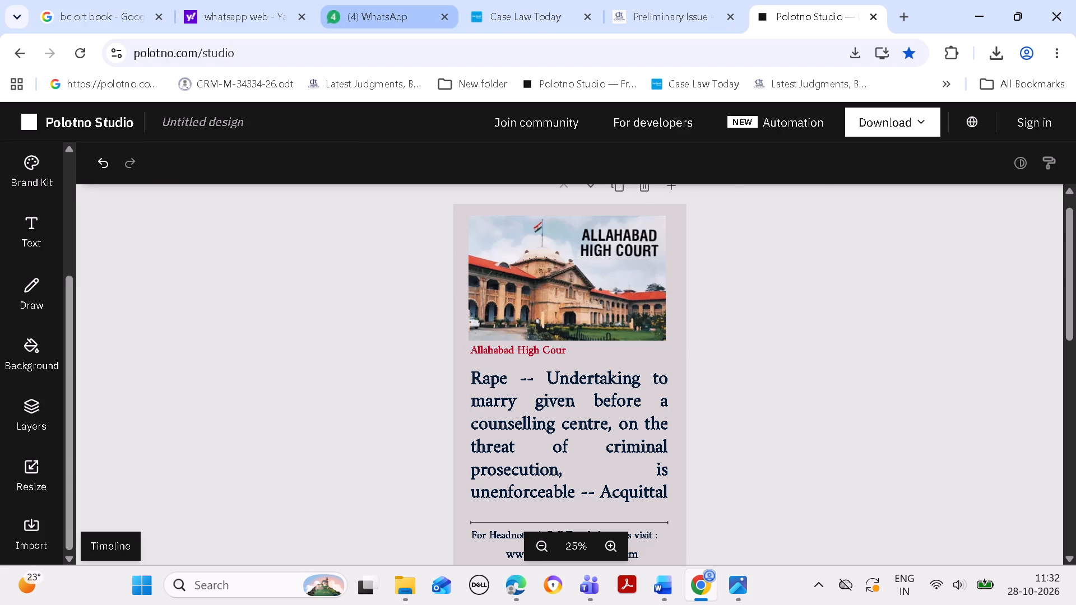
Copy the entire Law Point text, "Preliminary Issue -- Bar of Suit by Other Law" onward, from entry 6339's edit page.
{"action": "left_click", "coordinate": [530, 10]}
{"action": "scroll", "coordinate": [851, 312], "scroll_direction": "up", "scroll_amount": 2}
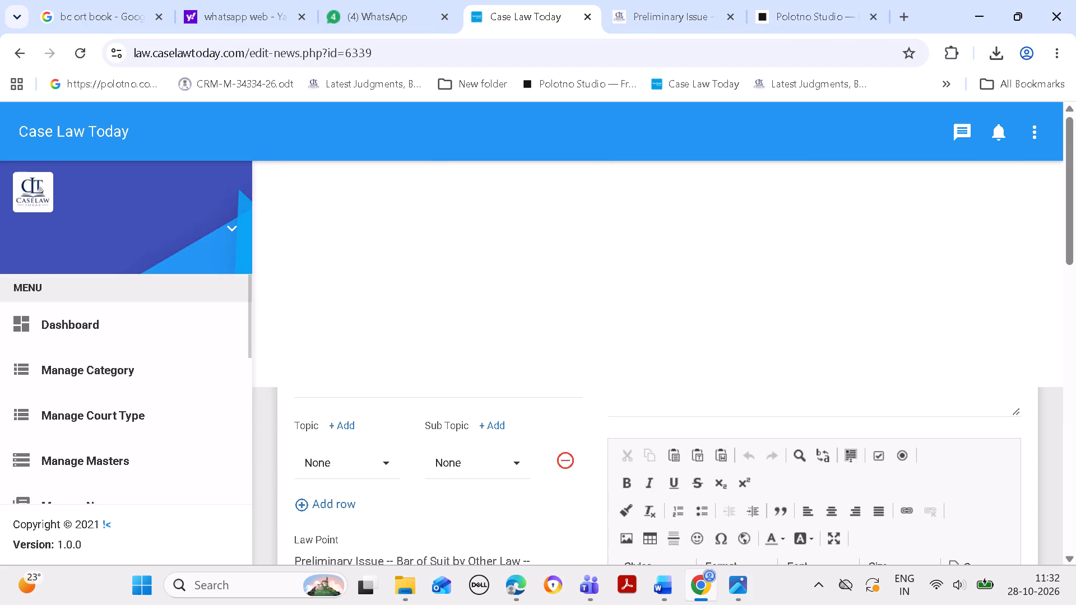
{"action": "left_click_drag", "start_coordinate": [1072, 236], "coordinate": [1071, 297]}
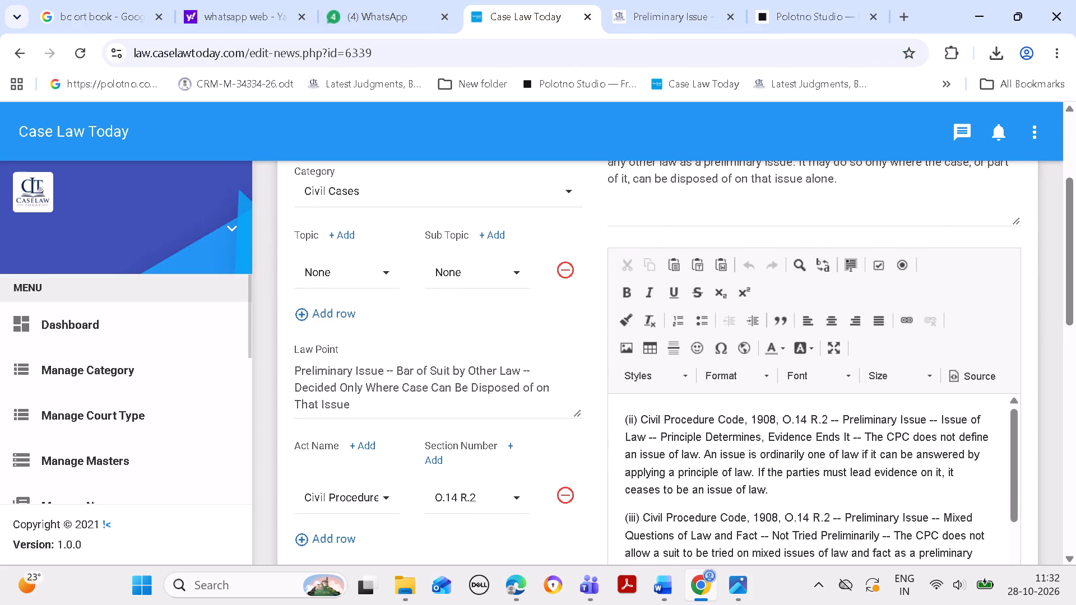
{"action": "left_click", "coordinate": [296, 370]}
{"action": "key", "text": "ctrl+a"}
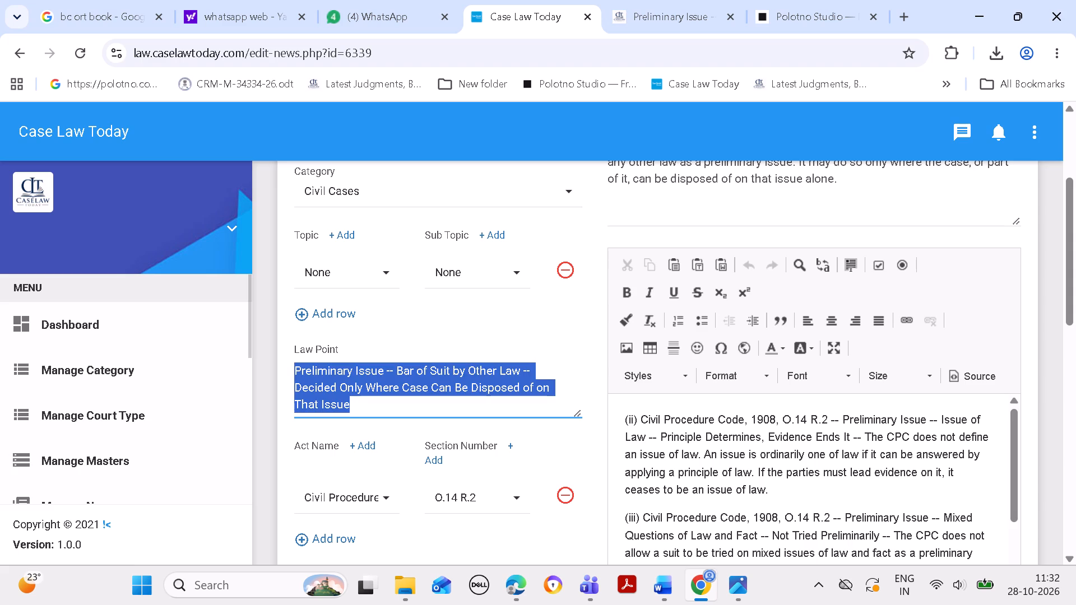
{"action": "key", "text": "ctrl+c"}
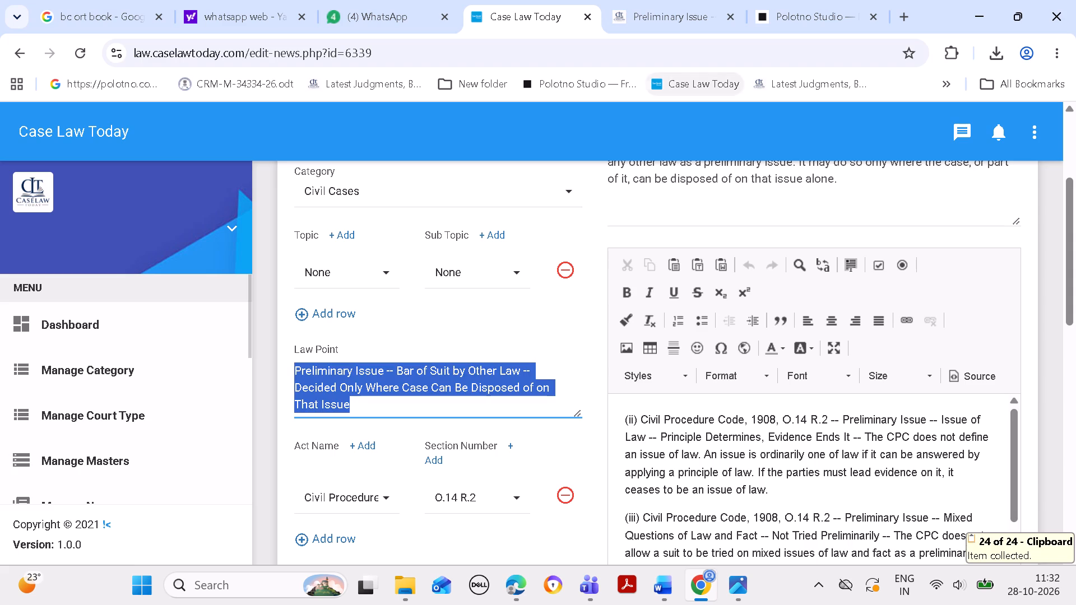
In Polotno Studio, replace the whole Rape headline with the copied Preliminary Issue law point text.
{"action": "left_click", "coordinate": [785, 23]}
{"action": "double_click", "coordinate": [563, 440]}
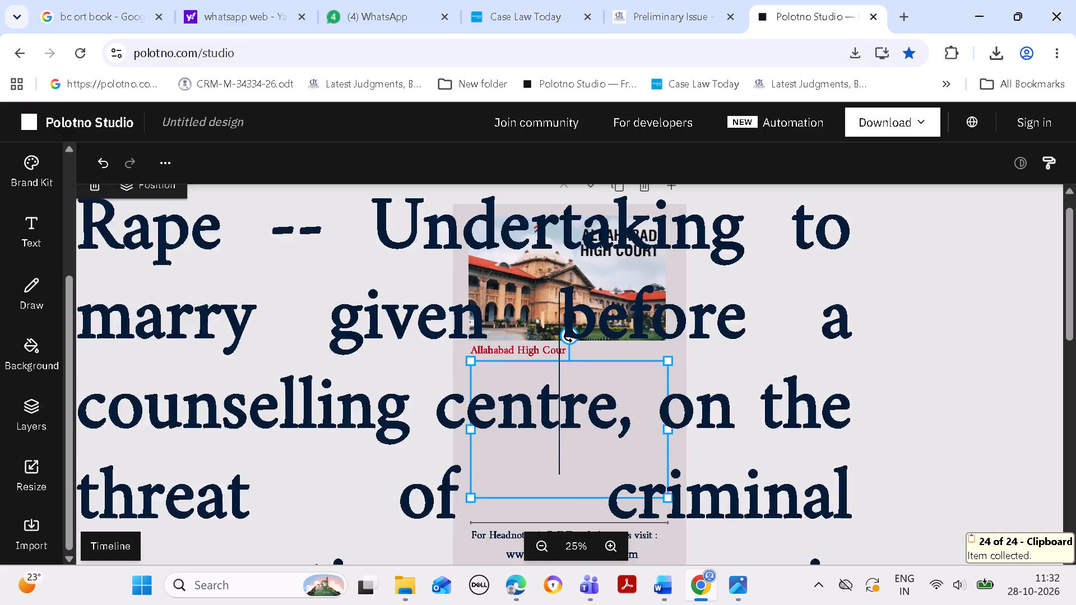
{"action": "key", "text": "ctrl+a"}
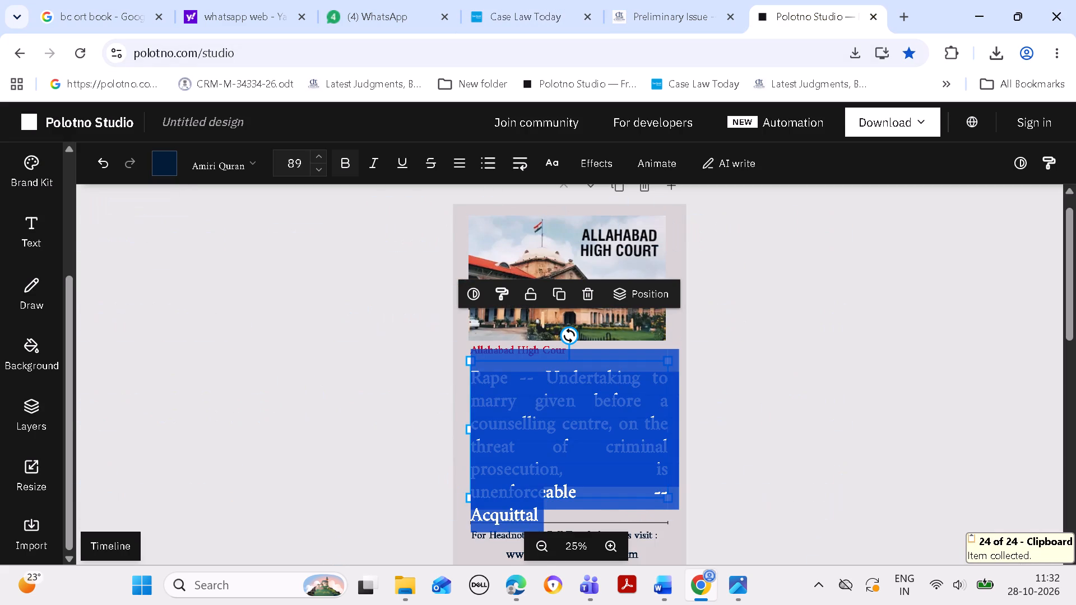
{"action": "key", "text": "ctrl+v"}
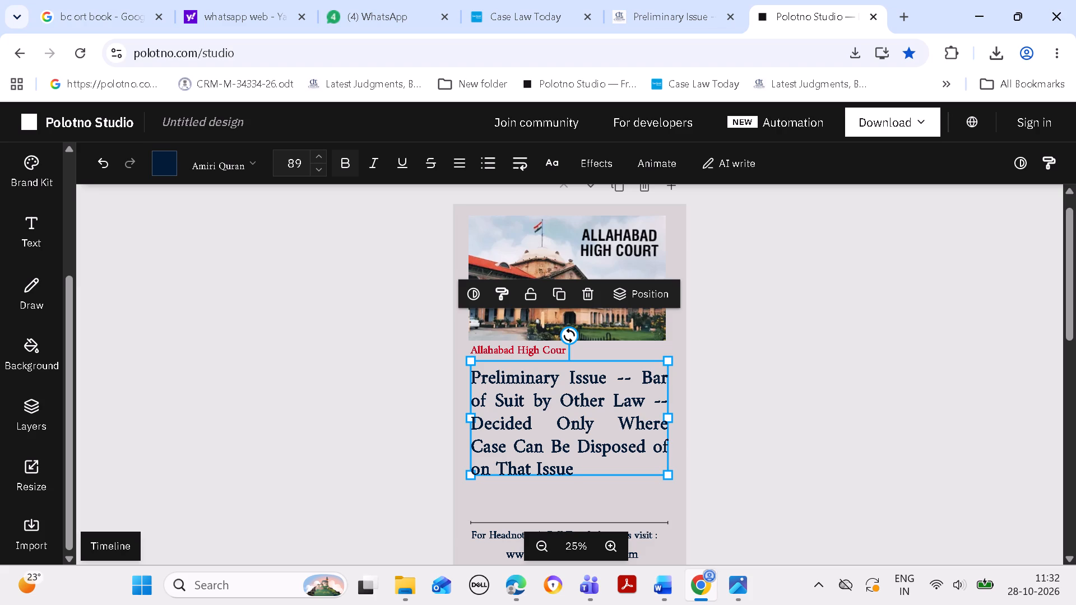
Increase the Preliminary Issue headline's font size to 95.
{"action": "triple_click", "coordinate": [319, 152]}
{"action": "triple_click", "coordinate": [319, 152]}
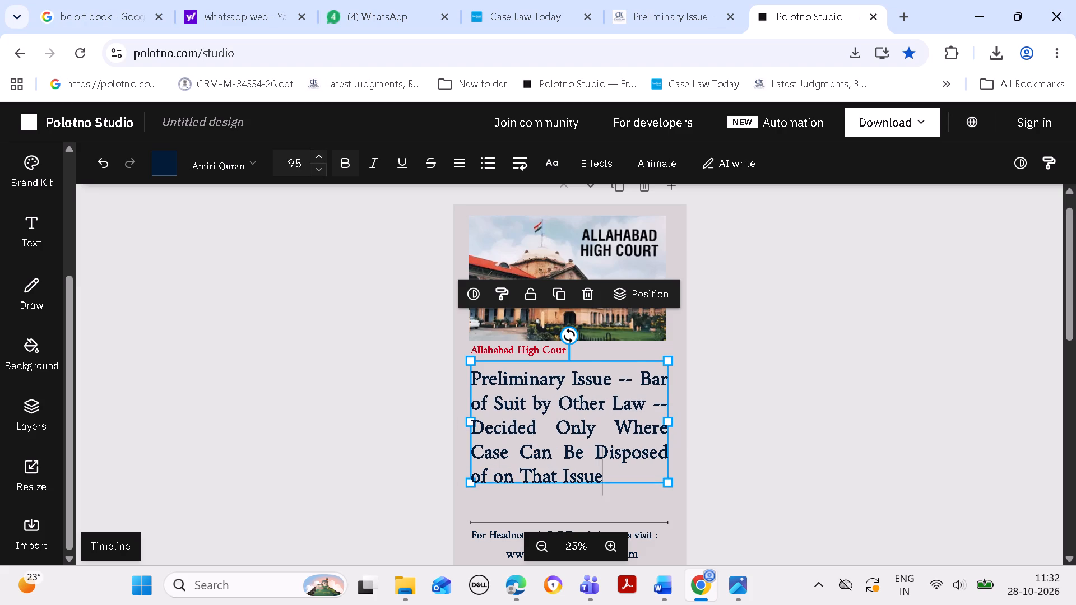
Set the Preliminary Issue headline's font size to 96.
{"action": "triple_click", "coordinate": [319, 152]}
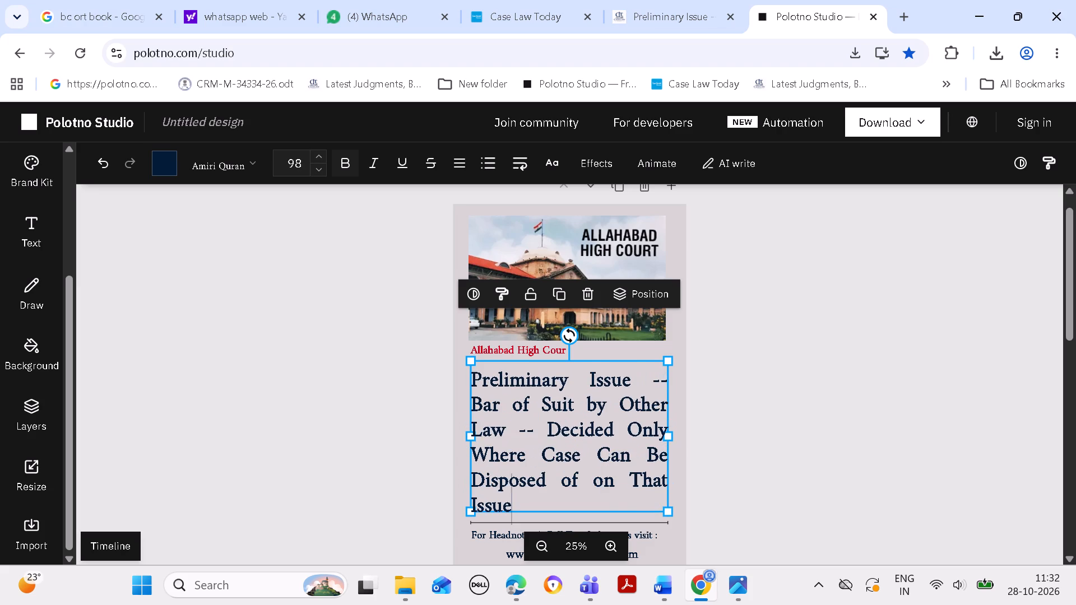
{"action": "left_click", "coordinate": [316, 173]}
{"action": "left_click", "coordinate": [316, 173]}
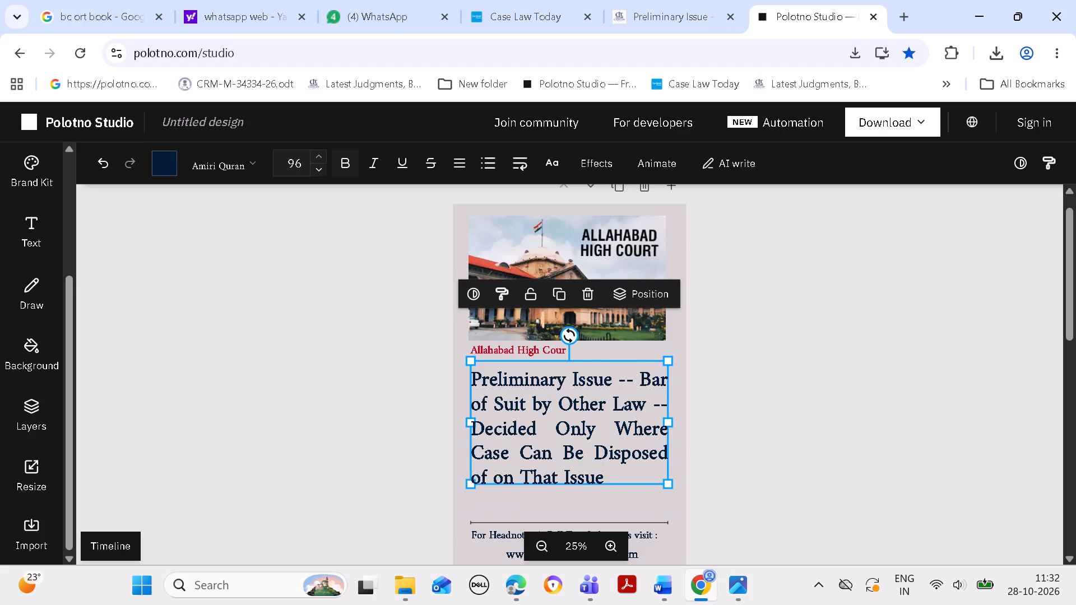
{"action": "left_click", "coordinate": [755, 355]}
Move the Preliminary Issue headline slightly lower, closer to the divider line above the footer text.
{"action": "left_click", "coordinate": [504, 350]}
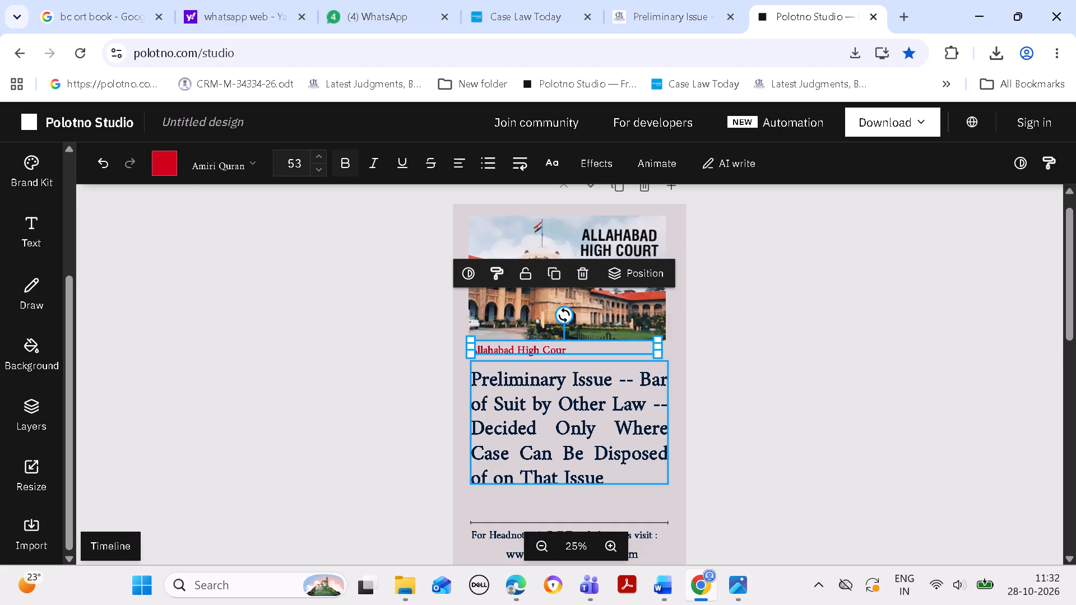
{"action": "left_click_drag", "start_coordinate": [530, 442], "coordinate": [529, 459]}
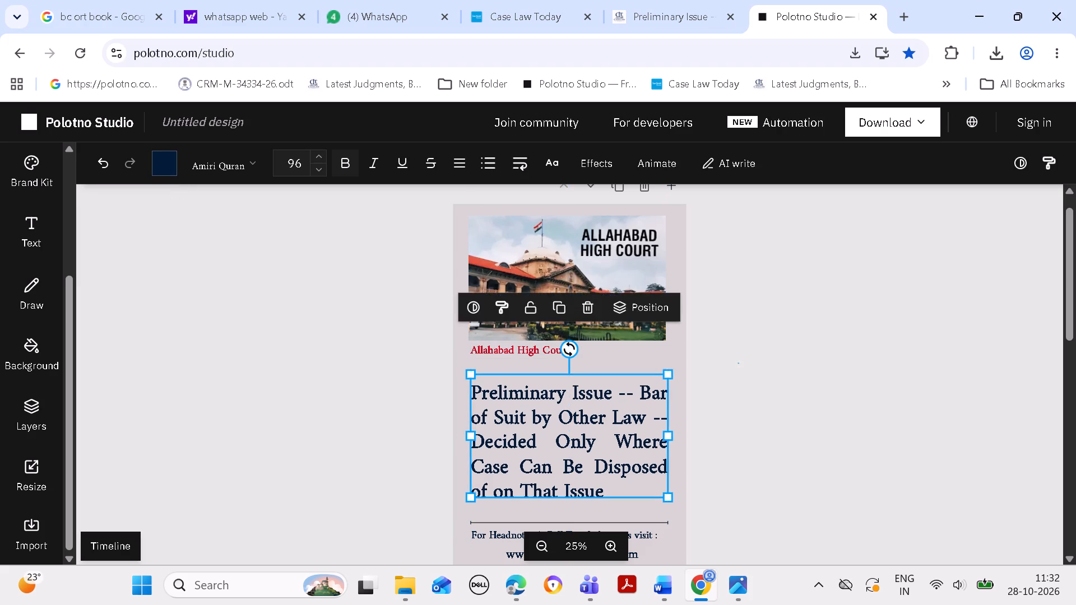
{"action": "left_click", "coordinate": [739, 364]}
Move the red court name slightly lower, into the space just above the Preliminary Issue headline.
{"action": "left_click_drag", "start_coordinate": [521, 346], "coordinate": [521, 361]}
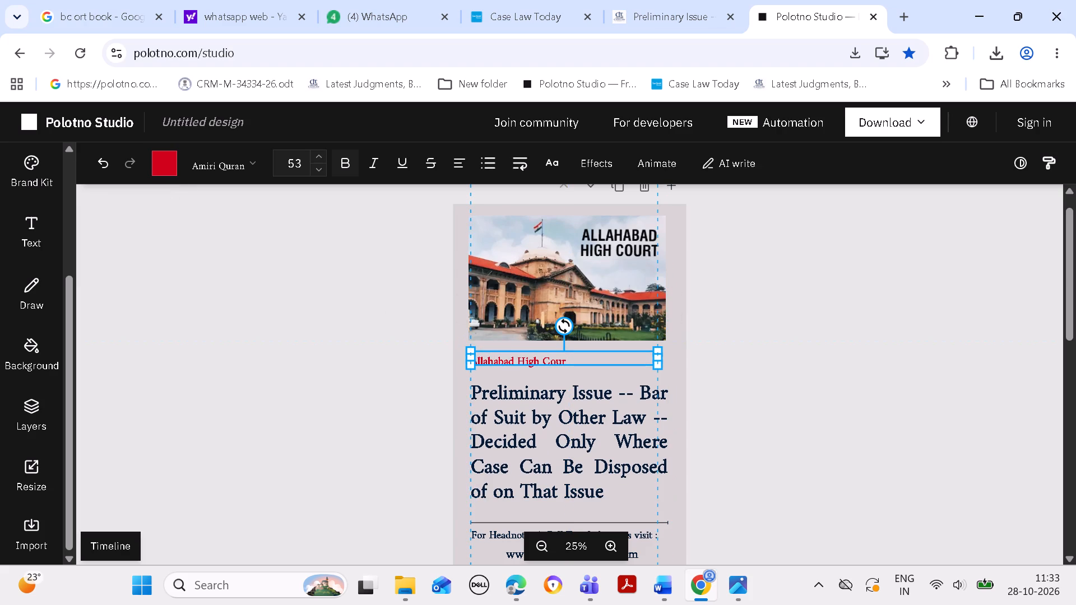
{"action": "left_click_drag", "start_coordinate": [521, 361], "coordinate": [521, 359]}
{"action": "left_click", "coordinate": [784, 302]}
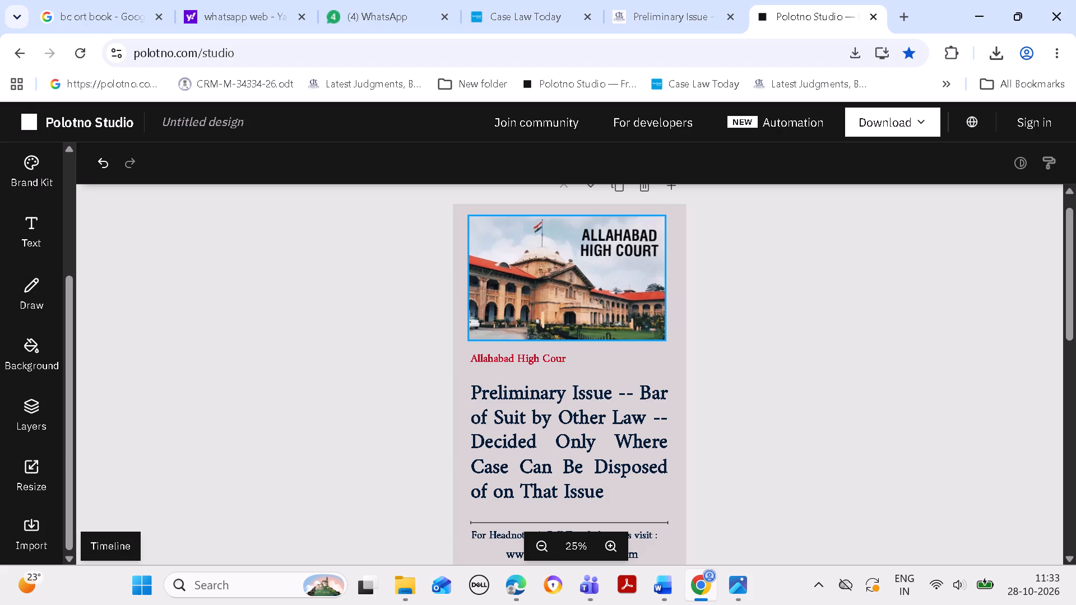
{"action": "left_click_drag", "start_coordinate": [537, 355], "coordinate": [537, 362]}
{"action": "left_click", "coordinate": [788, 287]}
Move the Allahabad High Court image down to sit directly above the red court name, with its sides aligned to the headline.
{"action": "left_click_drag", "start_coordinate": [578, 290], "coordinate": [578, 300]}
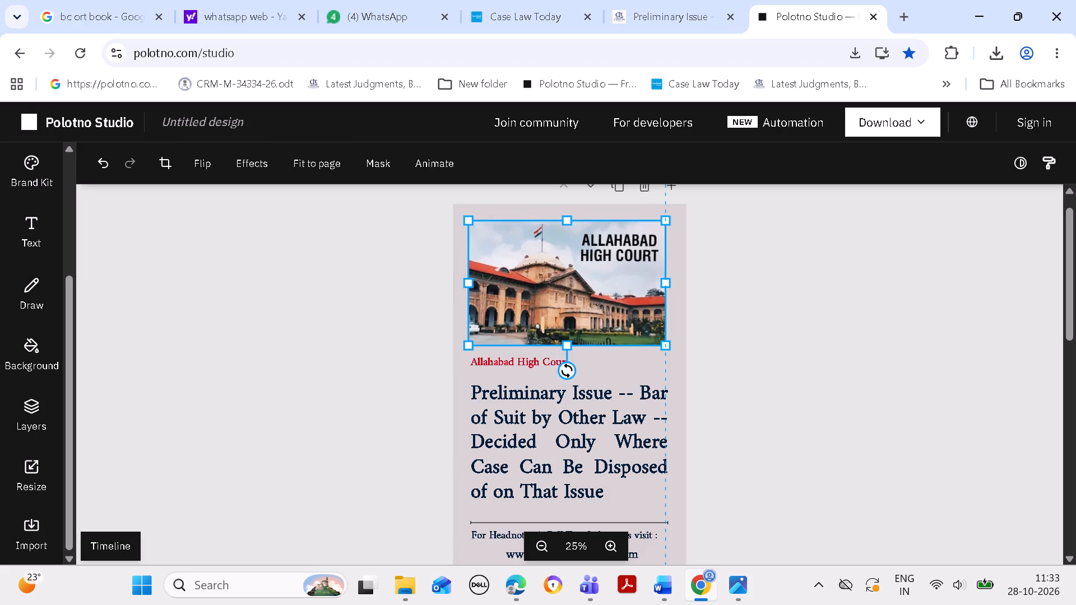
{"action": "left_click_drag", "start_coordinate": [578, 300], "coordinate": [580, 302]}
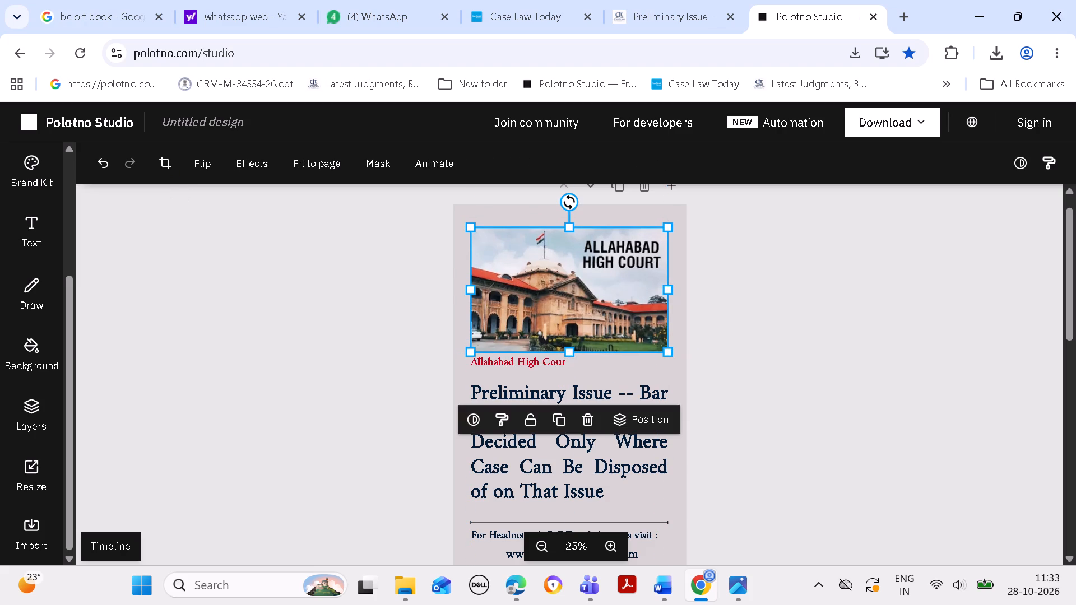
{"action": "left_click", "coordinate": [668, 291]}
{"action": "left_click", "coordinate": [470, 290]}
{"action": "left_click", "coordinate": [669, 287]}
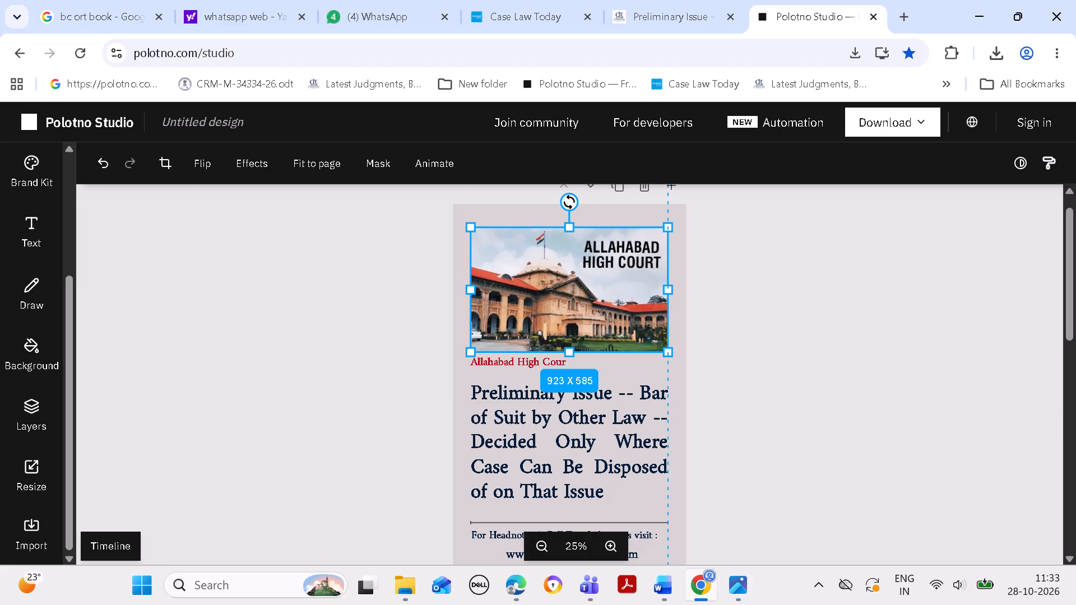
{"action": "left_click", "coordinate": [776, 299]}
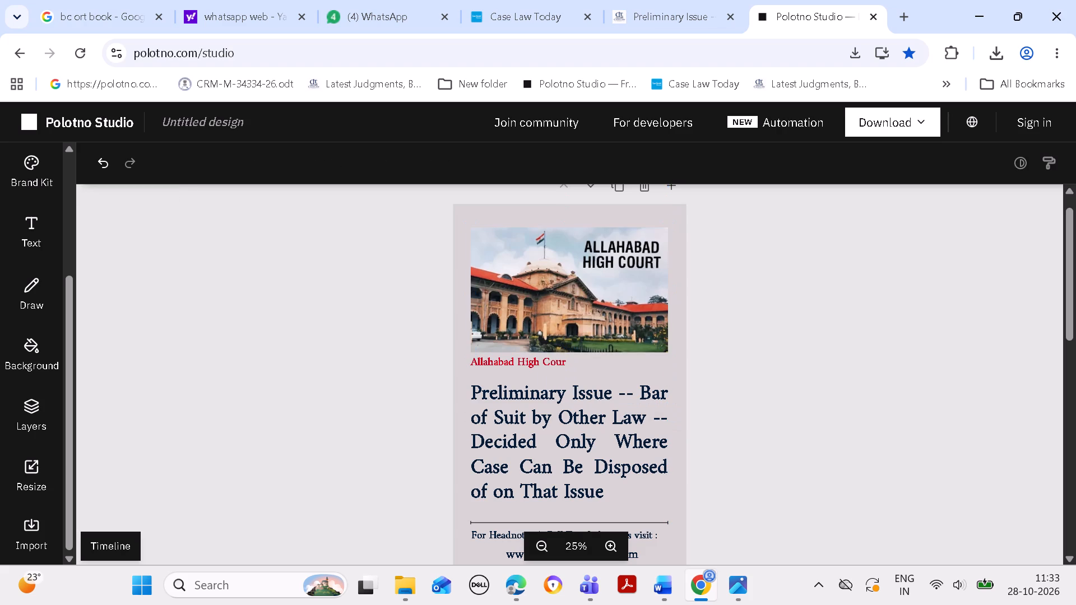
Complete the red court name under the image so it reads "Allahabad High Court".
{"action": "left_click", "coordinate": [537, 363]}
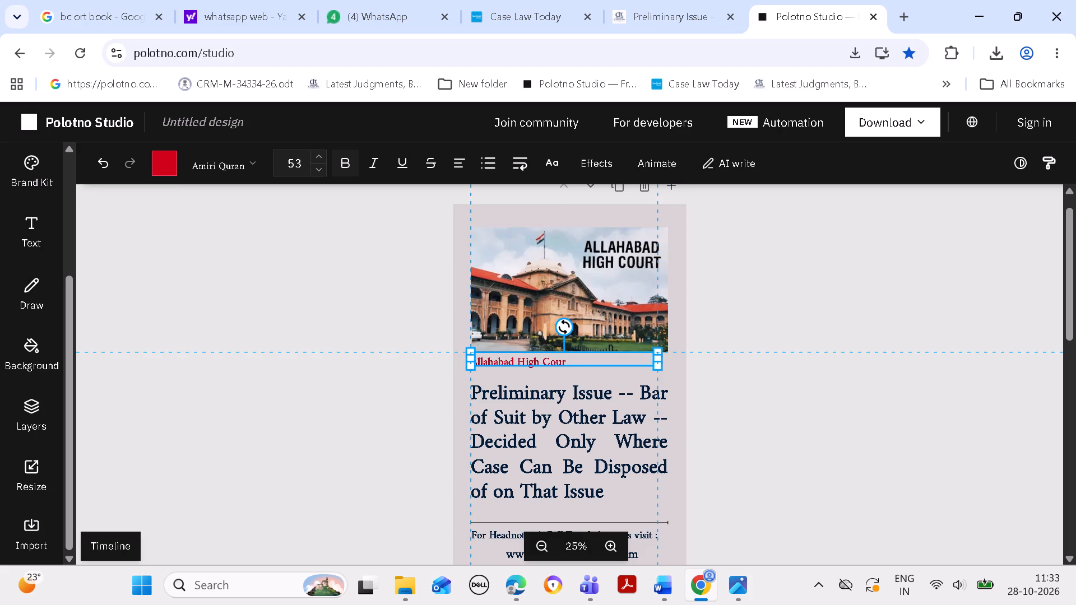
{"action": "double_click", "coordinate": [565, 357]}
{"action": "left_click", "coordinate": [571, 365]}
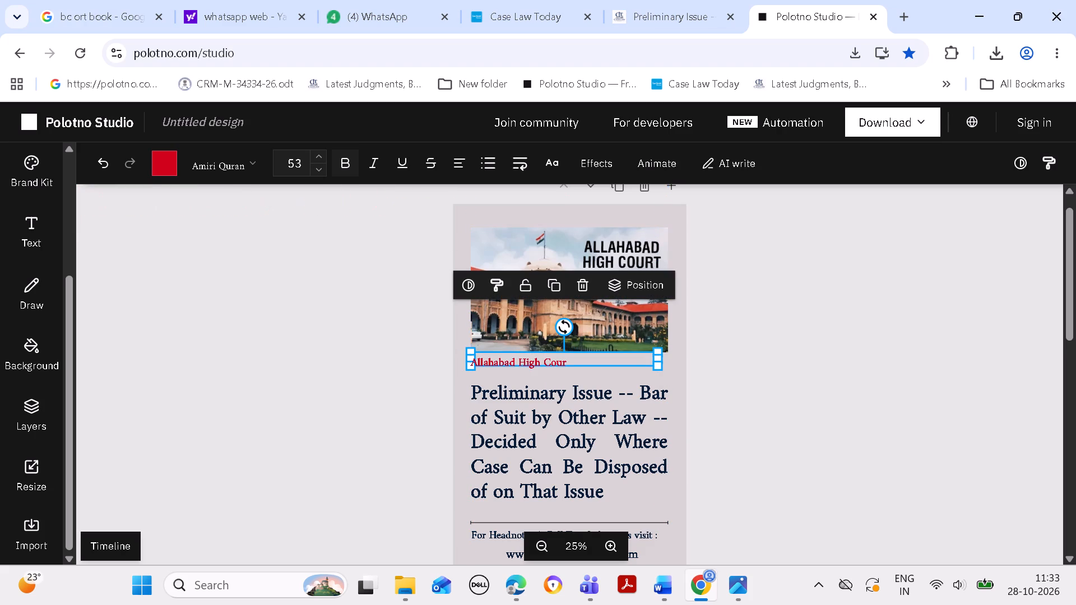
{"action": "key", "text": "BackSpace"}
{"action": "key", "text": "t"}
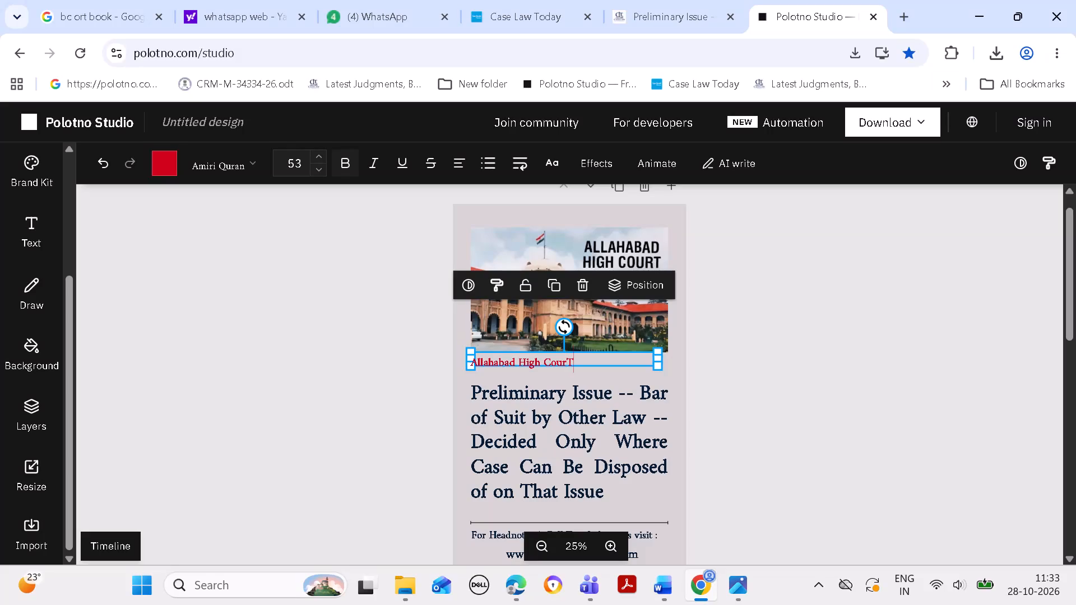
{"action": "key", "text": "BackSpace"}
{"action": "key", "text": "t"}
{"action": "left_click", "coordinate": [725, 356]}
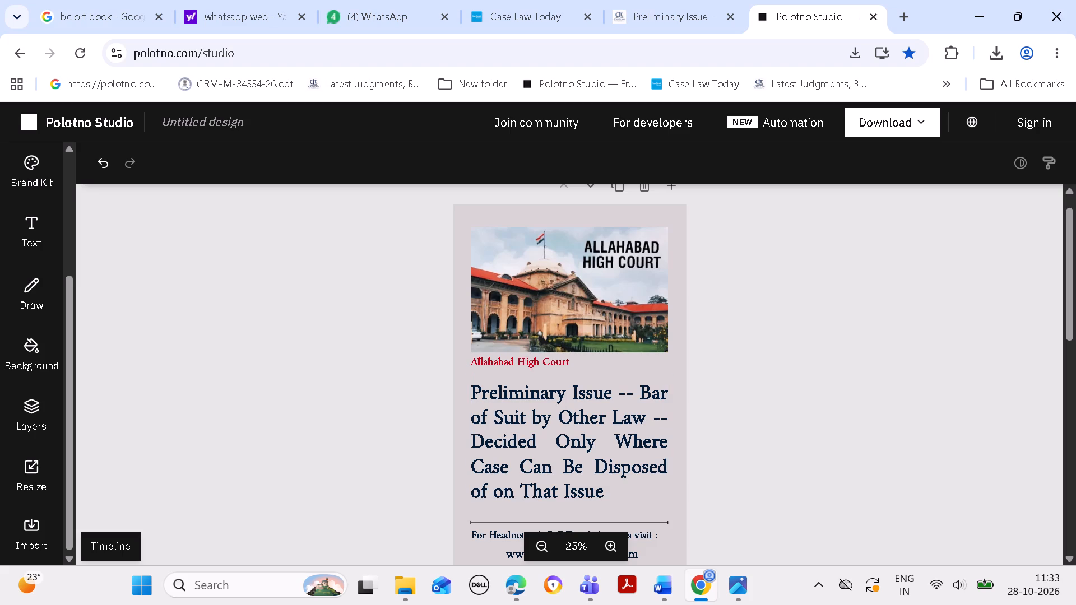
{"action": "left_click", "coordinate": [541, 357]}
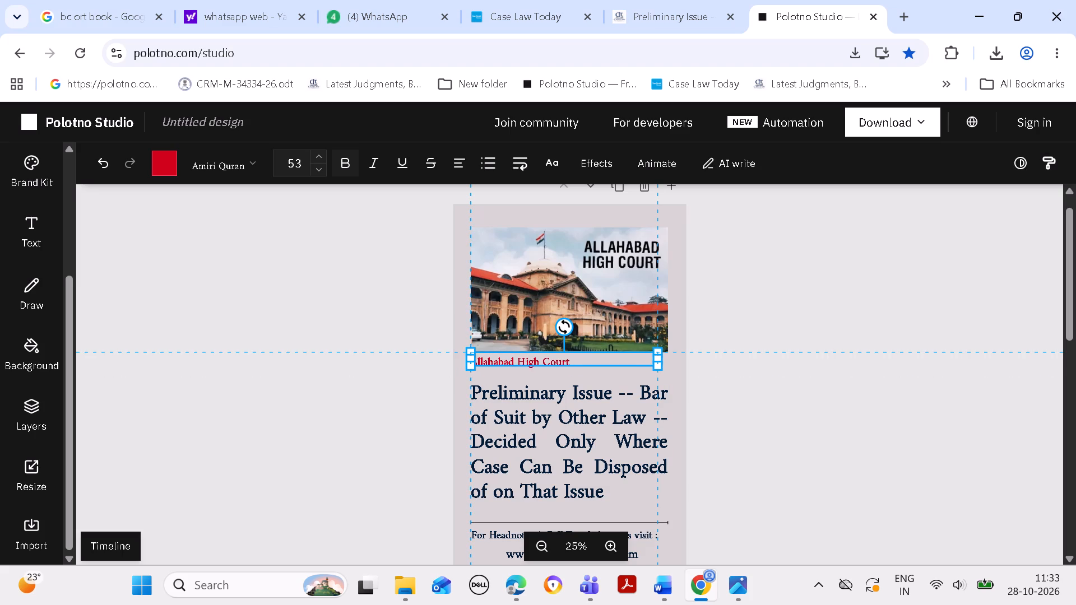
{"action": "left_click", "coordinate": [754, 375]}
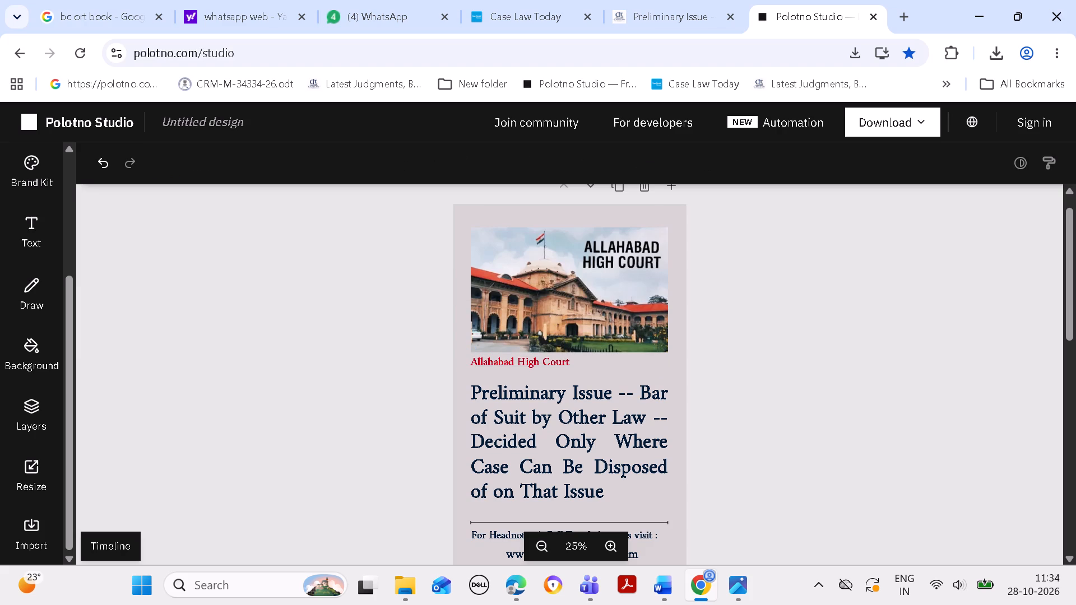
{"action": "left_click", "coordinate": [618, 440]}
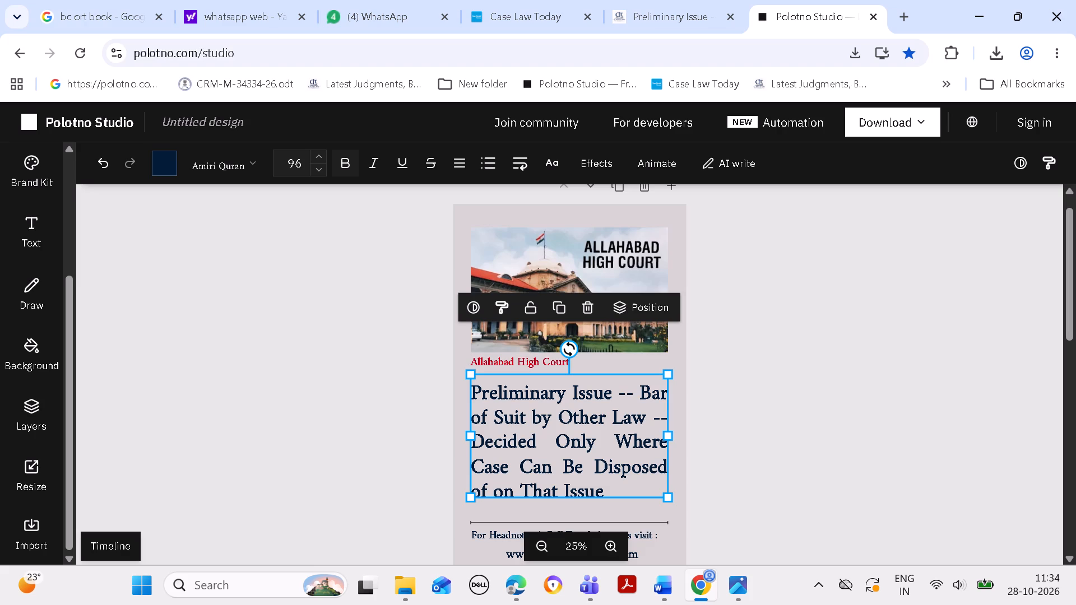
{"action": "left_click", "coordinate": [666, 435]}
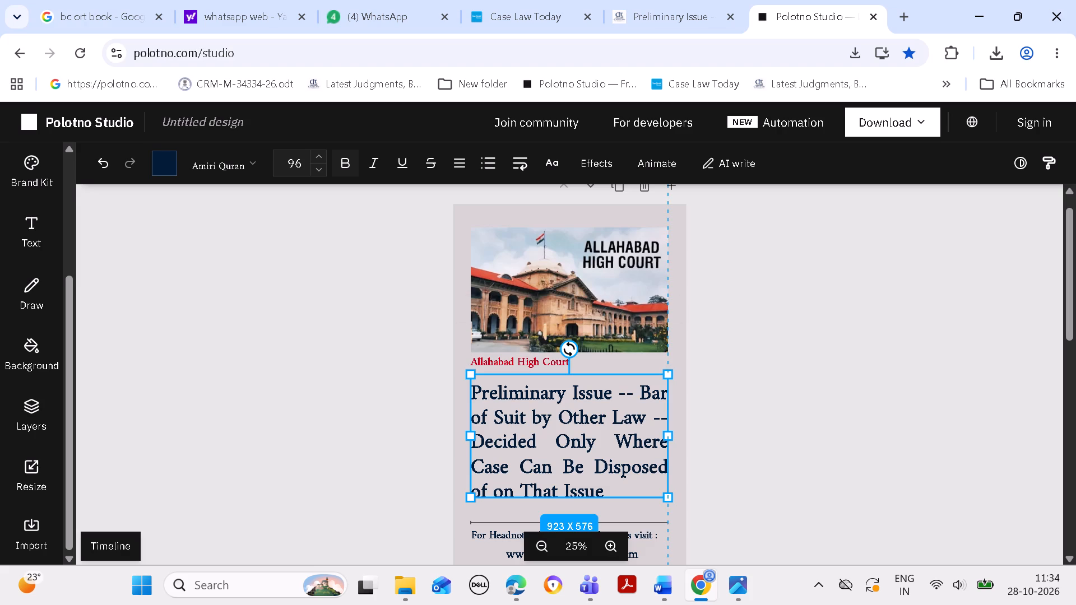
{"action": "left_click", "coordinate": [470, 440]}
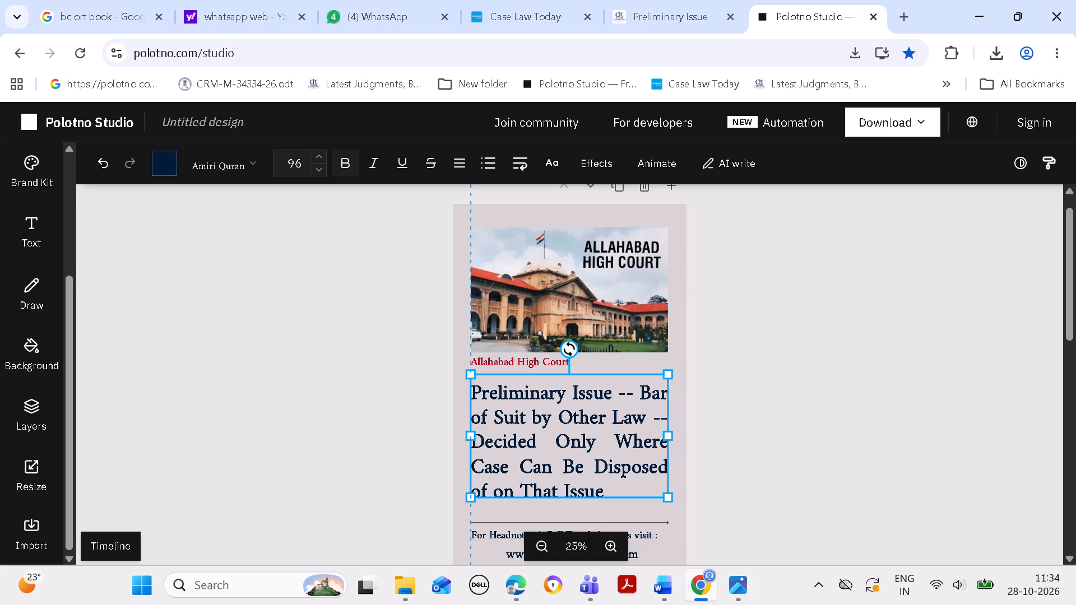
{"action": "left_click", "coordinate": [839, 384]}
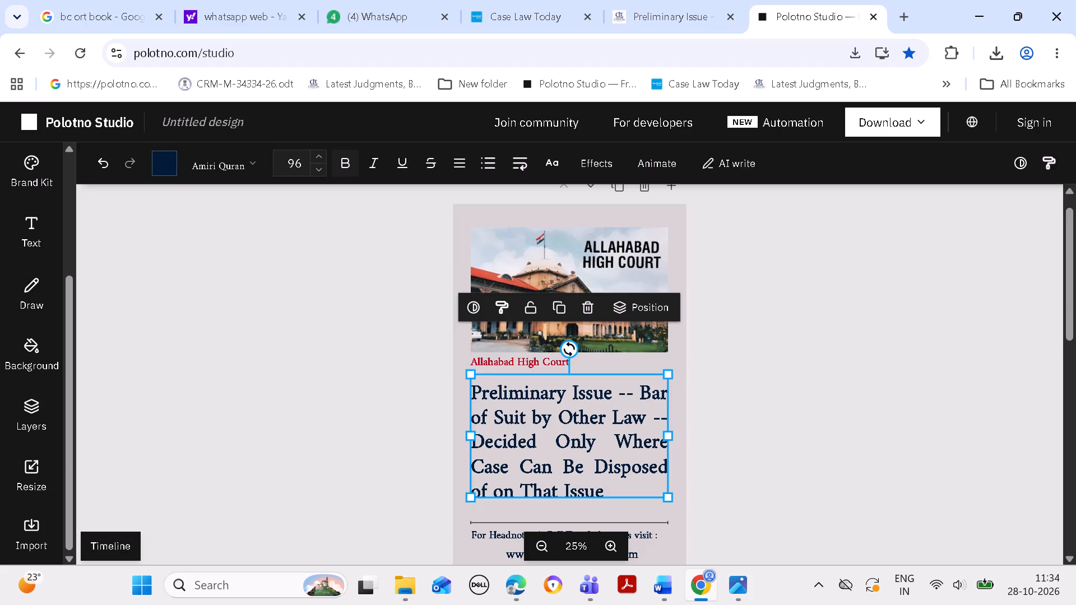
Download the finished Preliminary Issue post as a PNG at 1080 × 1920 px.
{"action": "left_click", "coordinate": [894, 115]}
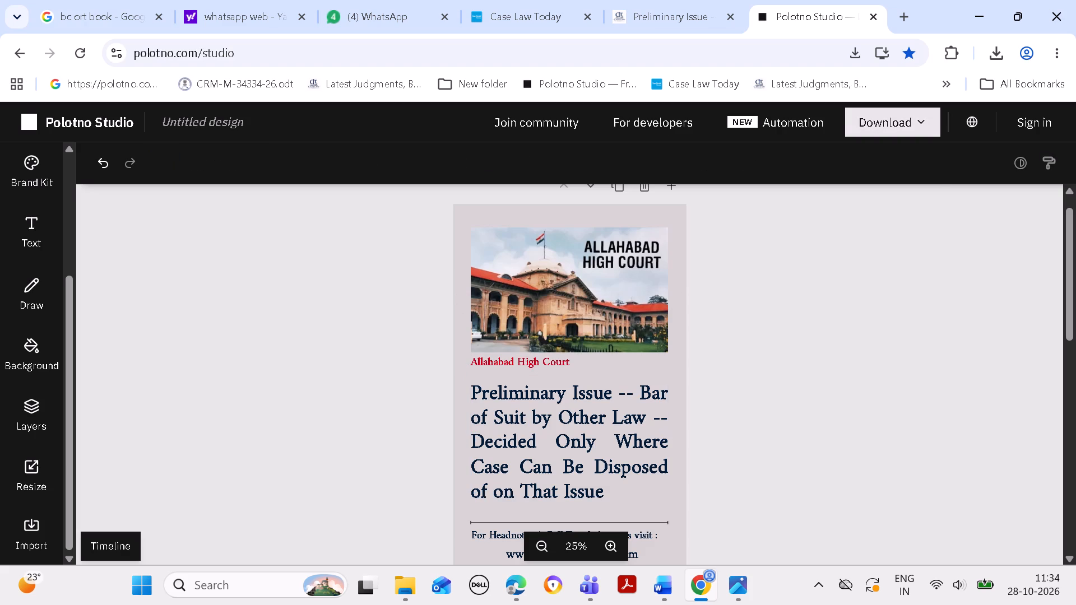
{"action": "left_click", "coordinate": [861, 277]}
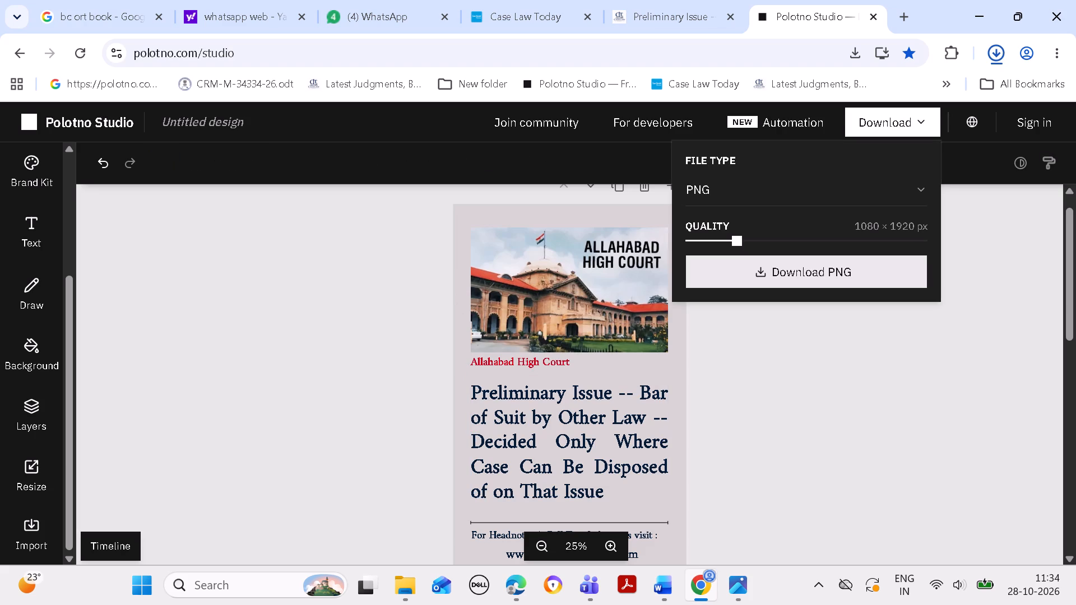
Open the downloaded Preliminary Issue PNG in Photos and copy the image to the clipboard.
{"action": "left_click", "coordinate": [943, 139]}
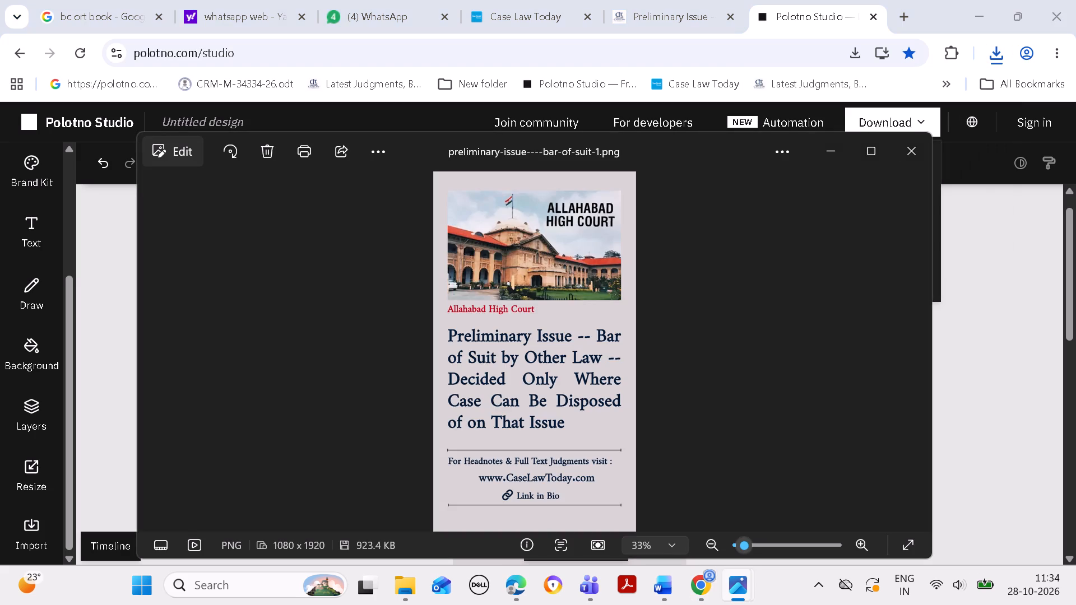
{"action": "key", "text": "ctrl+c"}
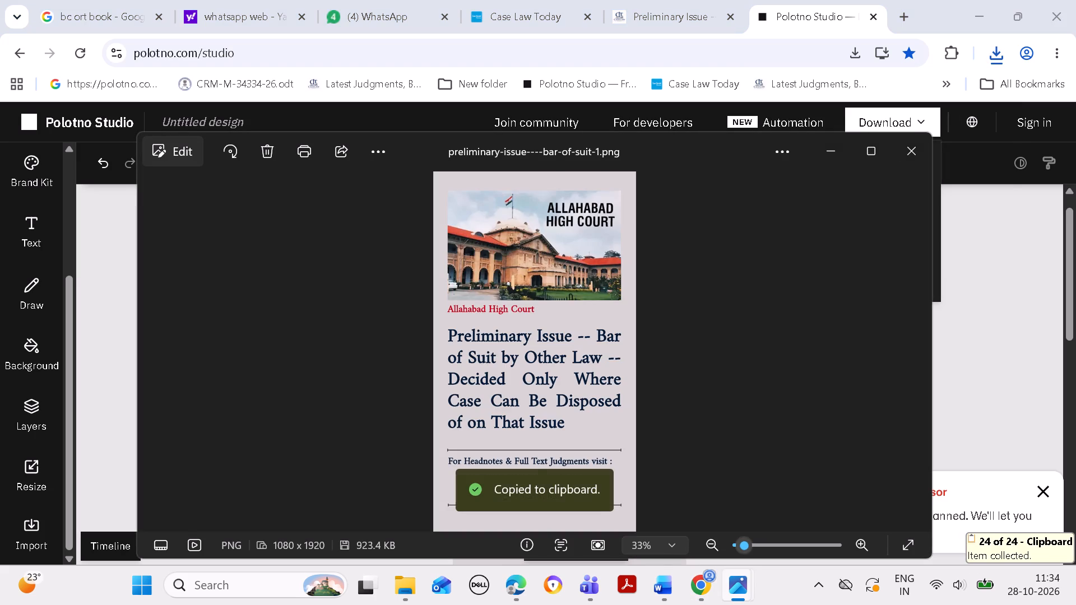
Minimize the browser window behind the Photos viewer.
{"action": "left_click", "coordinate": [979, 14]}
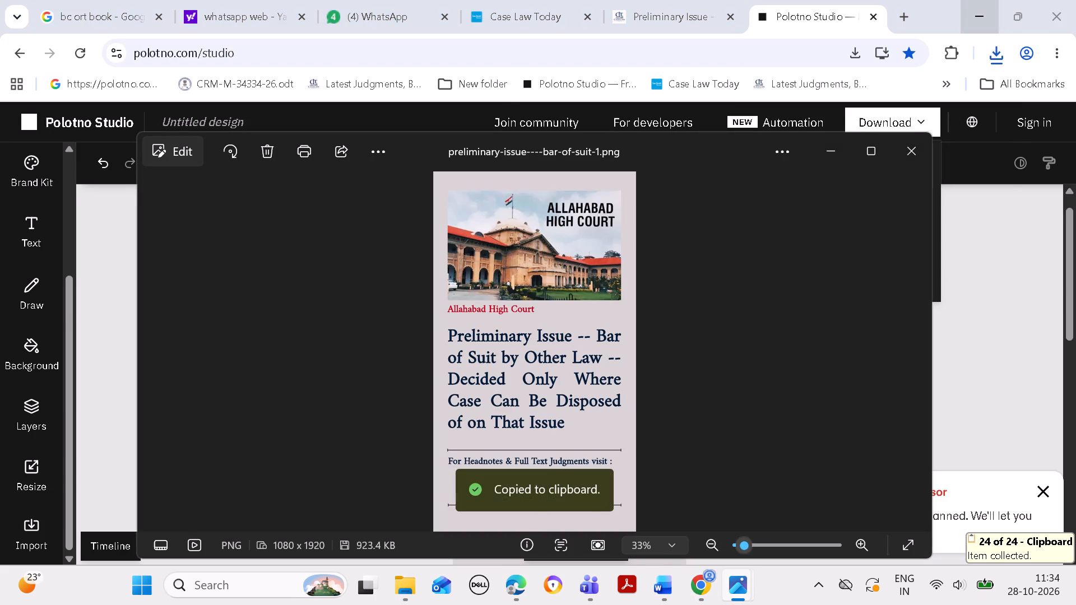
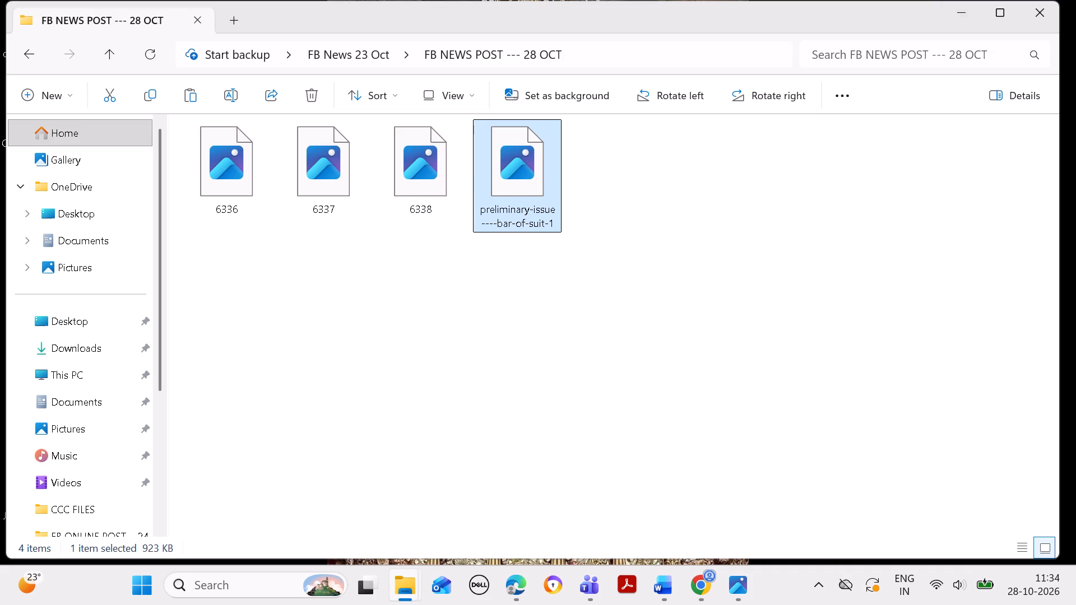
Rename the downloaded preliminary-issue image file as 6339.
{"action": "right_click", "coordinate": [530, 167]}
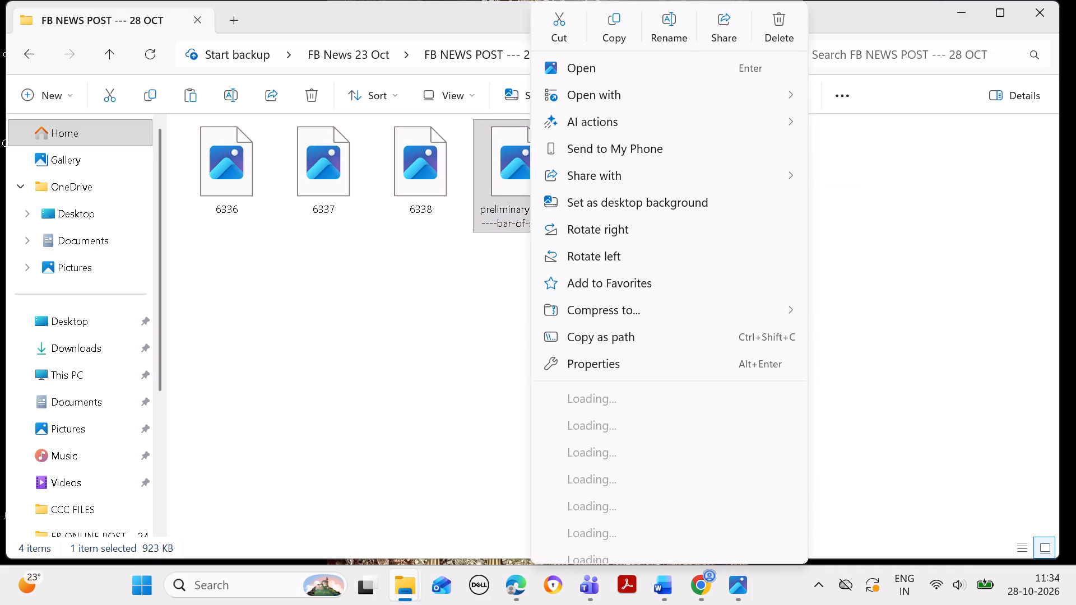
{"action": "left_click", "coordinate": [669, 19]}
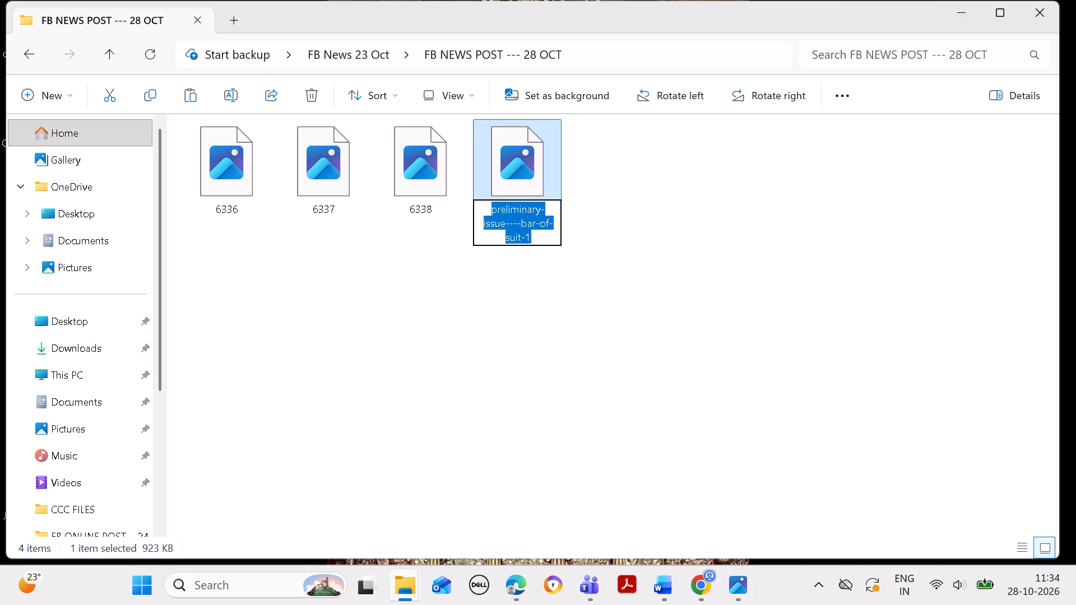
{"action": "key", "text": "BackSpace"}
{"action": "key", "text": "6"}
{"action": "type", "text": "33"}
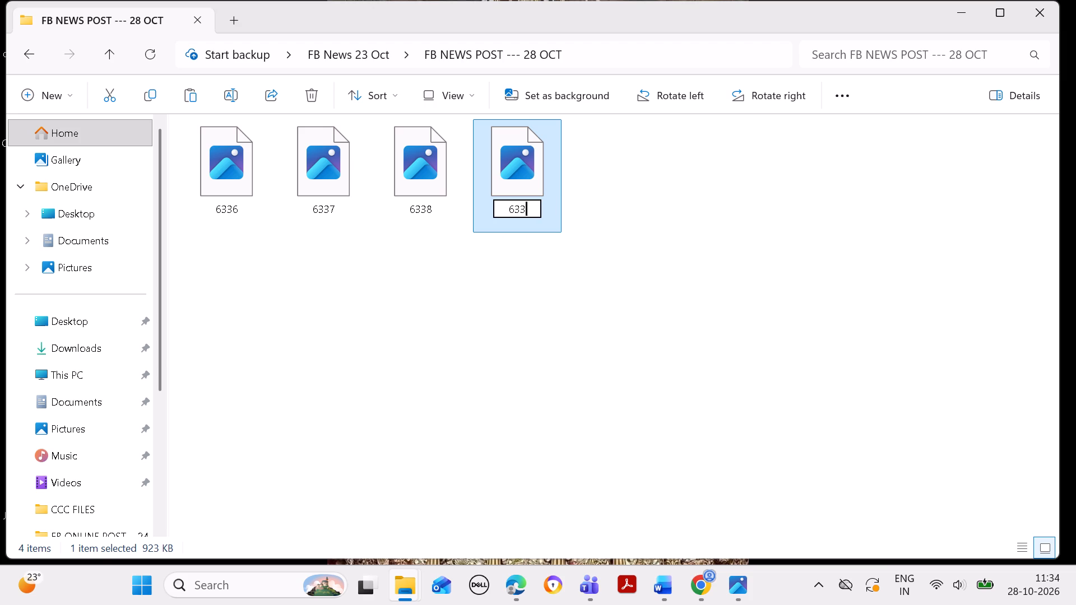
{"action": "key", "text": "9"}
{"action": "key", "text": "backslash"}
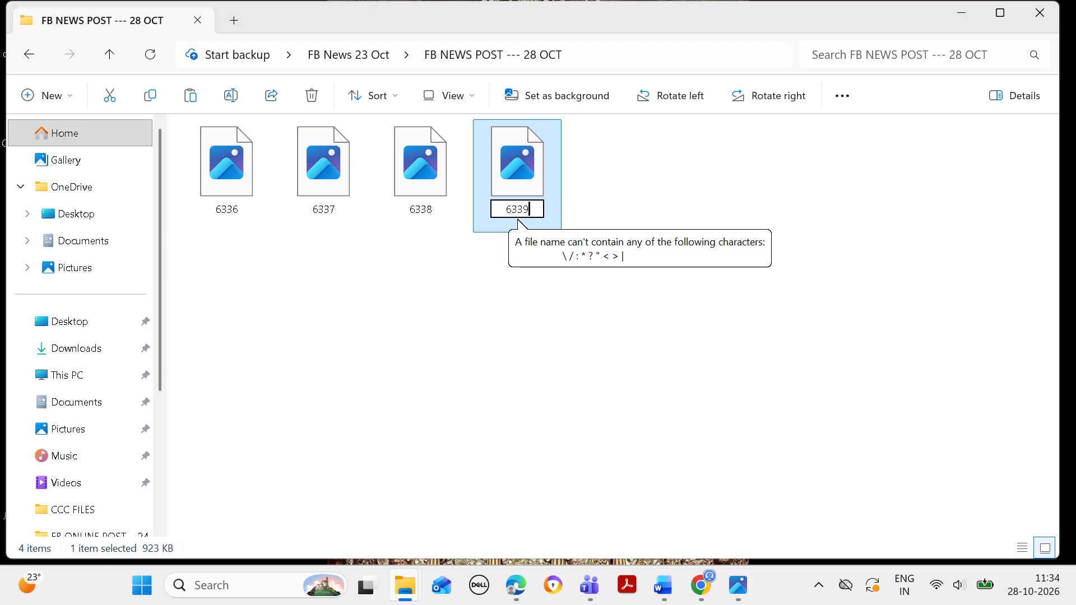
{"action": "key", "text": "Return"}
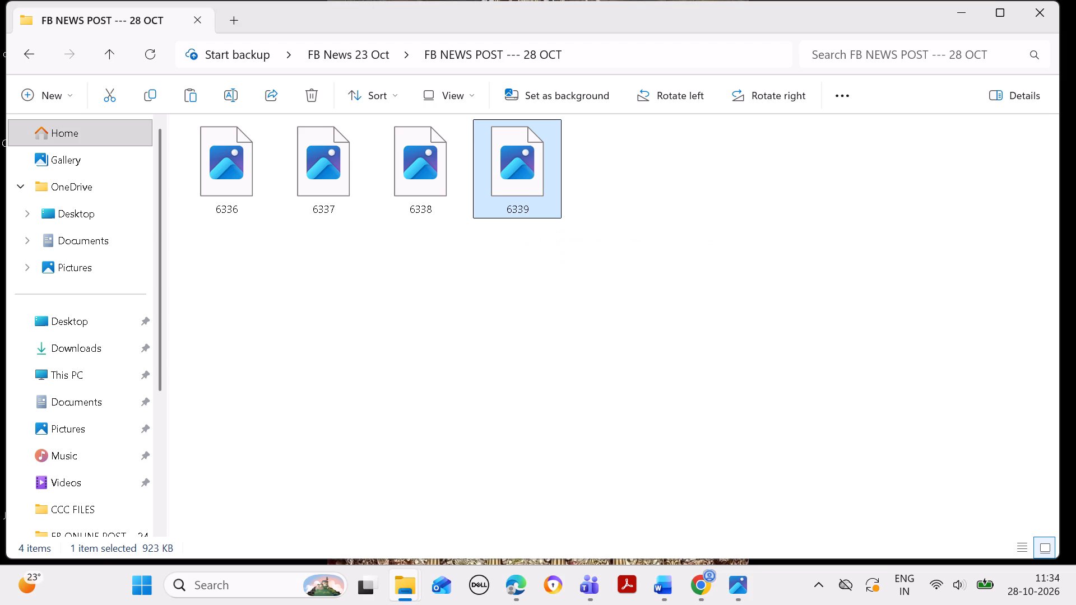
Switch to Chrome, open Case Law Today news entry 6340 for editing and copy its ID from the page address.
{"action": "left_click", "coordinate": [702, 589]}
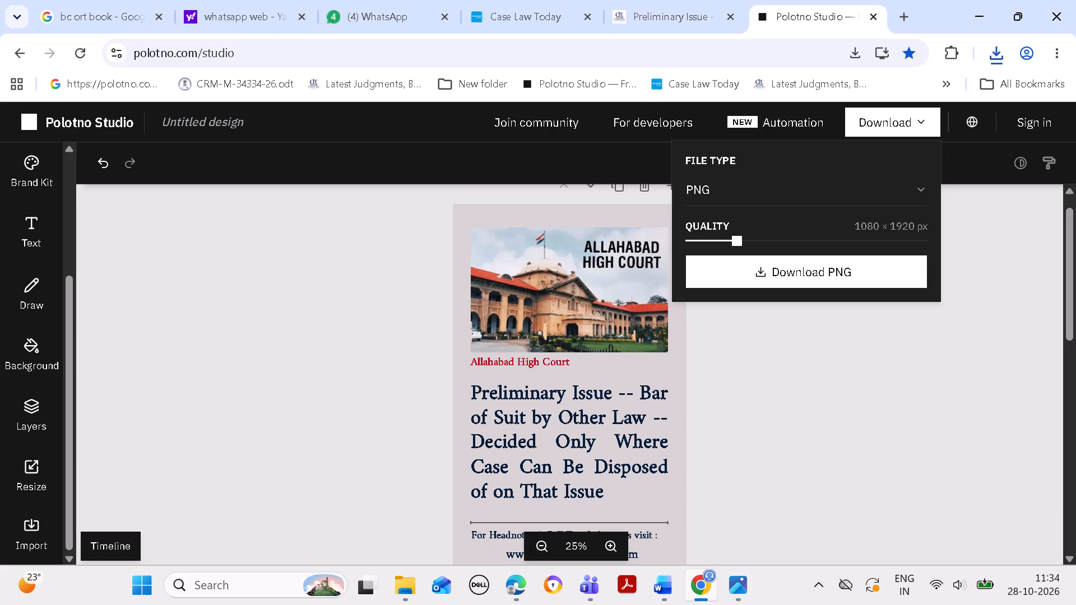
{"action": "left_click", "coordinate": [528, 17]}
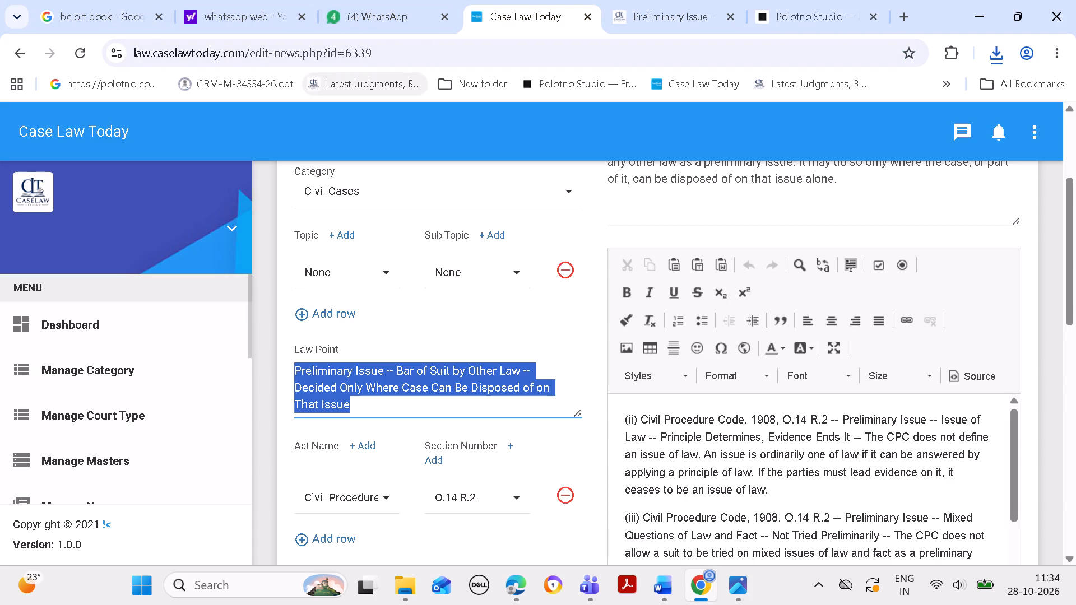
{"action": "left_click", "coordinate": [25, 48]}
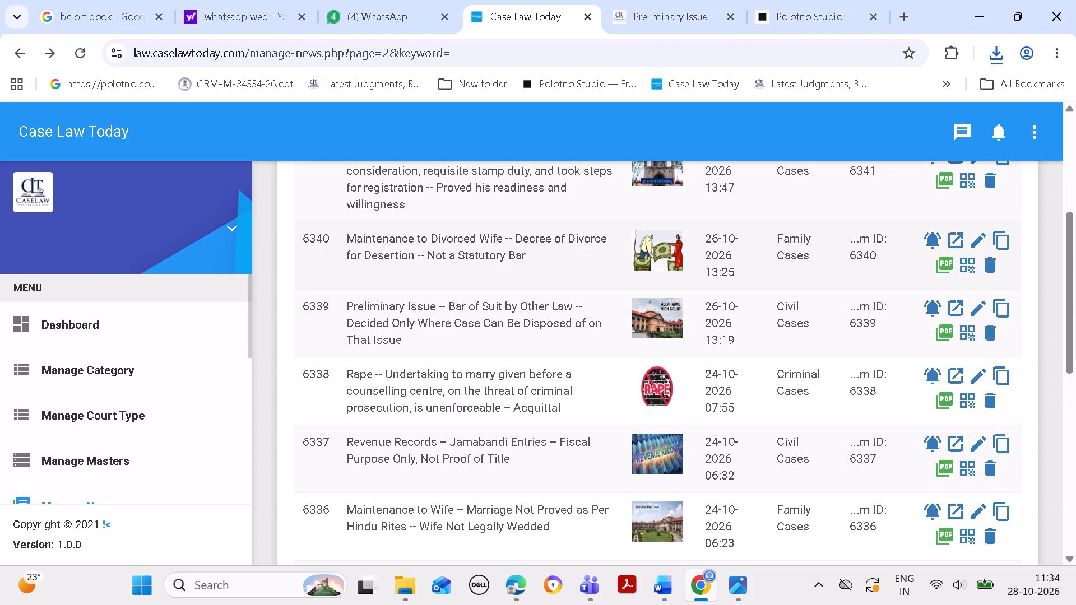
{"action": "left_click", "coordinate": [980, 240]}
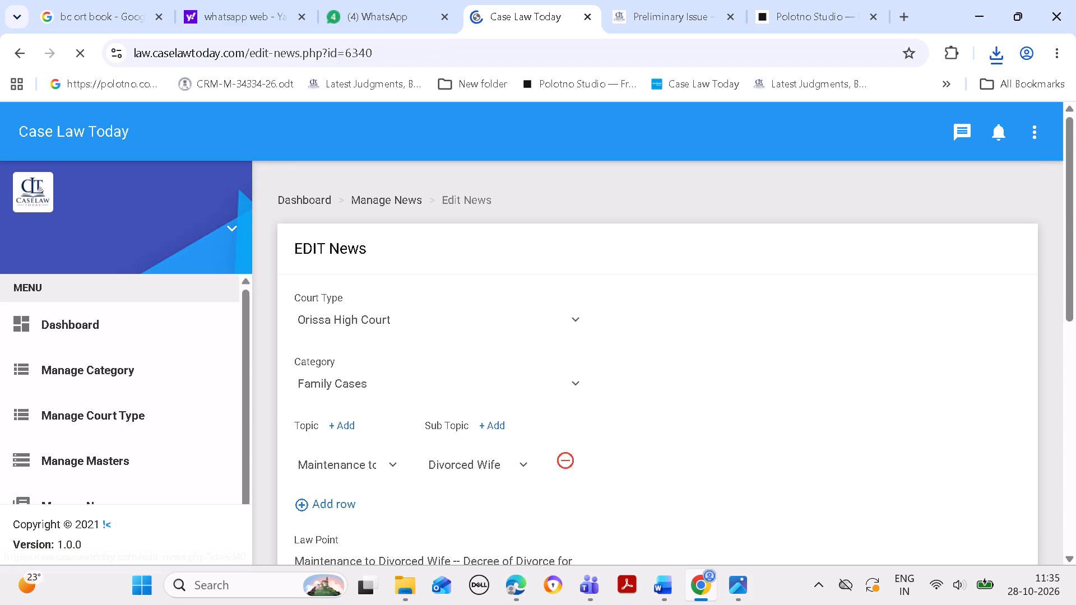
{"action": "left_click_drag", "start_coordinate": [348, 50], "coordinate": [358, 50]}
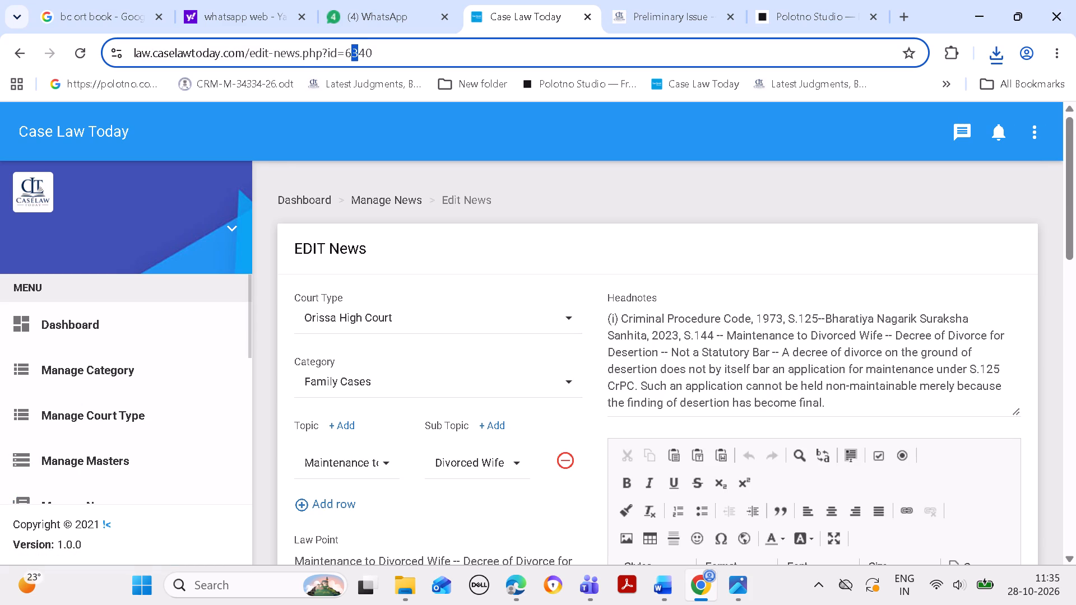
{"action": "left_click_drag", "start_coordinate": [358, 50], "coordinate": [381, 55]}
{"action": "left_click_drag", "start_coordinate": [381, 52], "coordinate": [411, 56]}
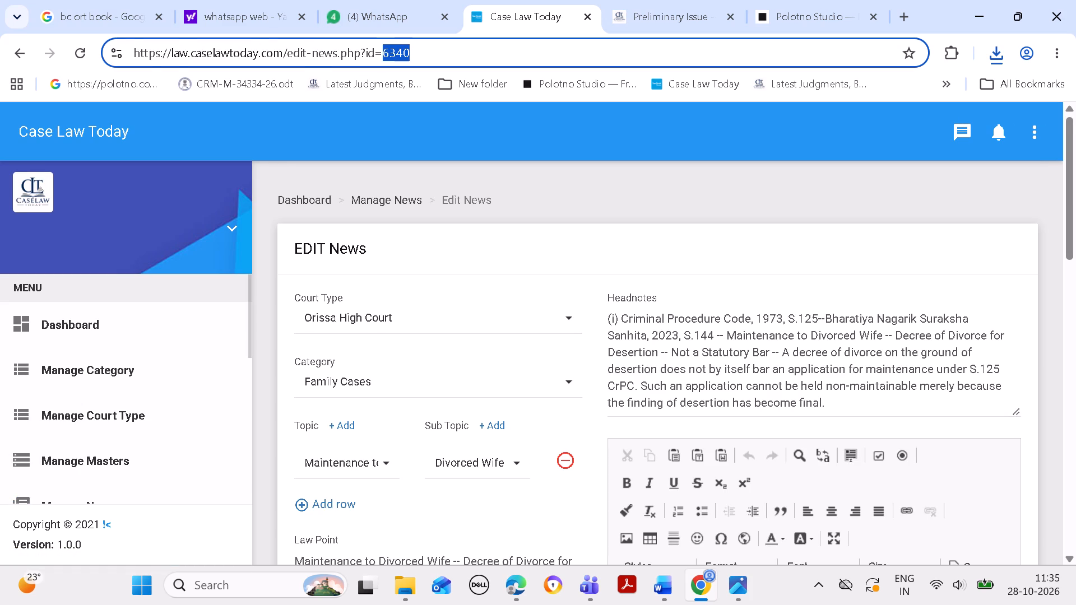
{"action": "left_click_drag", "start_coordinate": [411, 56], "coordinate": [420, 58]}
{"action": "key", "text": "ctrl+c"}
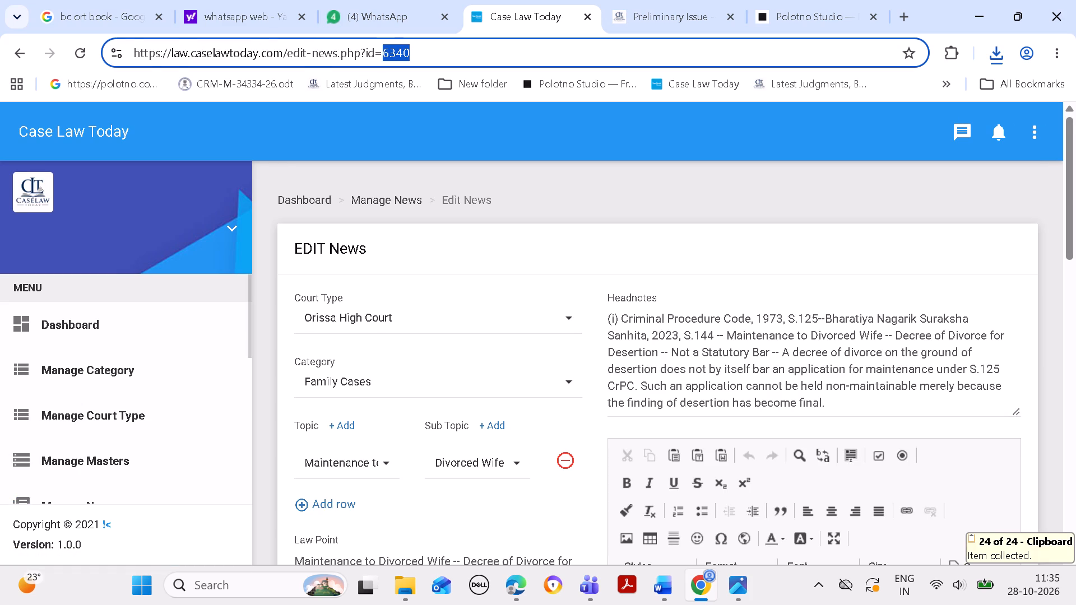
Search the public CaseLawToday site for 6340 and copy the image of that result.
{"action": "left_click", "coordinate": [695, 12]}
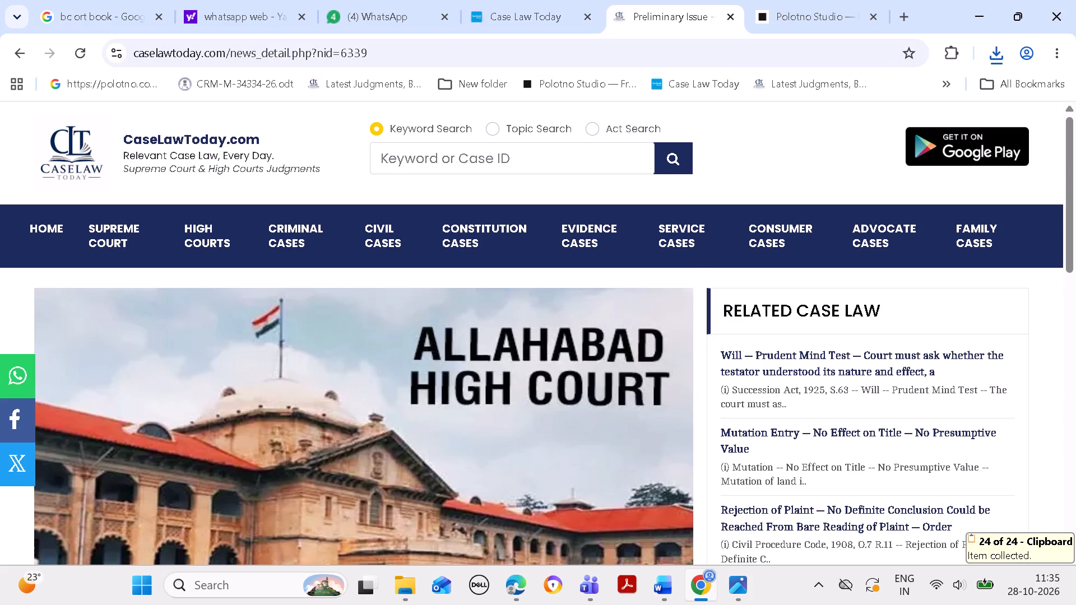
{"action": "left_click", "coordinate": [609, 153]}
{"action": "key", "text": "ctrl+v"}
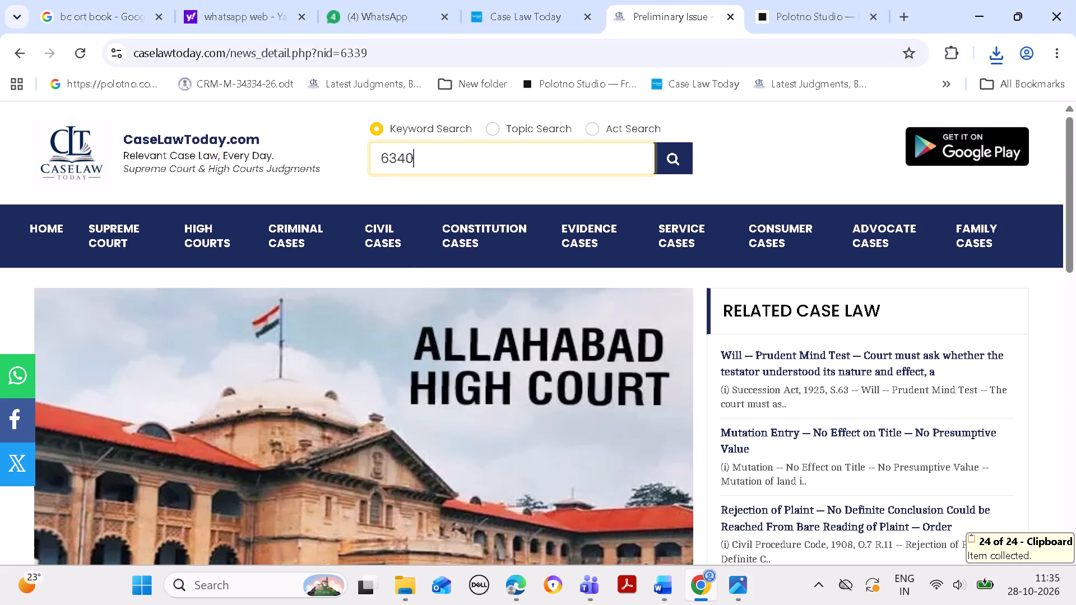
{"action": "left_click", "coordinate": [676, 161]}
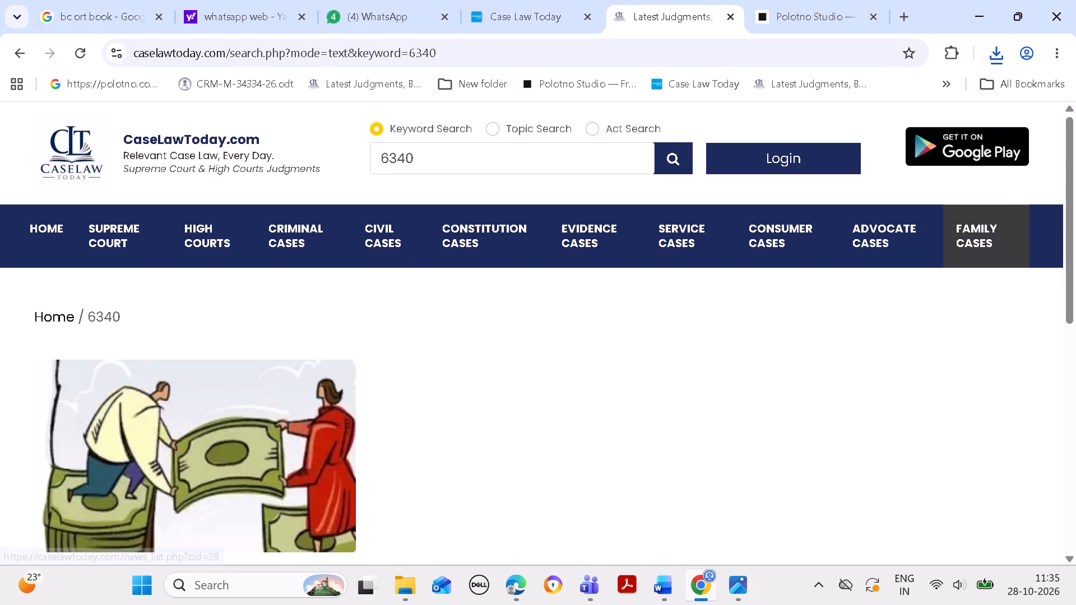
{"action": "right_click", "coordinate": [290, 403]}
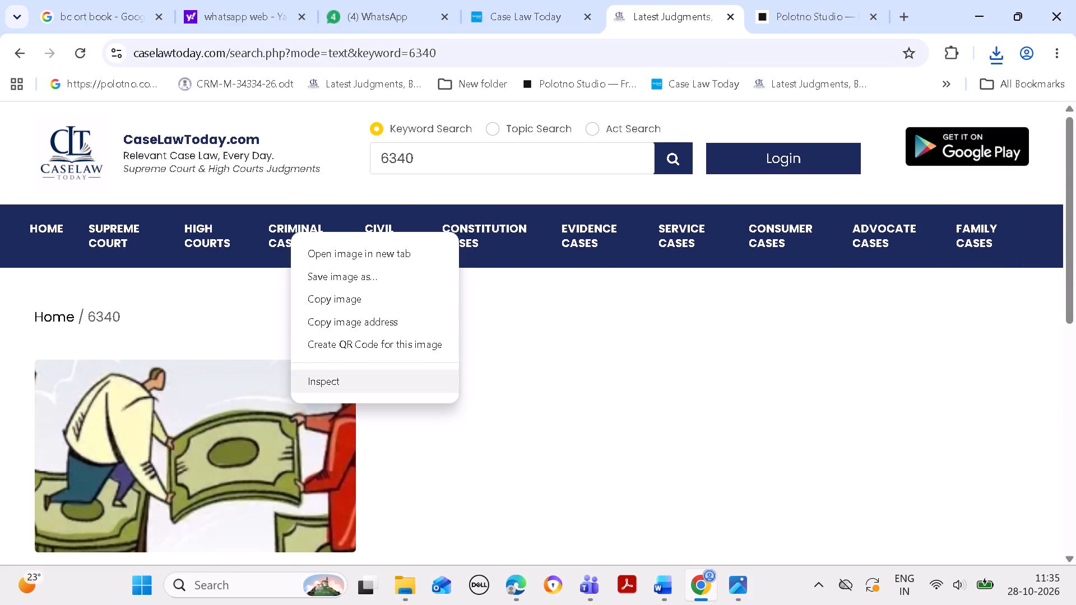
{"action": "left_click", "coordinate": [335, 296]}
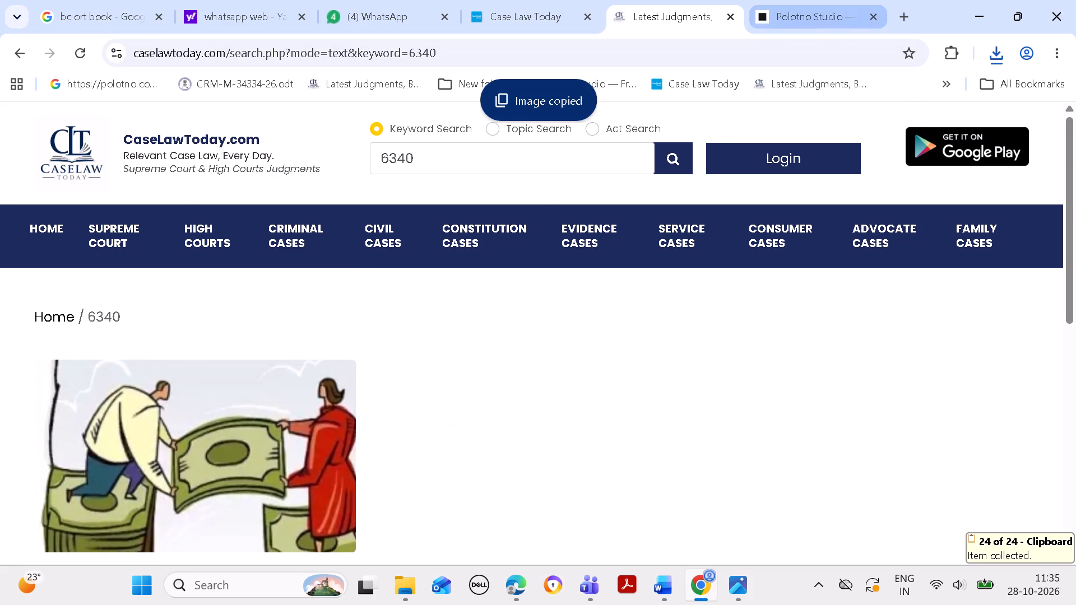
In Polotno Studio, replace the Allahabad High Court picture with the copied image and move it to the top of the page.
{"action": "left_click", "coordinate": [773, 21]}
{"action": "left_click", "coordinate": [593, 267]}
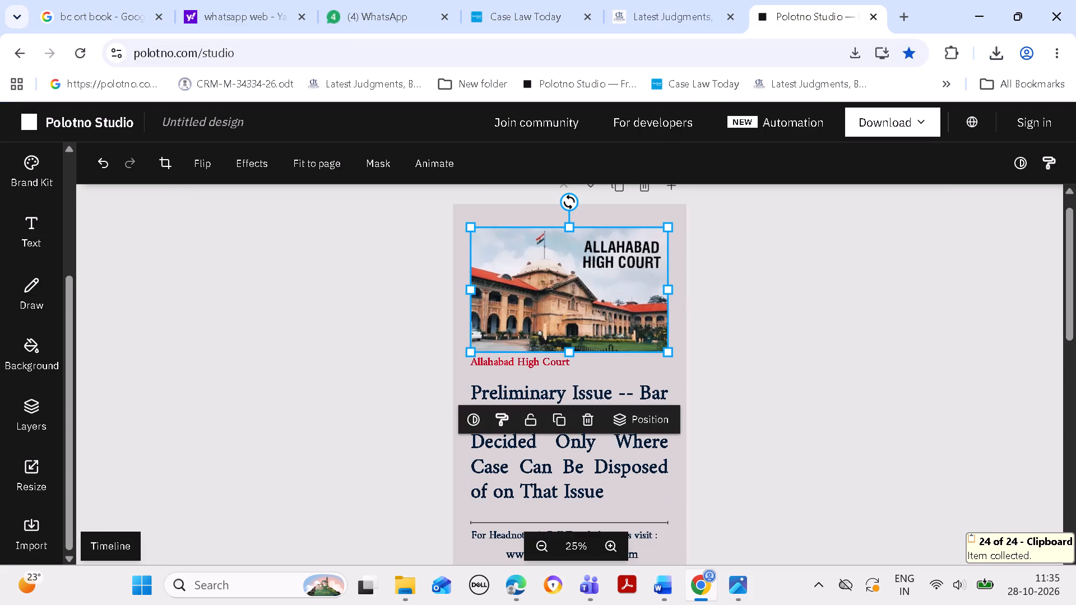
{"action": "left_click", "coordinate": [592, 415]}
{"action": "left_click", "coordinate": [578, 252]}
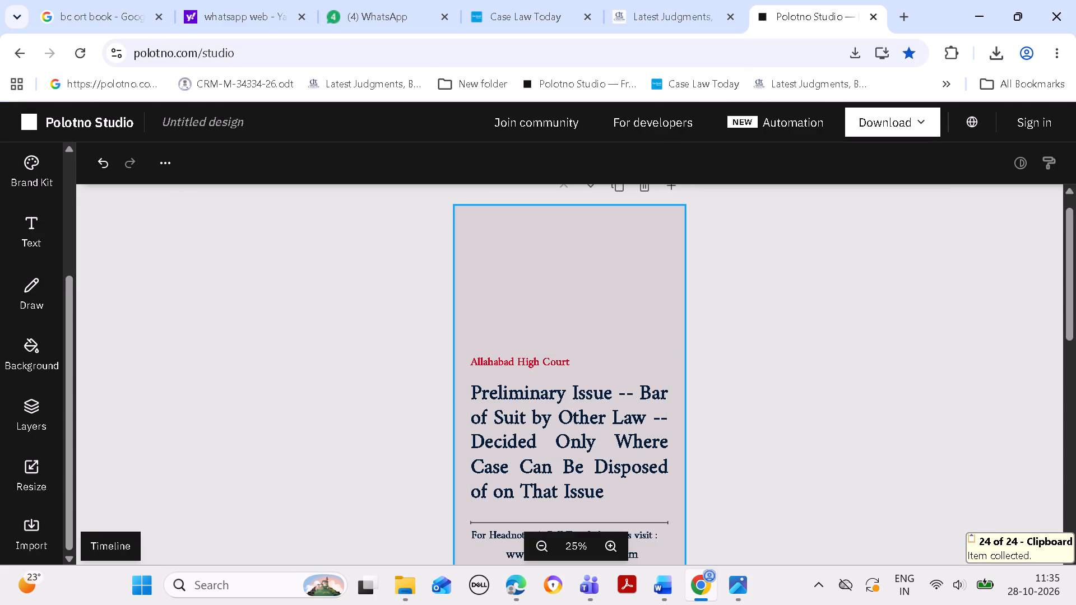
{"action": "key", "text": "ctrl+v"}
{"action": "left_click_drag", "start_coordinate": [571, 402], "coordinate": [571, 400]}
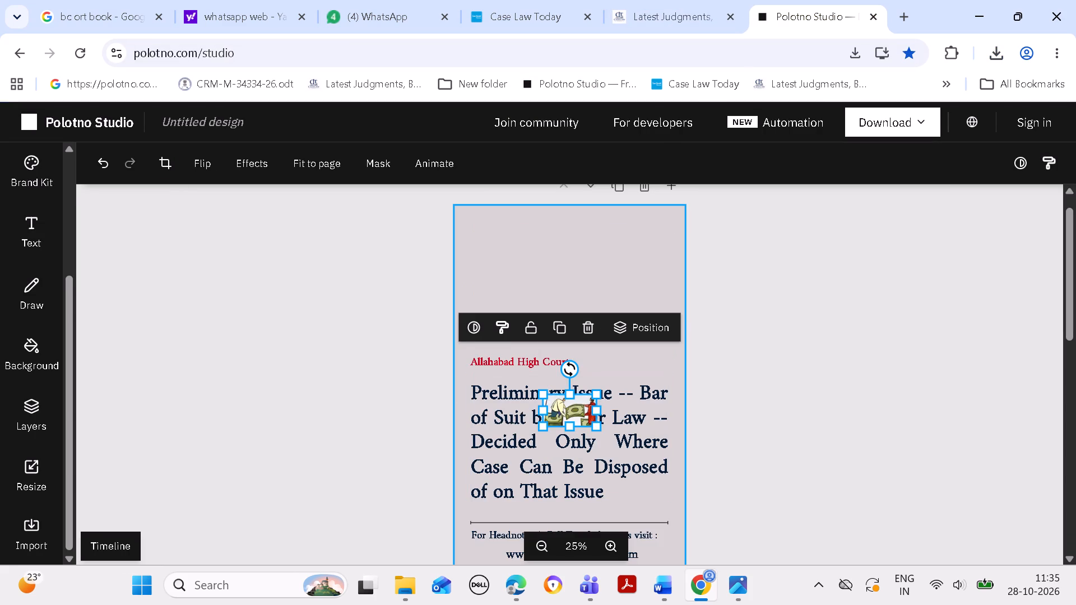
{"action": "left_click_drag", "start_coordinate": [571, 400], "coordinate": [562, 236]}
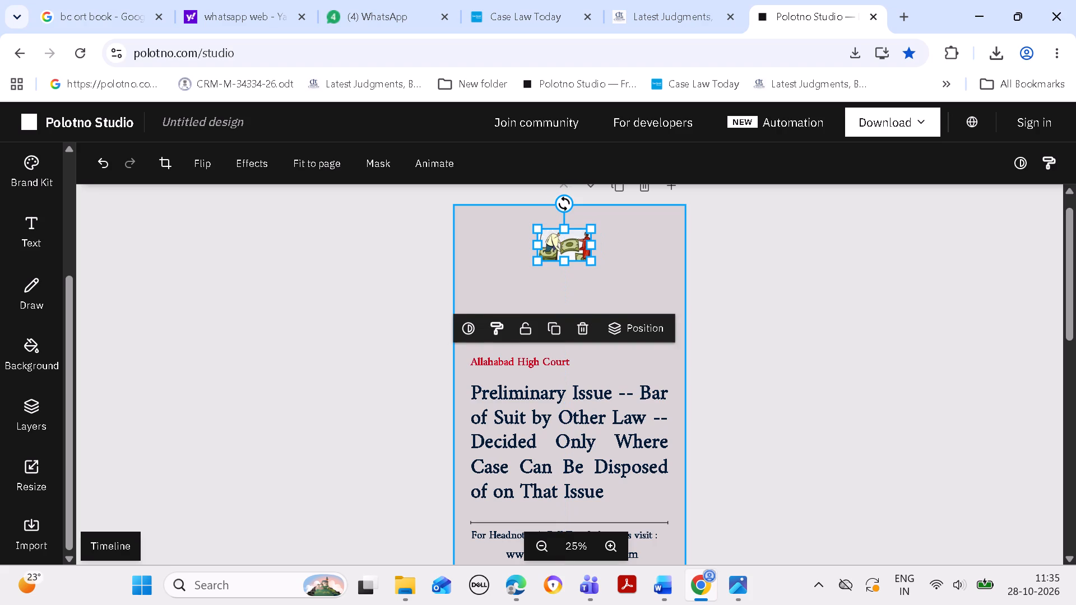
{"action": "left_click", "coordinate": [686, 252]}
Resize the new image to the headline's width, about 923 px, and extend it down to the red court name.
{"action": "left_click", "coordinate": [564, 244]}
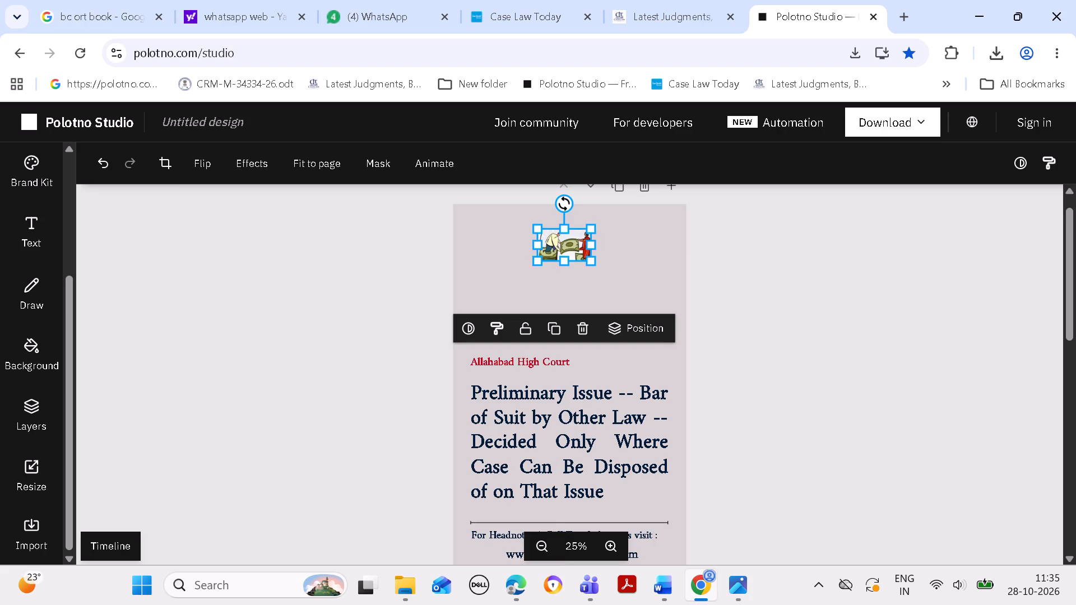
{"action": "left_click_drag", "start_coordinate": [591, 242], "coordinate": [657, 253]}
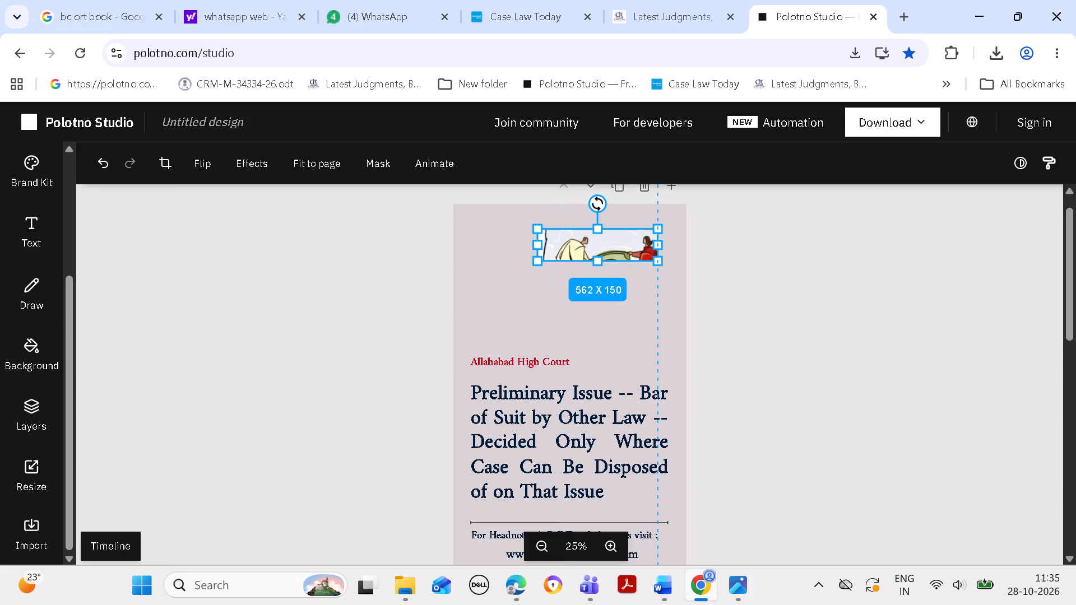
{"action": "left_click_drag", "start_coordinate": [657, 253], "coordinate": [662, 254]}
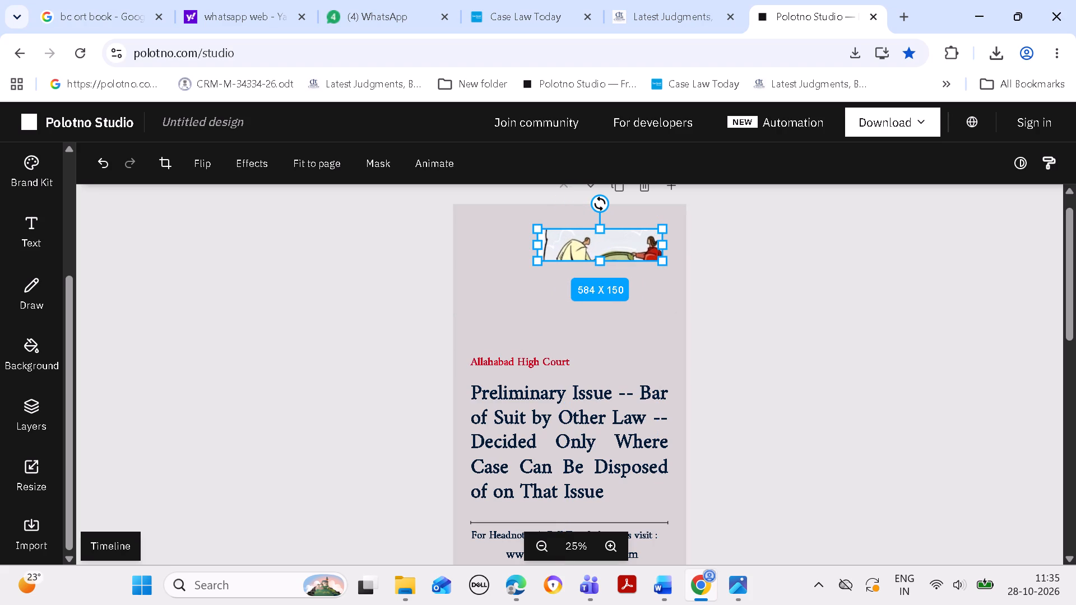
{"action": "left_click_drag", "start_coordinate": [662, 254], "coordinate": [667, 259]}
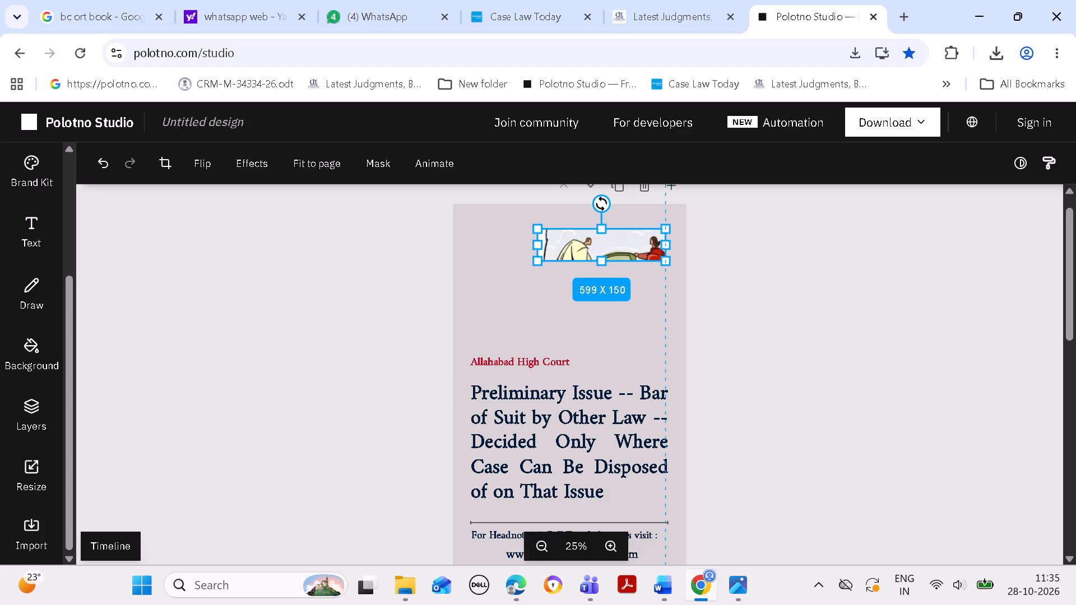
{"action": "left_click_drag", "start_coordinate": [667, 259], "coordinate": [669, 259]}
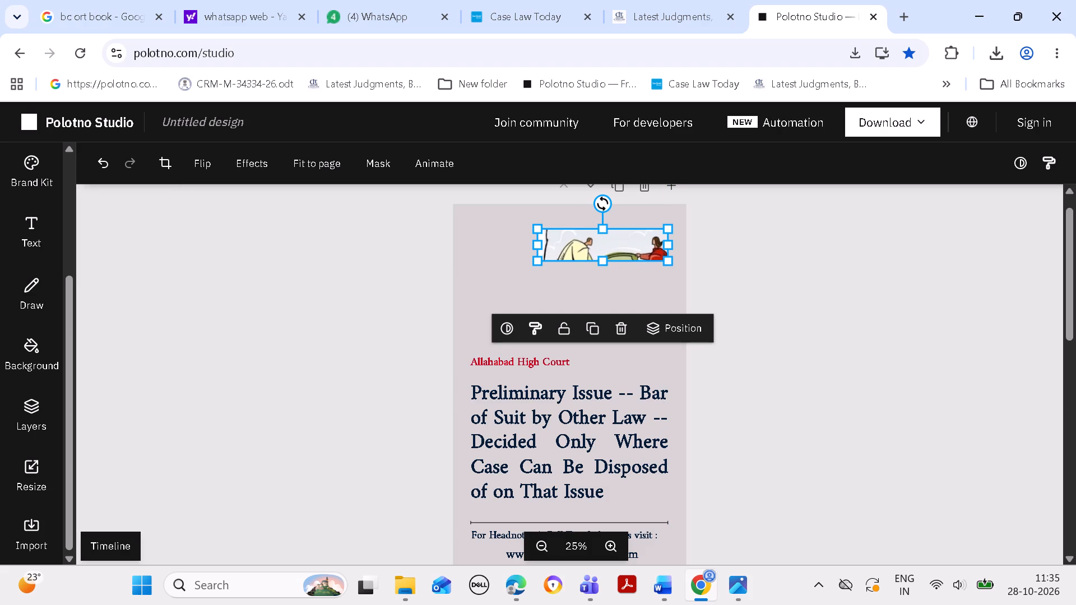
{"action": "left_click_drag", "start_coordinate": [537, 246], "coordinate": [479, 243]}
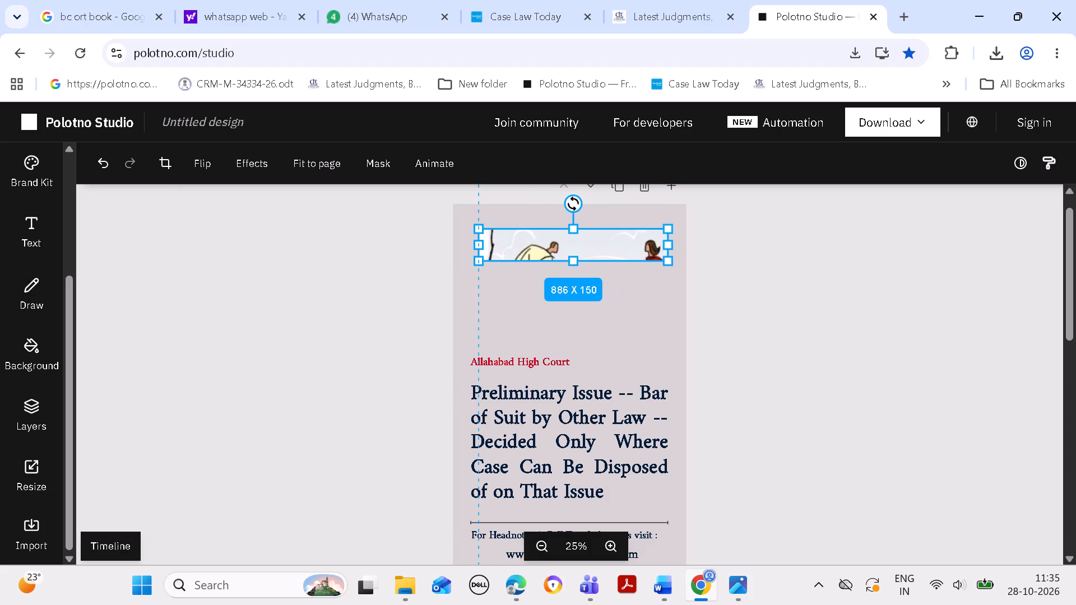
{"action": "left_click_drag", "start_coordinate": [479, 243], "coordinate": [468, 244]}
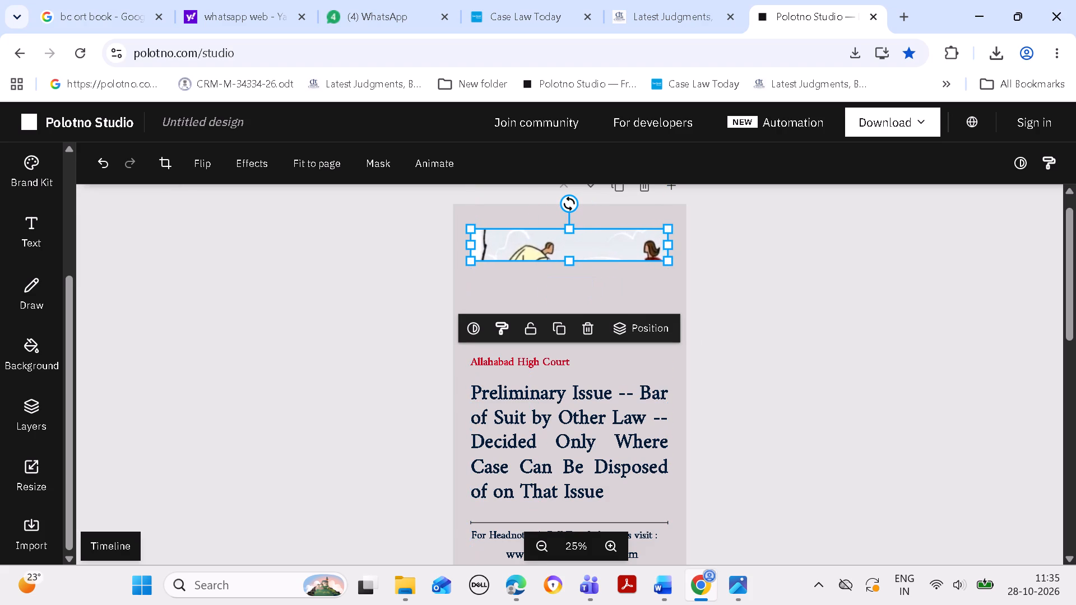
{"action": "left_click_drag", "start_coordinate": [569, 260], "coordinate": [560, 332]}
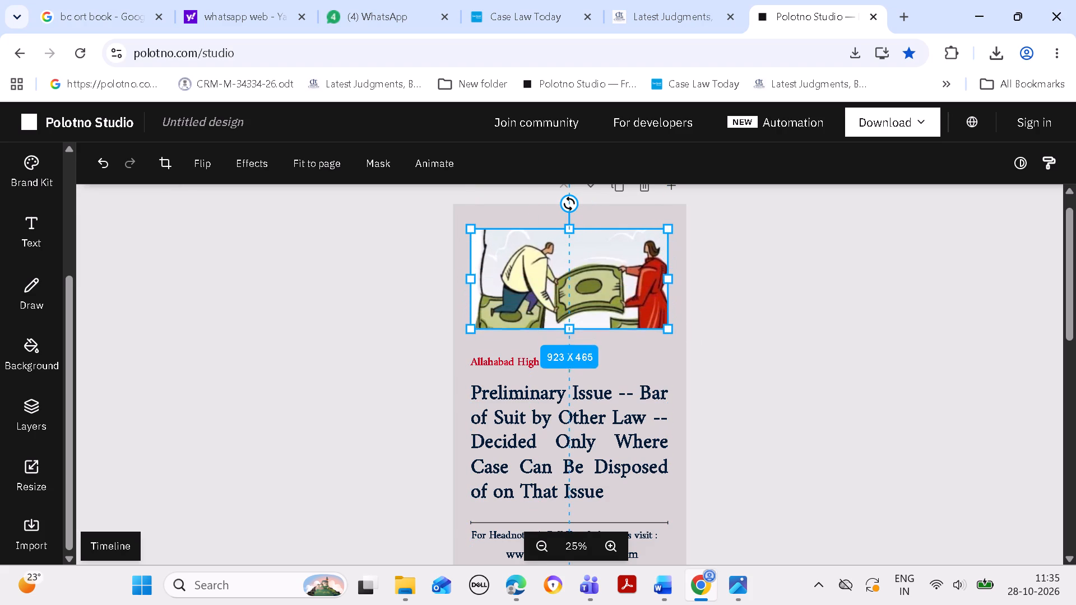
{"action": "left_click_drag", "start_coordinate": [560, 332], "coordinate": [554, 355]}
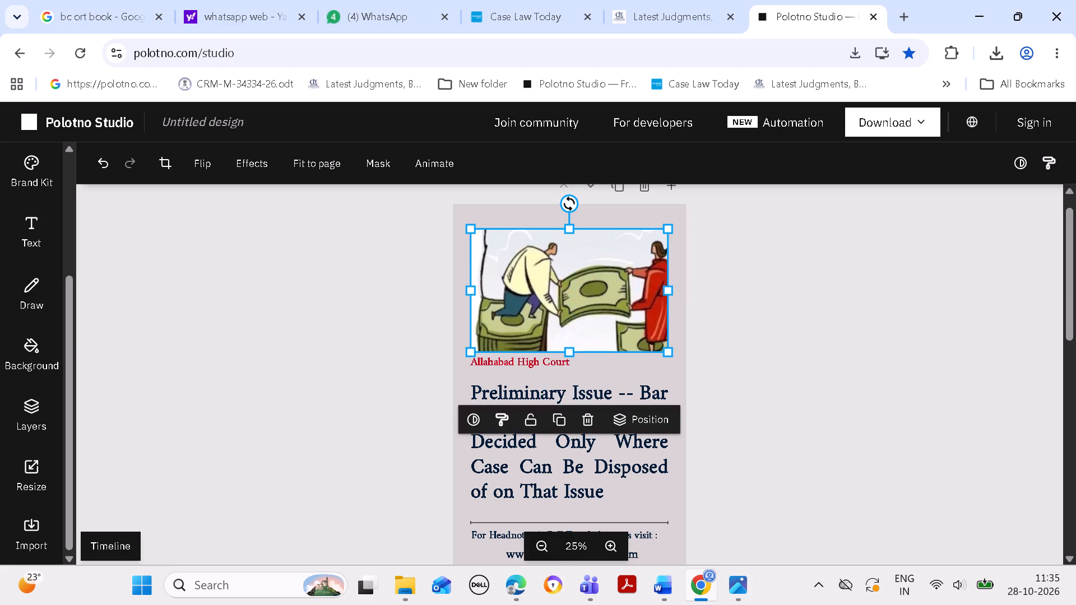
{"action": "left_click_drag", "start_coordinate": [778, 345], "coordinate": [783, 342]}
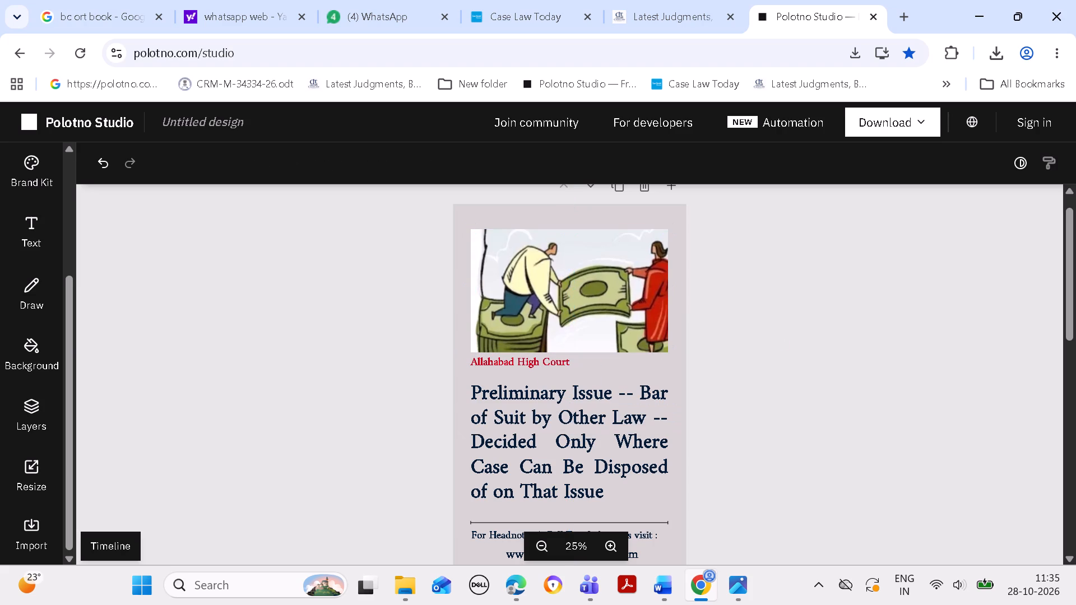
In the Case Law Today edit page for entry 6340, copy the court name "Orissa High Court" from the citation.
{"action": "left_click", "coordinate": [533, 18]}
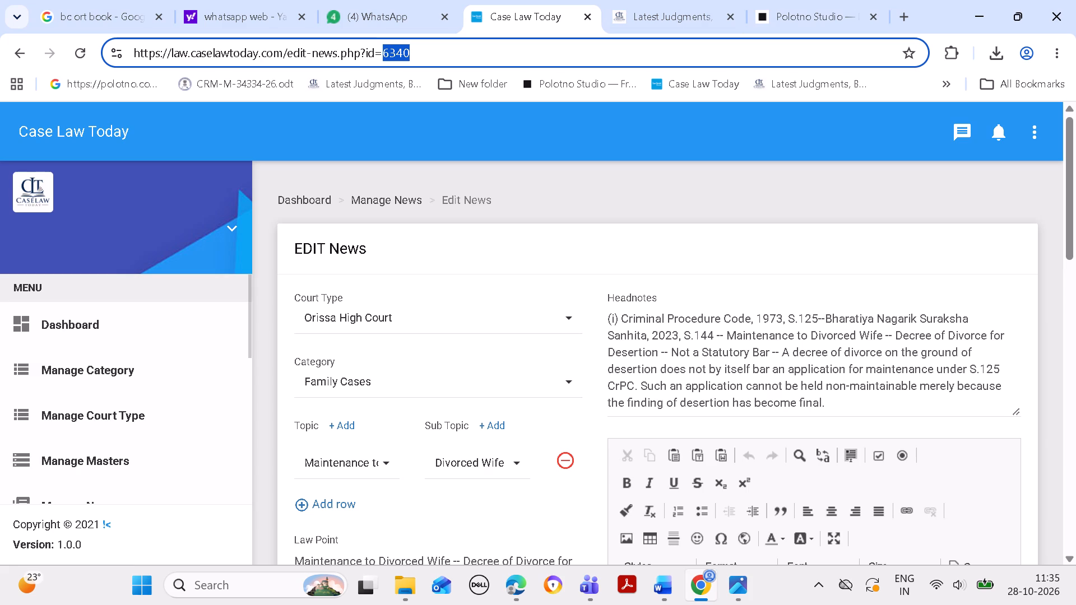
{"action": "left_click_drag", "start_coordinate": [1075, 229], "coordinate": [1075, 444]}
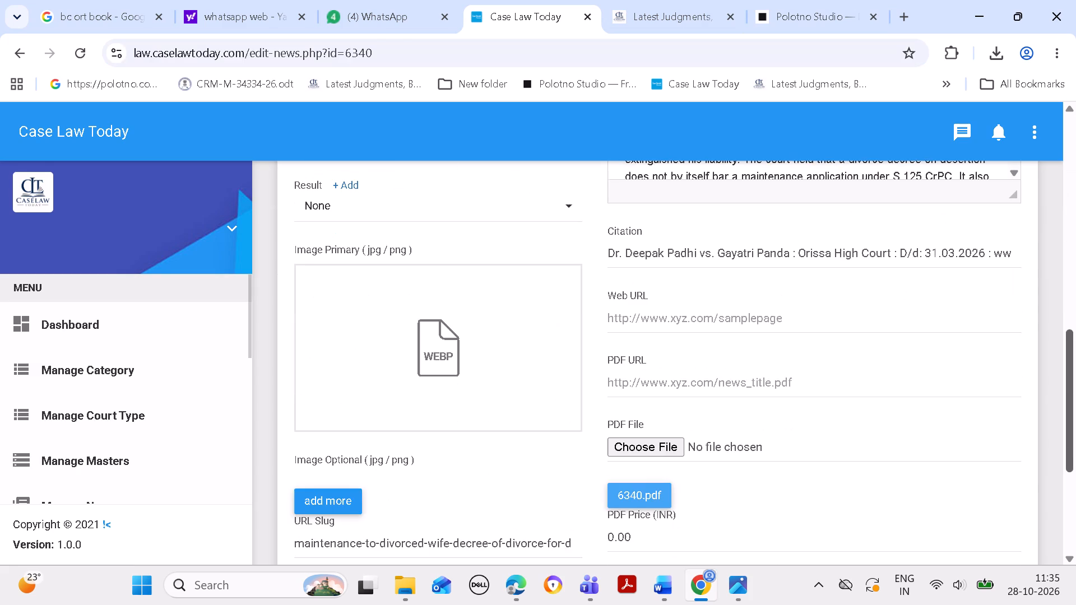
{"action": "left_click_drag", "start_coordinate": [1075, 444], "coordinate": [1073, 443]}
{"action": "left_click_drag", "start_coordinate": [798, 247], "coordinate": [846, 252]}
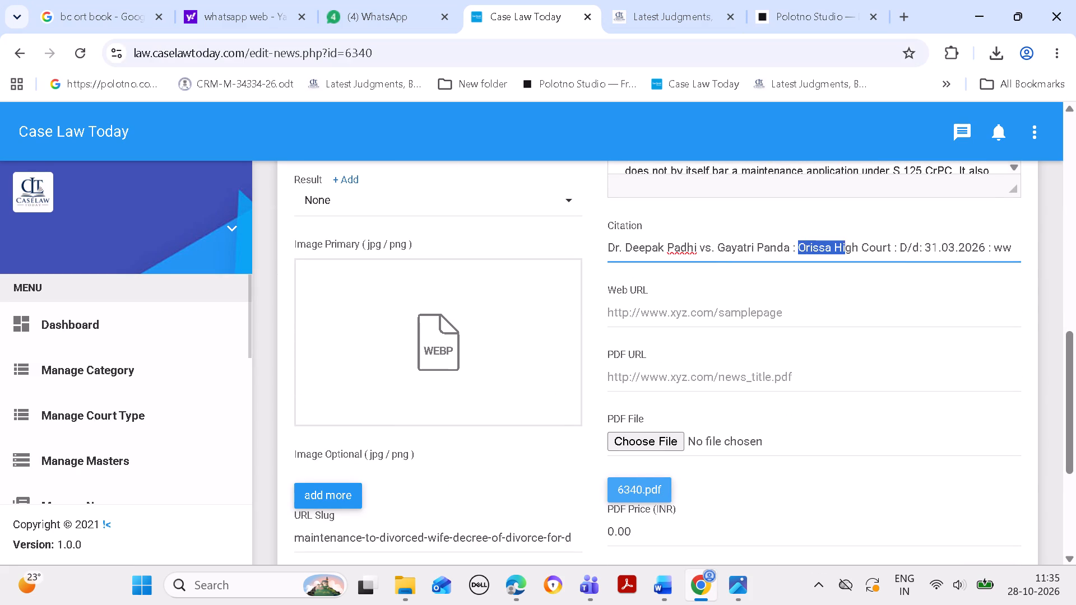
{"action": "left_click_drag", "start_coordinate": [846, 252], "coordinate": [889, 259]}
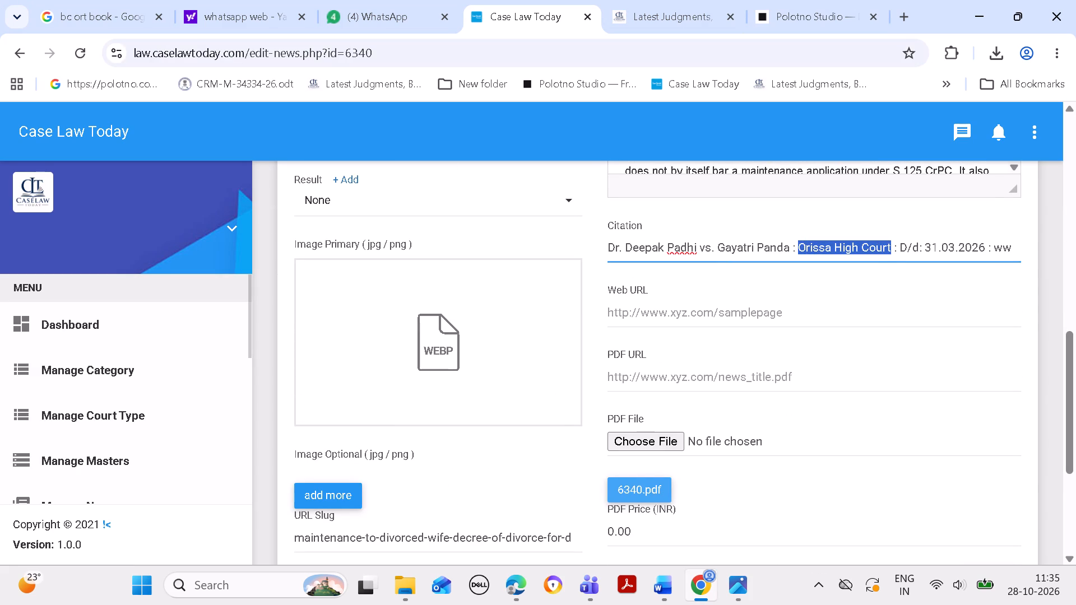
{"action": "key", "text": "ctrl+c"}
In Polotno Studio, replace the red court name under the picture with the copied "Orissa High Court".
{"action": "left_click", "coordinate": [793, 27]}
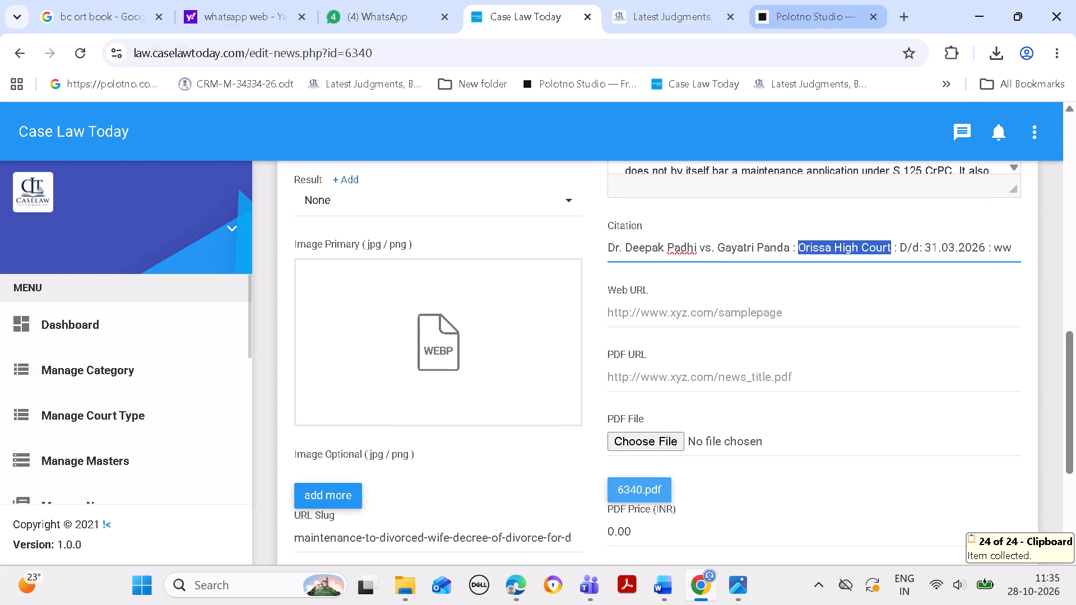
{"action": "double_click", "coordinate": [550, 360]}
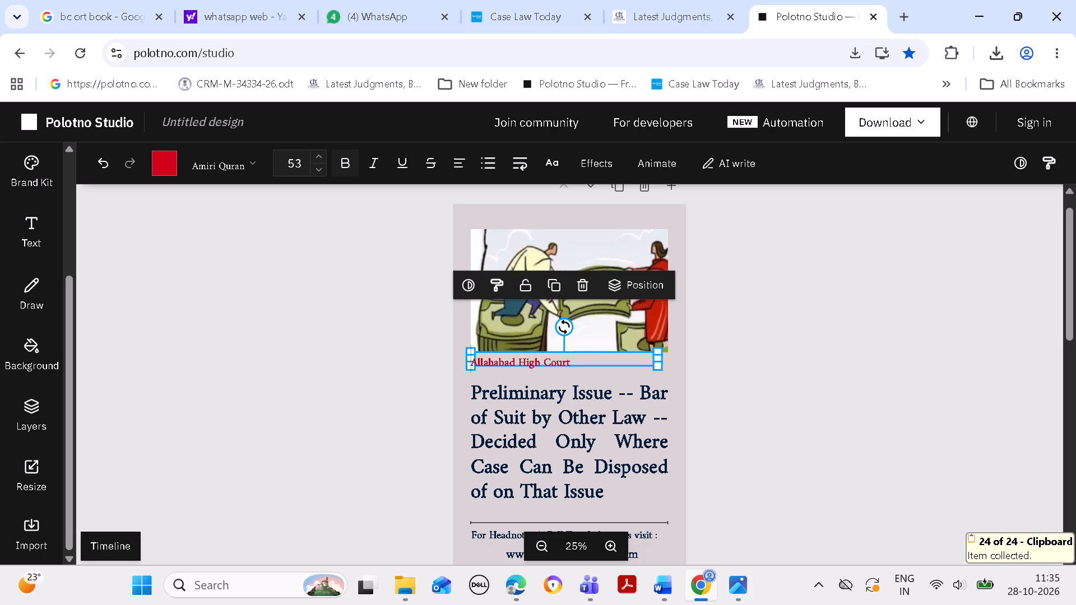
{"action": "left_click", "coordinate": [572, 364]}
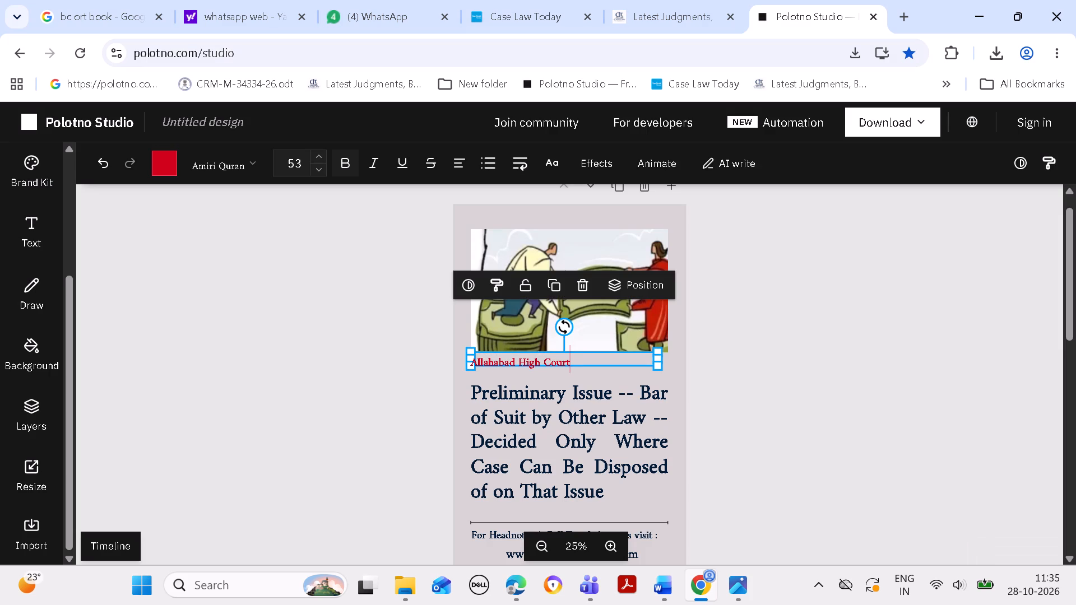
{"action": "key", "text": "BackSpace"}
{"action": "key", "text": "BackSpace"}
{"action": "key", "text": "BackSpace"}
{"action": "key", "text": "BackSpace"}
{"action": "key", "text": "BackSpace"}
{"action": "key", "text": "BackSpace"}
{"action": "key", "text": "BackSpace"}
{"action": "key", "text": "BackSpace"}
{"action": "key", "text": "BackSpace"}
{"action": "key", "text": "BackSpace"}
{"action": "key", "text": "BackSpace"}
{"action": "key", "text": "BackSpace"}
{"action": "key", "text": "BackSpace"}
{"action": "key", "text": "BackSpace"}
{"action": "key", "text": "BackSpace"}
{"action": "key", "text": "BackSpace"}
{"action": "key", "text": "BackSpace"}
{"action": "key", "text": "BackSpace"}
{"action": "key", "text": "BackSpace"}
{"action": "key", "text": "BackSpace"}
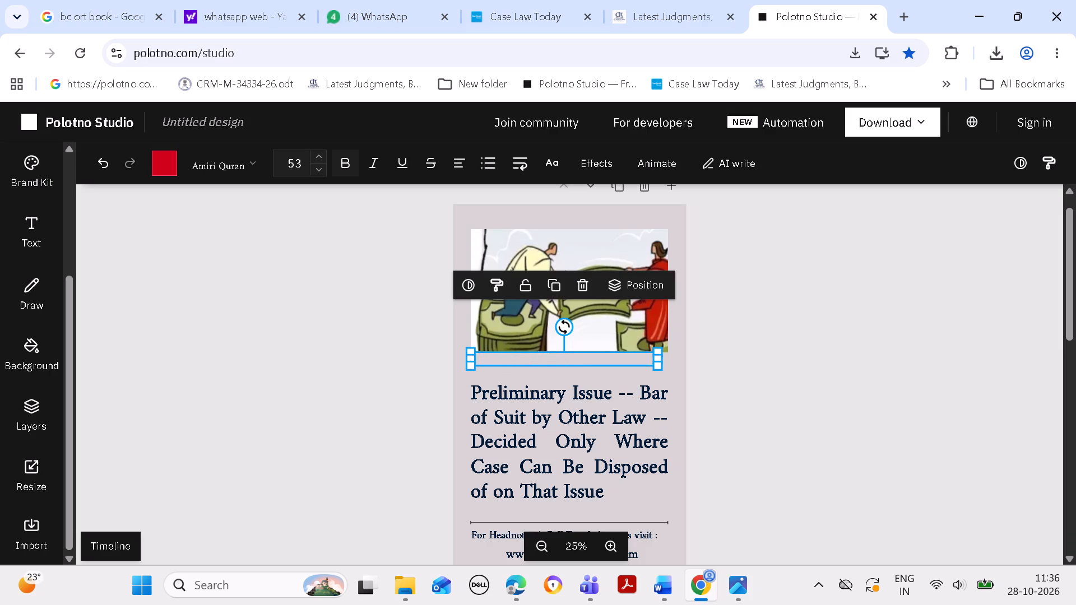
{"action": "key", "text": "ctrl+v"}
{"action": "left_click", "coordinate": [805, 352]}
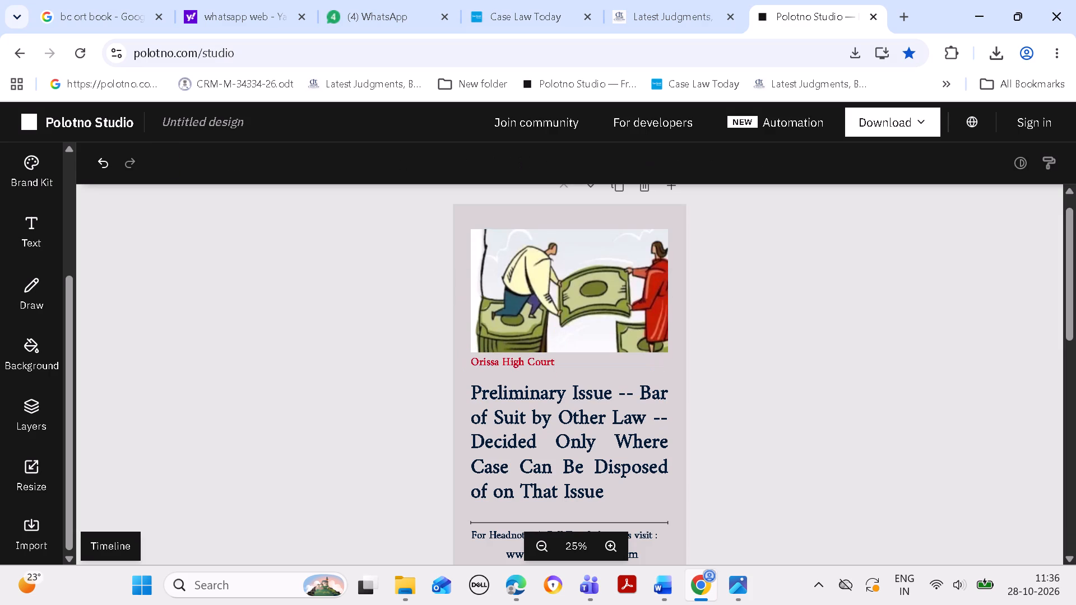
Return to the Case Law Today entry and copy its whole Law Point text, "Maintenance to Divorced Wife -- Decree of Divorce for Desertion -- Not a Statutory Bar".
{"action": "left_click", "coordinate": [525, 21]}
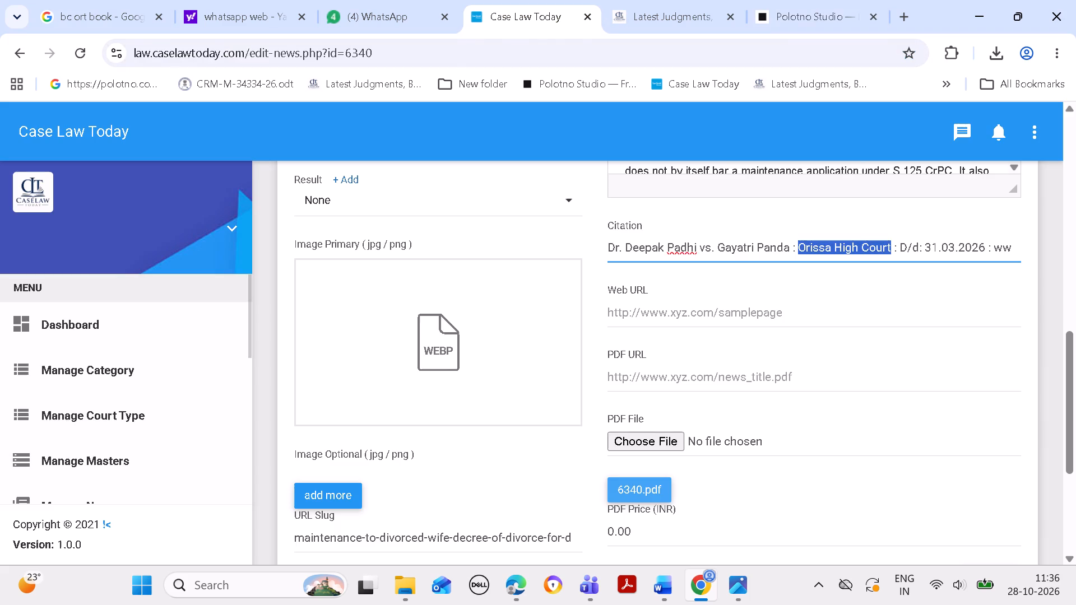
{"action": "scroll", "coordinate": [956, 398], "scroll_direction": "up", "scroll_amount": 2}
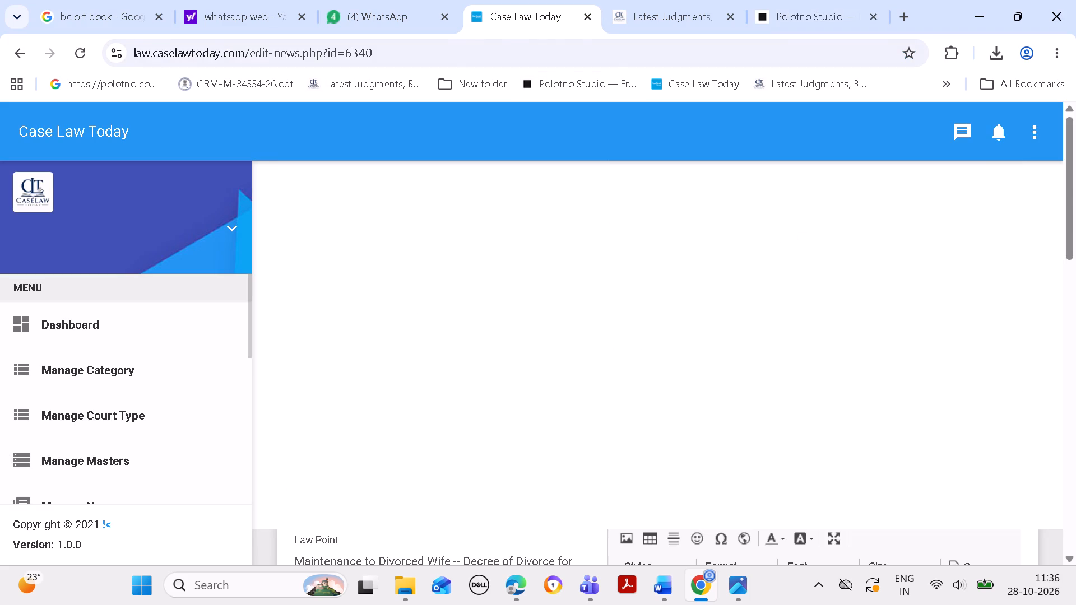
{"action": "left_click_drag", "start_coordinate": [1075, 230], "coordinate": [1072, 364]}
{"action": "left_click_drag", "start_coordinate": [1068, 360], "coordinate": [1069, 350]}
{"action": "left_click_drag", "start_coordinate": [1075, 348], "coordinate": [1063, 302]}
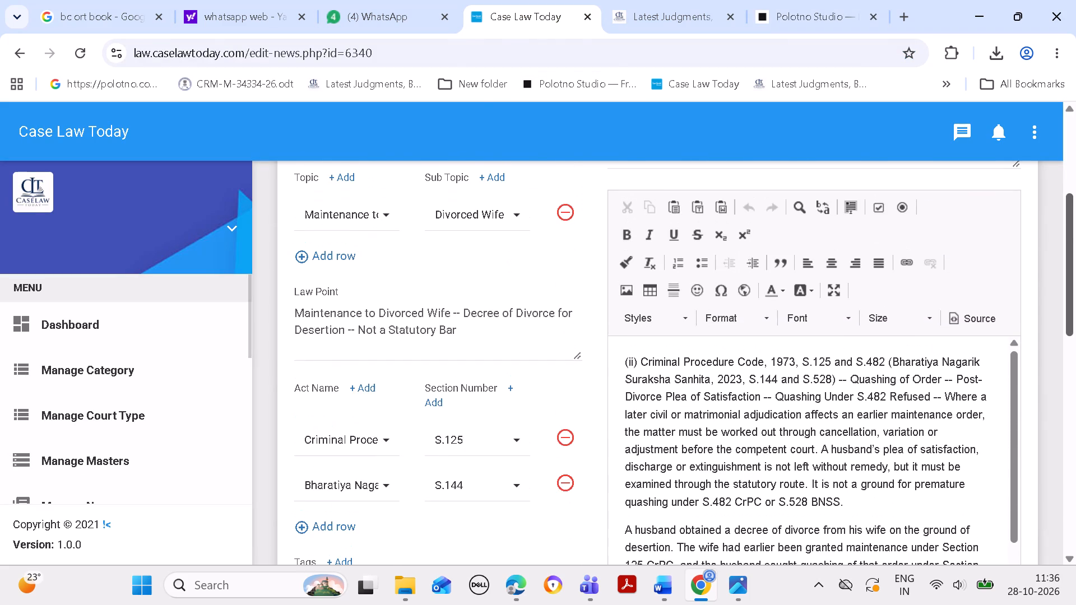
{"action": "left_click", "coordinate": [298, 313]}
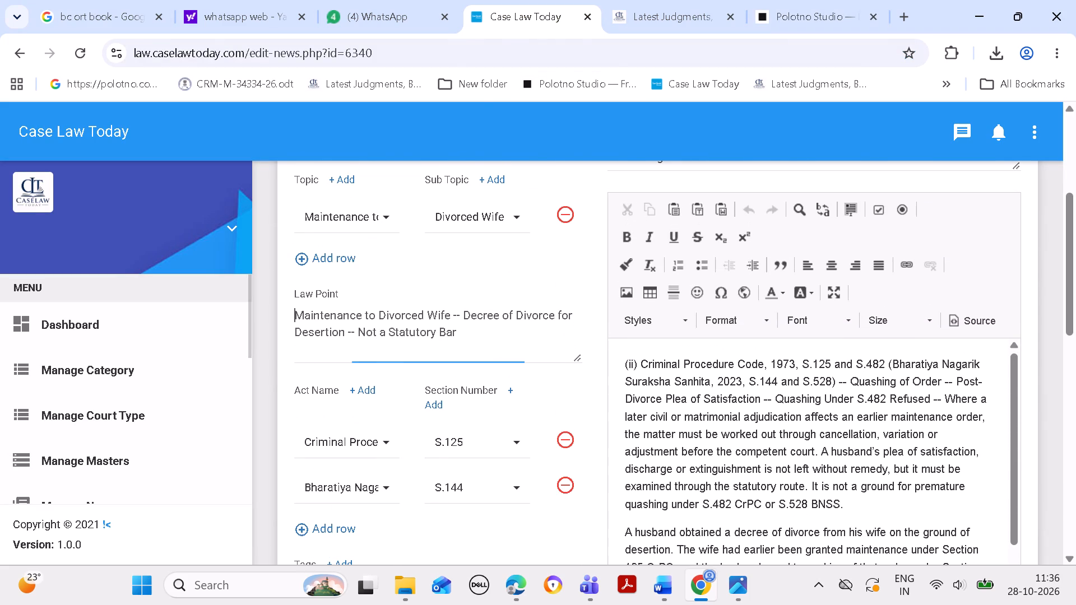
{"action": "key", "text": "ctrl+a"}
{"action": "key", "text": "ctrl+c"}
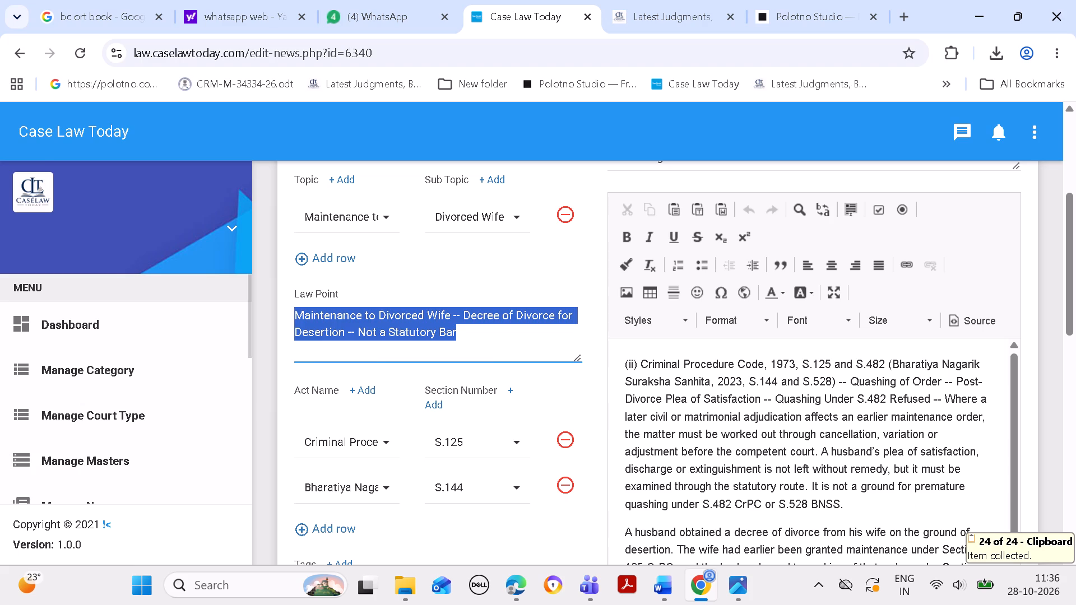
In Polotno Studio, replace the whole headline text with the copied law point on maintenance to a divorced wife.
{"action": "left_click", "coordinate": [781, 15]}
{"action": "double_click", "coordinate": [550, 438]}
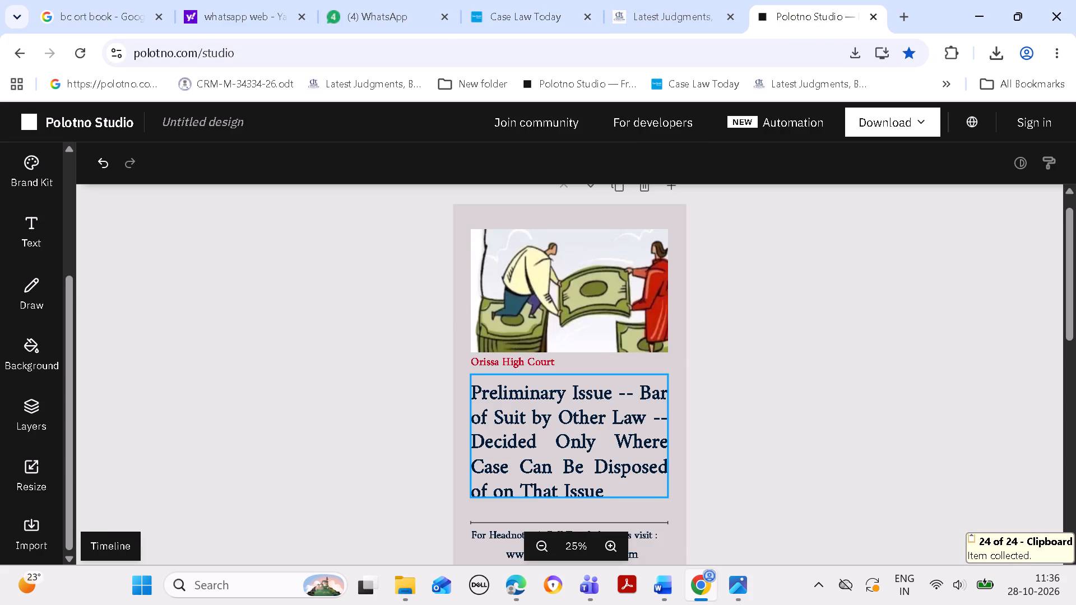
{"action": "key", "text": "ctrl+a"}
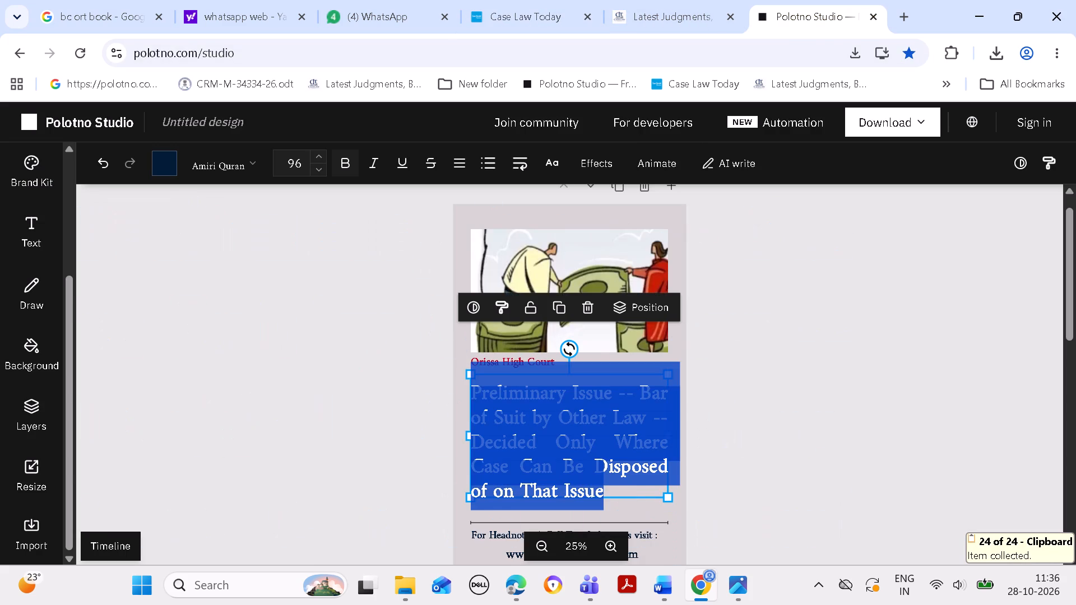
{"action": "key", "text": "ctrl+v"}
{"action": "left_click_drag", "start_coordinate": [585, 439], "coordinate": [586, 427]}
{"action": "left_click", "coordinate": [816, 399]}
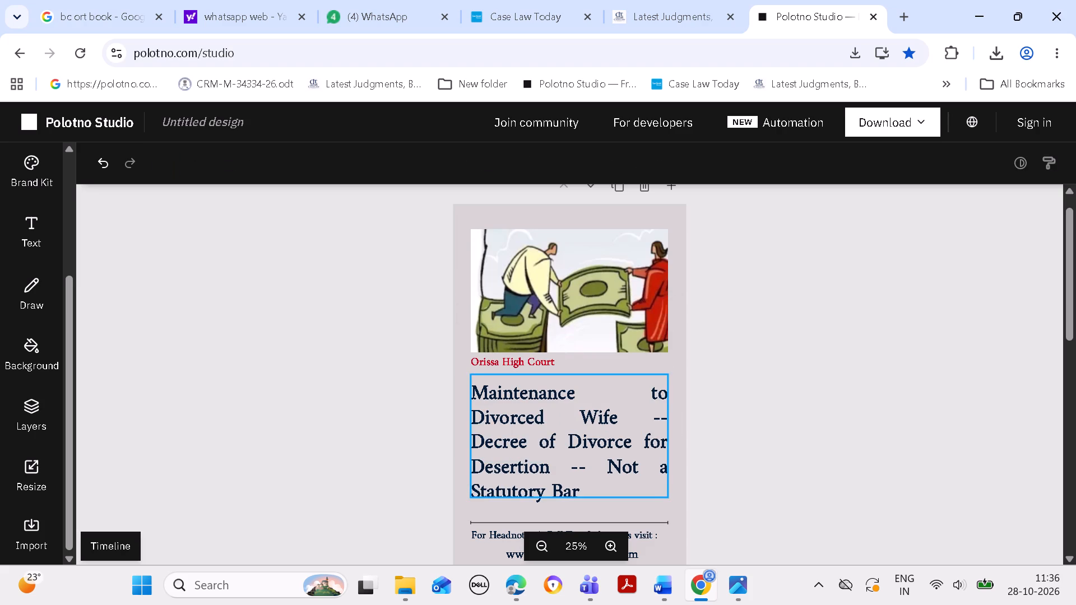
Move the headline slightly up toward the court name and set its font size to 101.
{"action": "left_click_drag", "start_coordinate": [579, 458], "coordinate": [579, 450]}
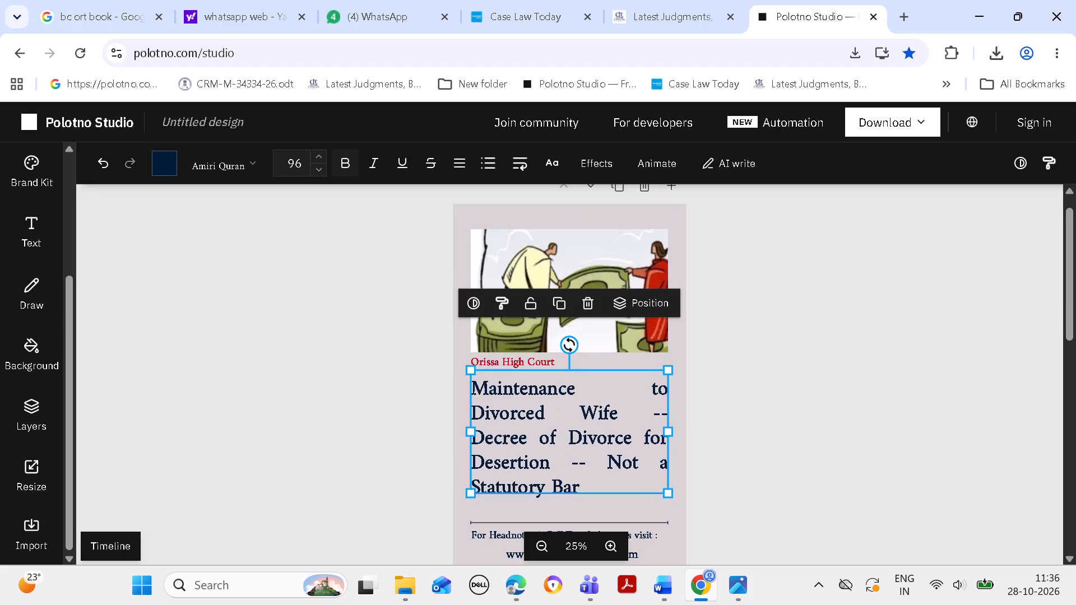
{"action": "triple_click", "coordinate": [324, 156]}
{"action": "double_click", "coordinate": [324, 159]}
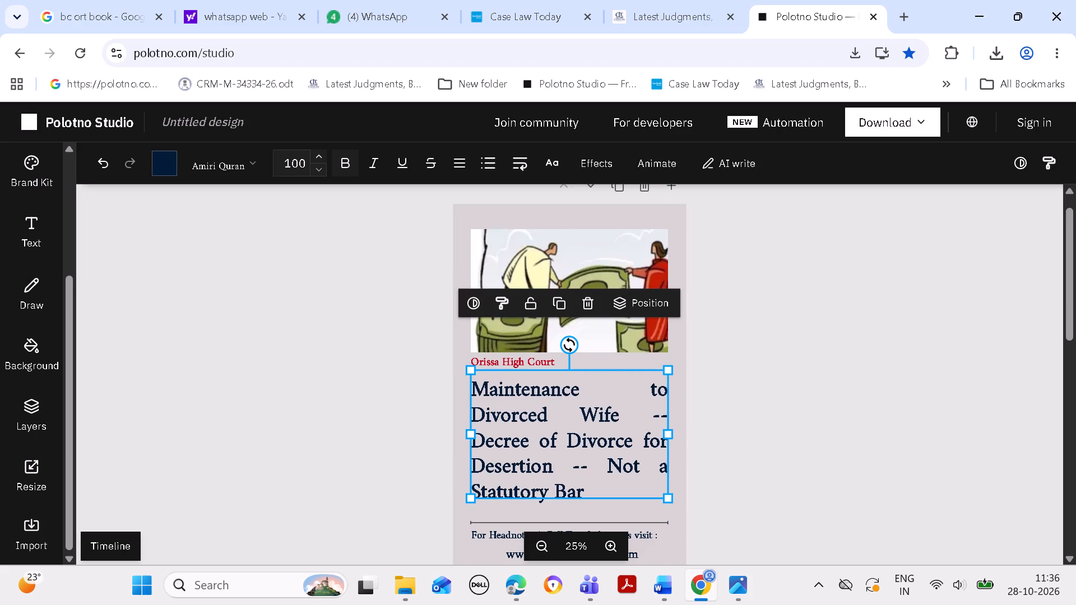
{"action": "left_click", "coordinate": [324, 159]}
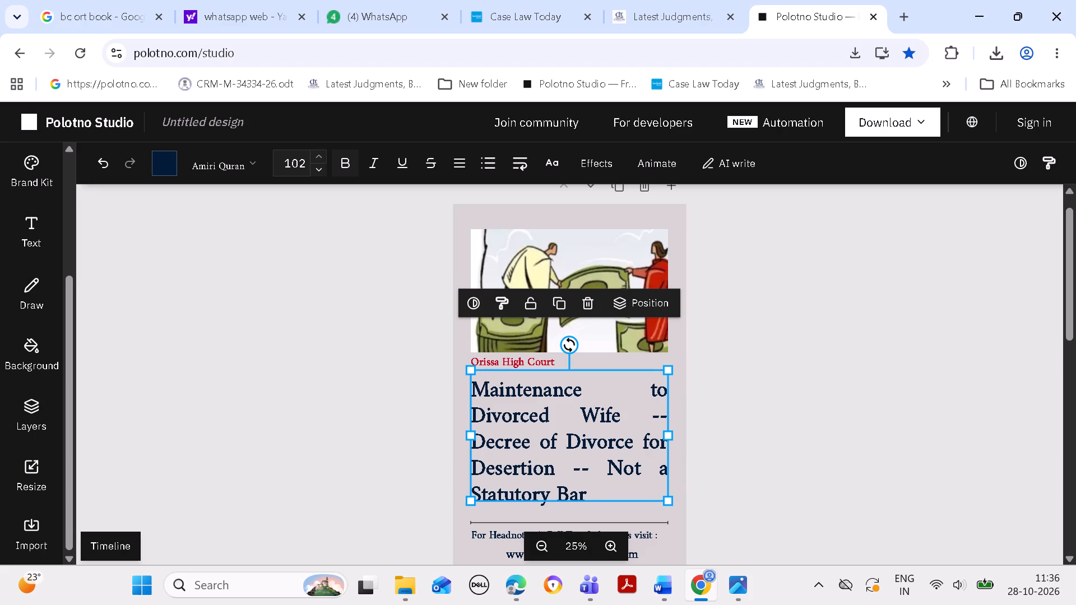
{"action": "left_click", "coordinate": [322, 174]}
{"action": "left_click", "coordinate": [836, 355]}
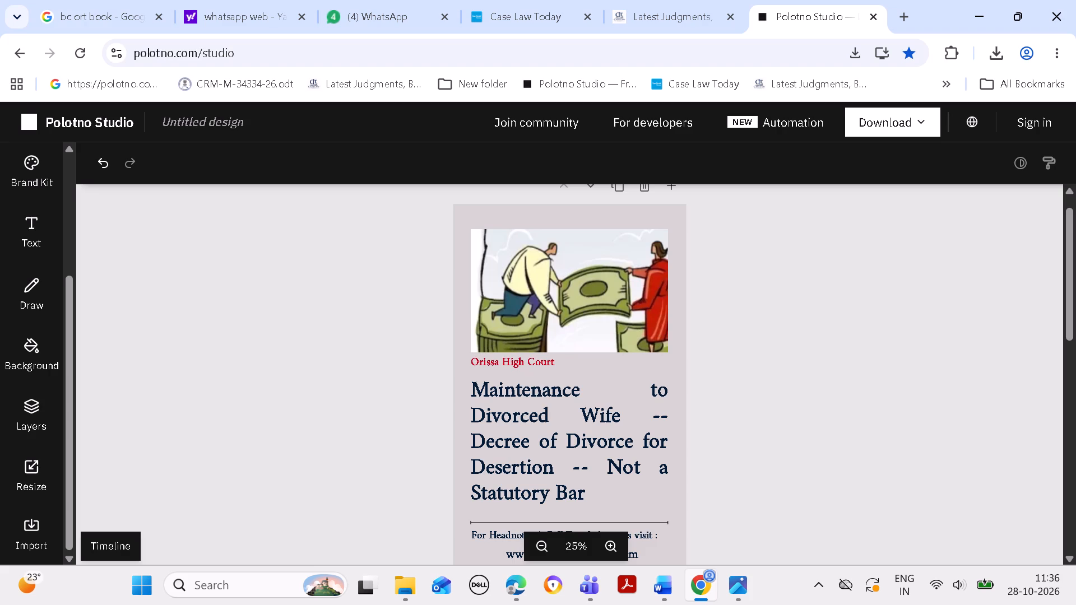
Check how the side edges of the picture and the headline box line up with each other.
{"action": "left_click", "coordinate": [491, 296]}
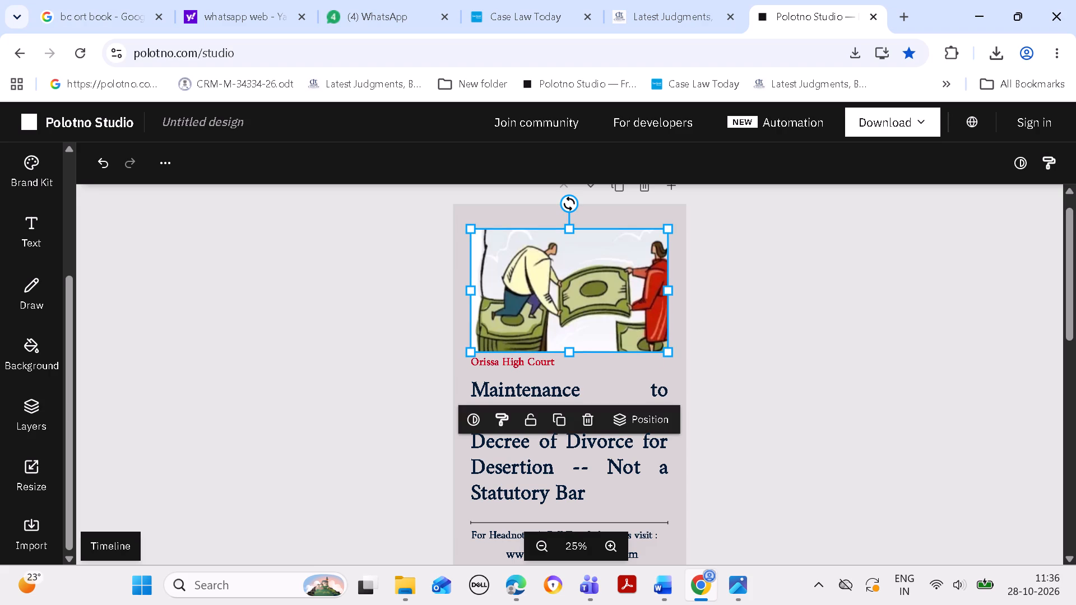
{"action": "left_click", "coordinate": [469, 286]}
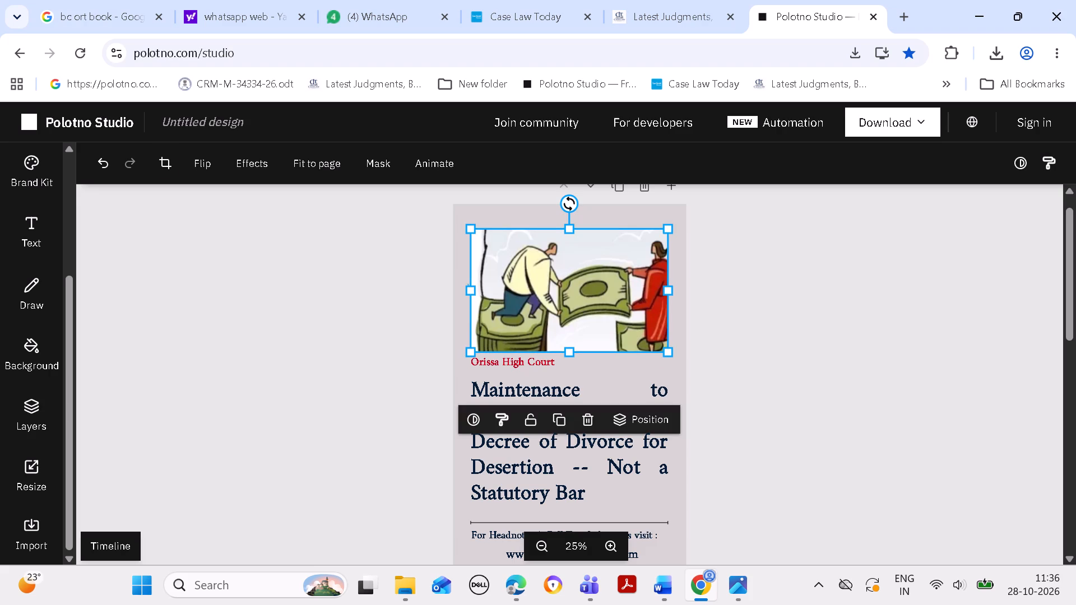
{"action": "left_click", "coordinate": [807, 279]}
{"action": "left_click", "coordinate": [500, 286]}
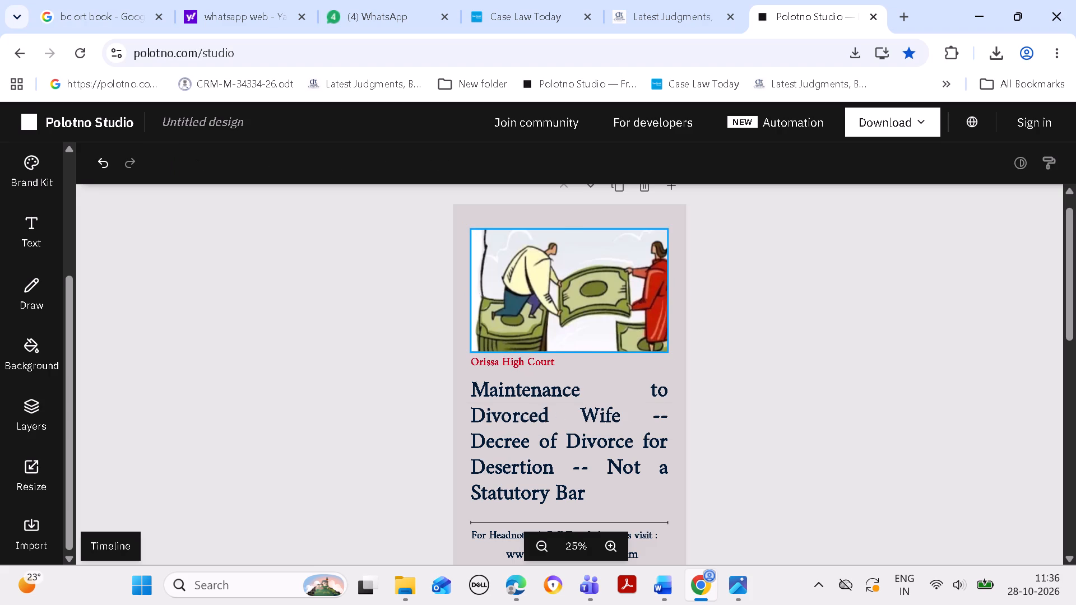
{"action": "left_click", "coordinate": [468, 287]}
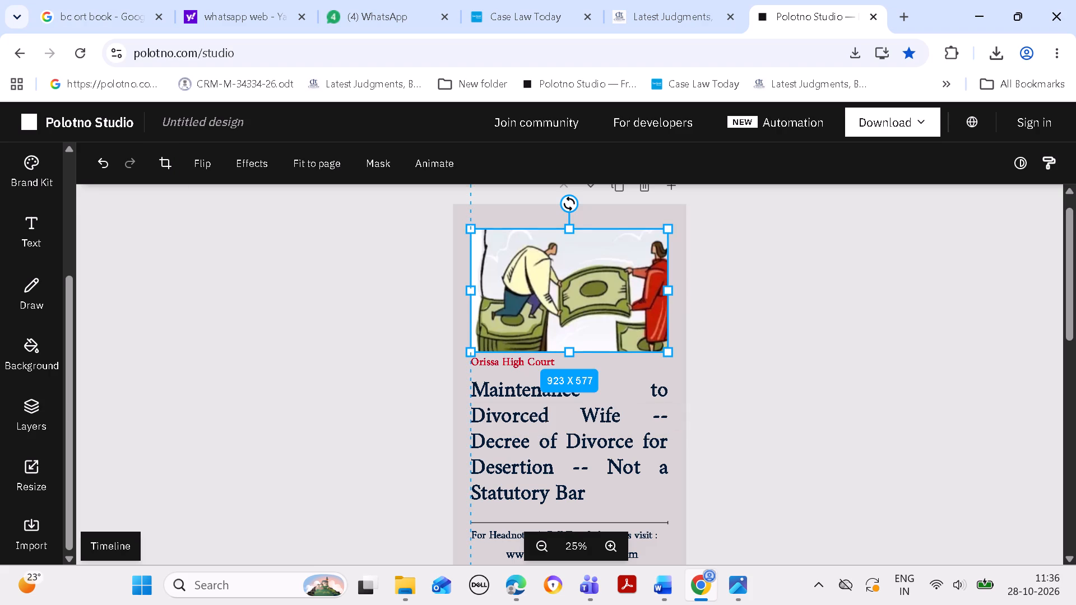
{"action": "left_click", "coordinate": [670, 288]}
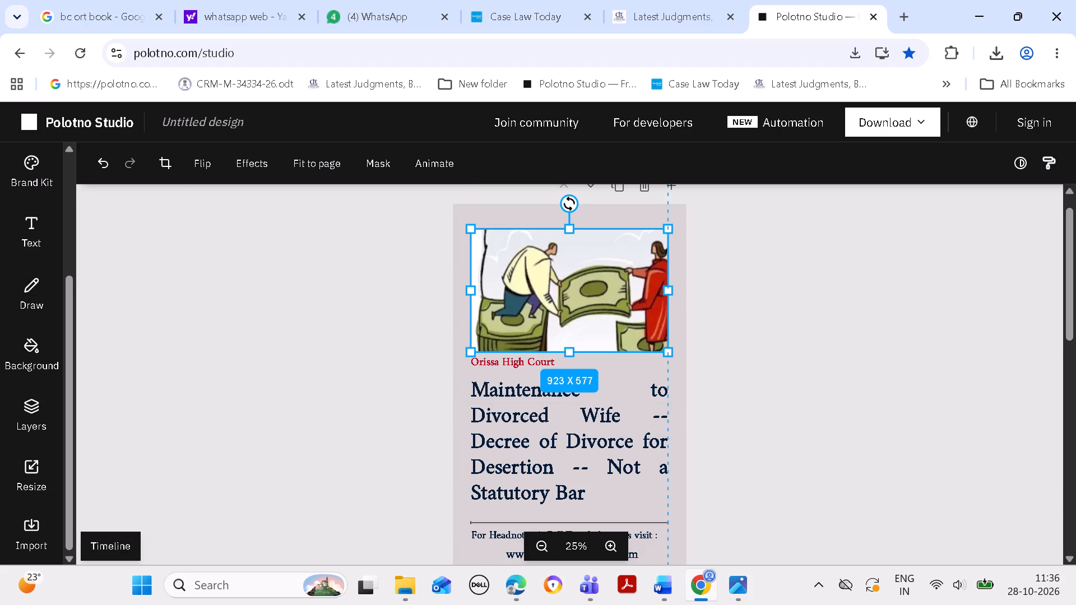
{"action": "left_click", "coordinate": [758, 336]}
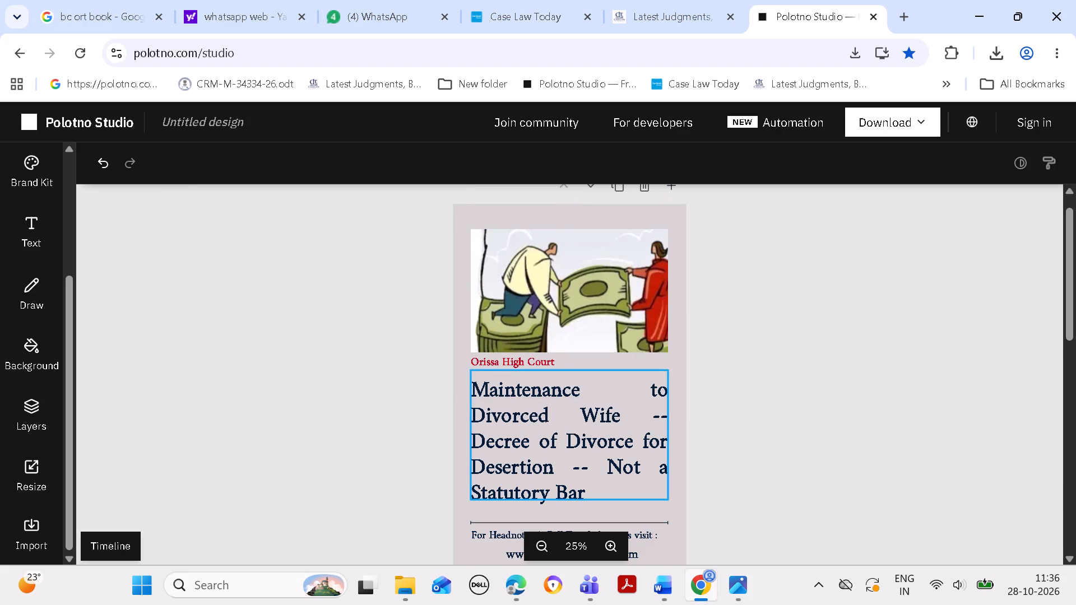
{"action": "left_click", "coordinate": [629, 434]}
{"action": "left_click", "coordinate": [671, 433]}
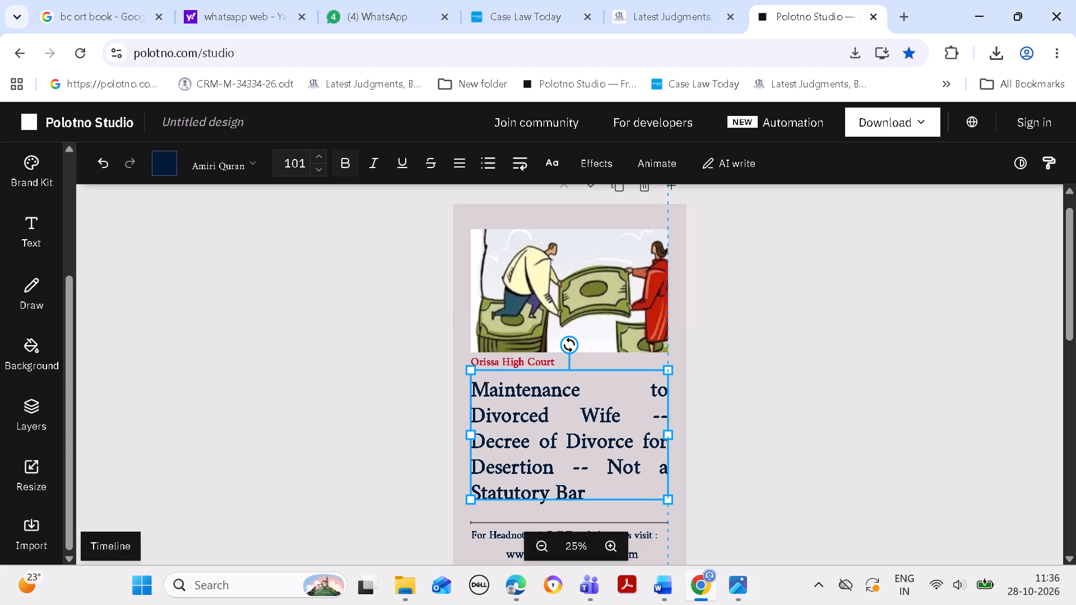
{"action": "left_click", "coordinate": [470, 432]}
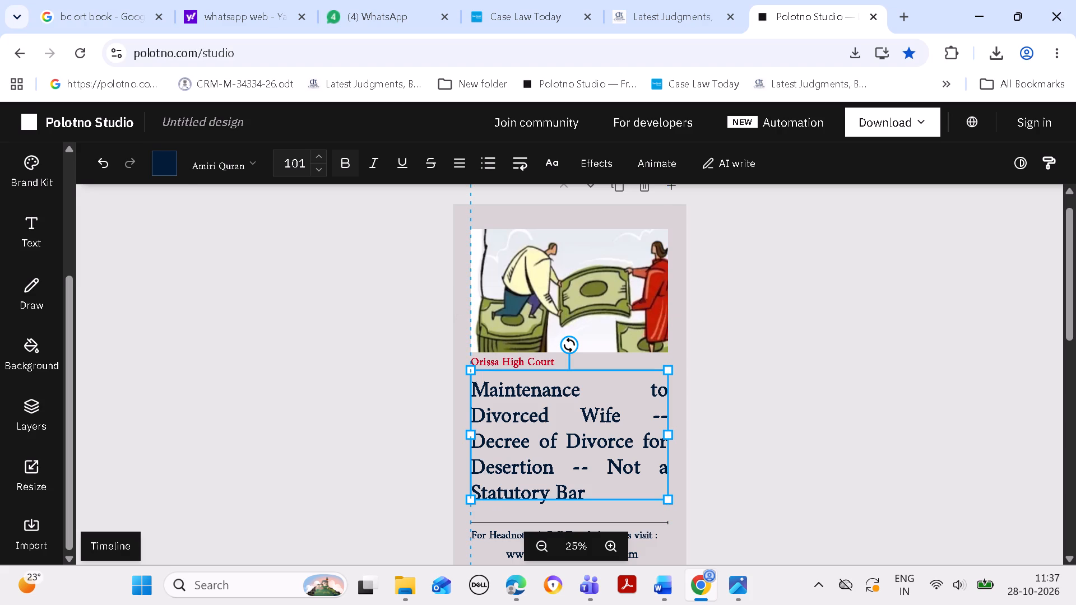
{"action": "left_click", "coordinate": [780, 419]}
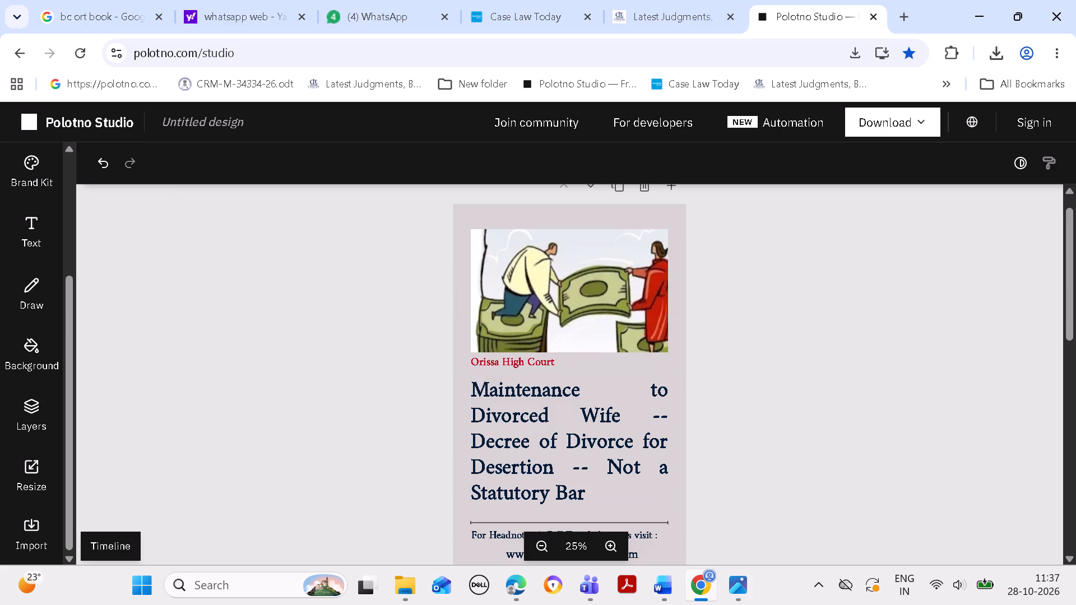
Download the finished design as PNG at 1080 × 1920 px.
{"action": "left_click", "coordinate": [870, 127]}
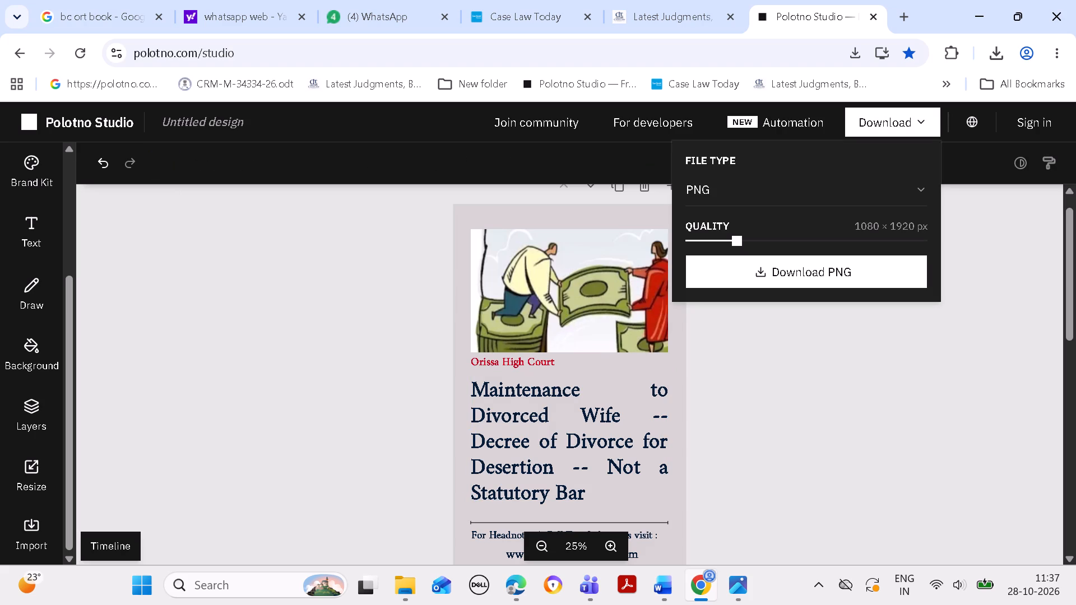
{"action": "left_click", "coordinate": [834, 267]}
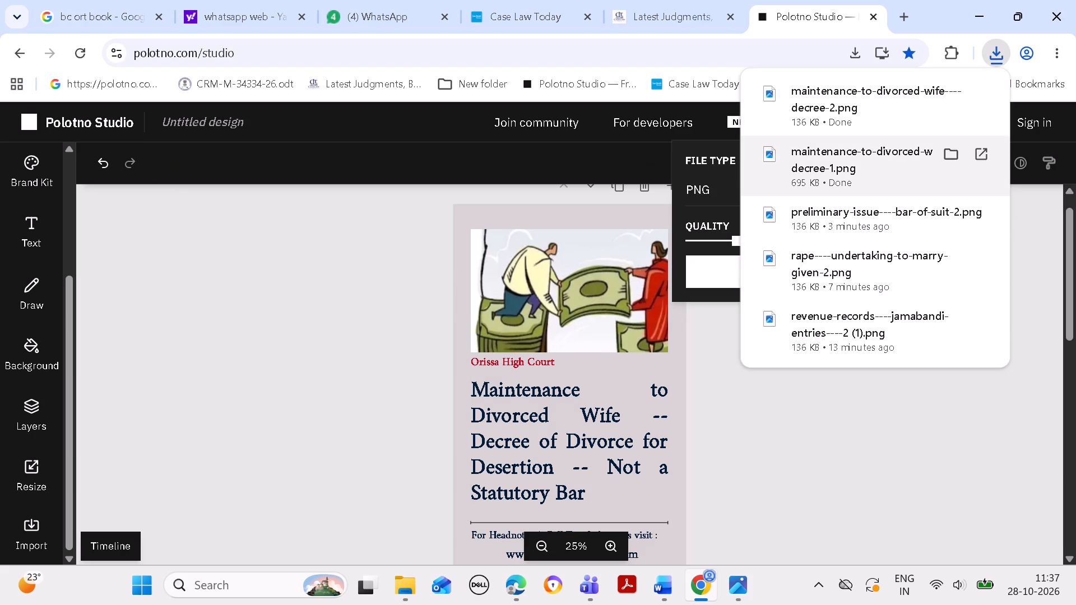
Open the downloaded maintenance-to-divorced-wife----decree-1.png in Photos and copy the image.
{"action": "left_click", "coordinate": [949, 154]}
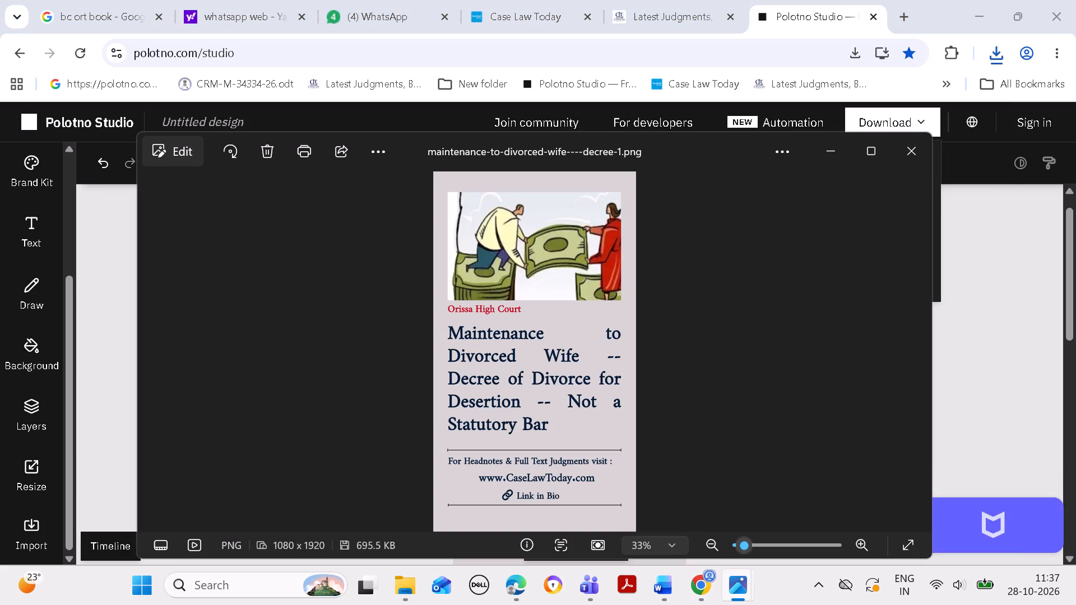
{"action": "key", "text": "ctrl+c"}
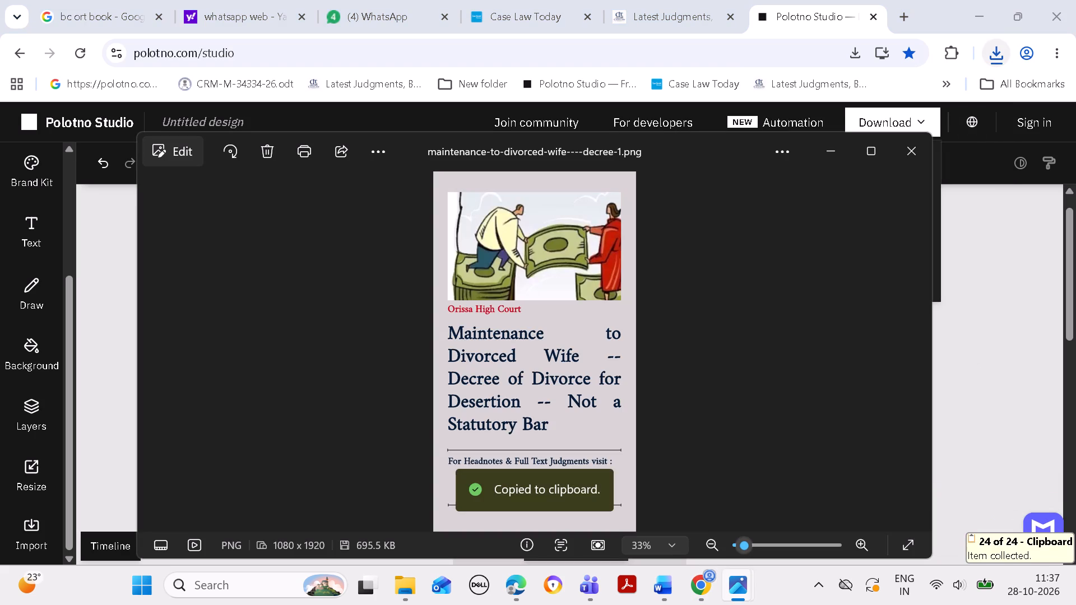
Paste the copied post image into the FB NEWS POST --- 28 OCT folder in File Explorer.
{"action": "left_click", "coordinate": [979, 15]}
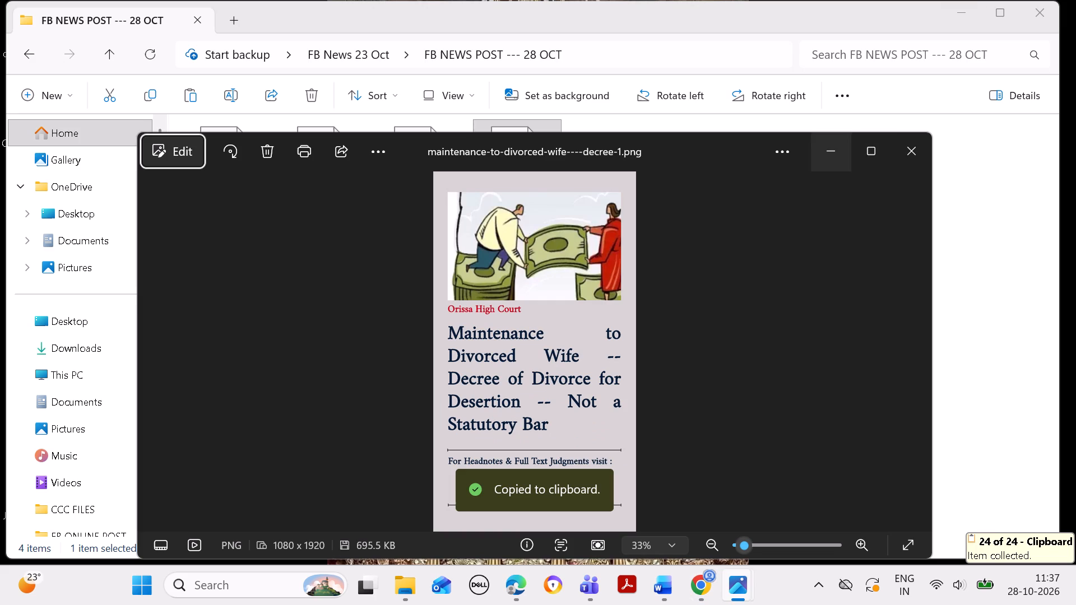
{"action": "left_click", "coordinate": [832, 147]}
{"action": "key", "text": "ctrl+v"}
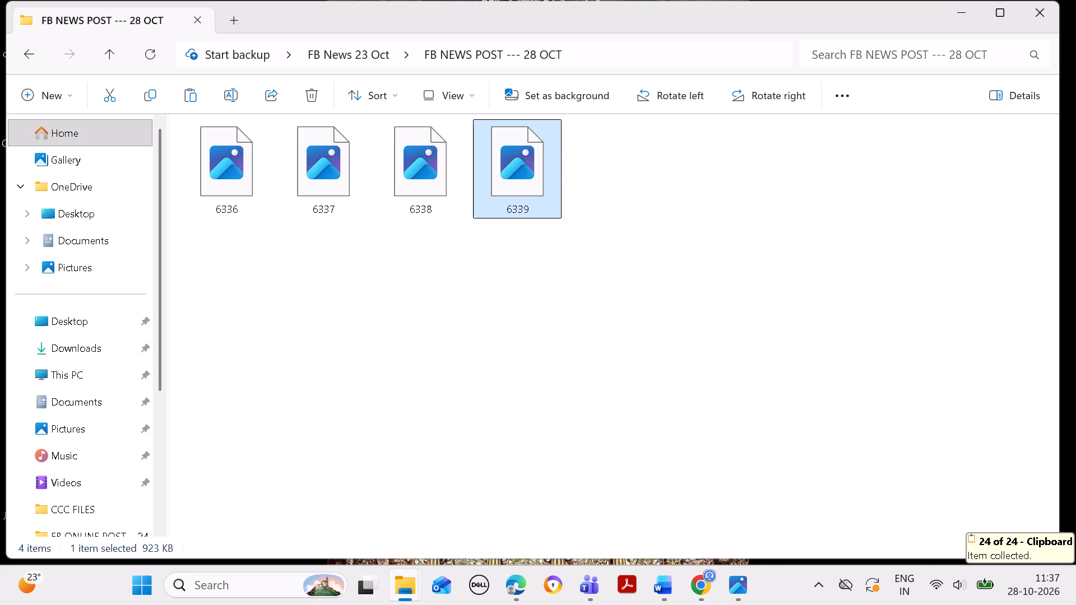
Rename the pasted maintenance-to-divorced-wife image file as 6340.
{"action": "right_click", "coordinate": [610, 179]}
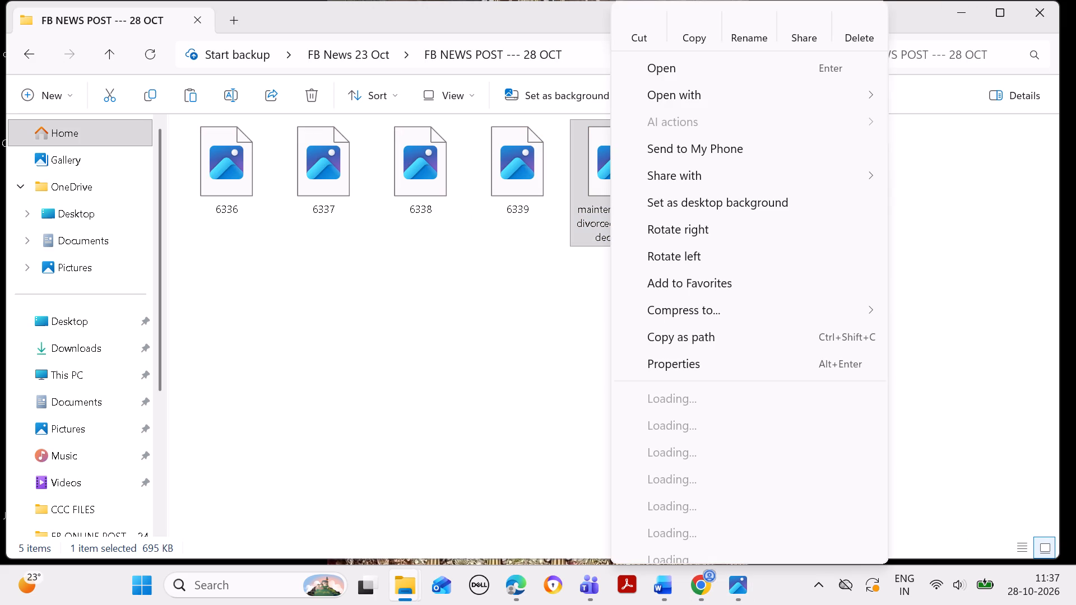
{"action": "left_click", "coordinate": [743, 21]}
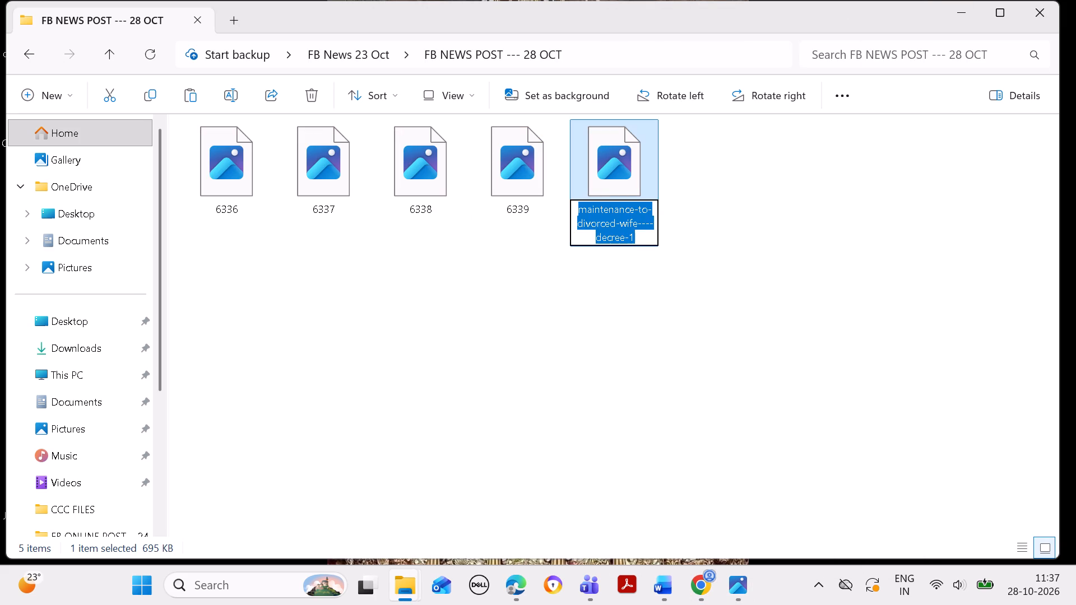
{"action": "key", "text": "BackSpace"}
{"action": "key", "text": "6"}
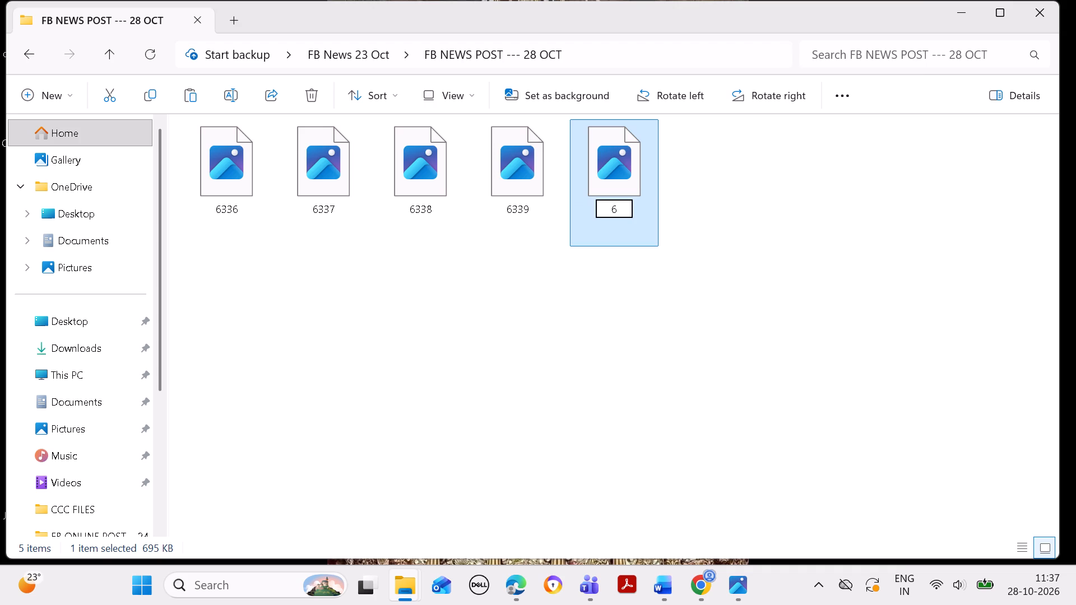
{"action": "type", "text": "340"}
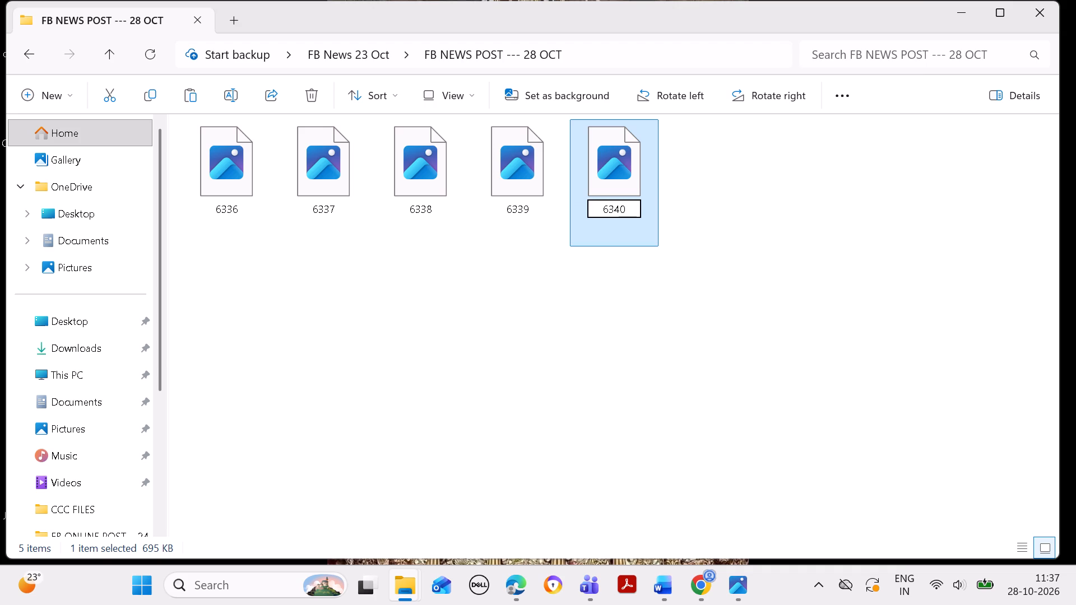
{"action": "key", "text": "Return"}
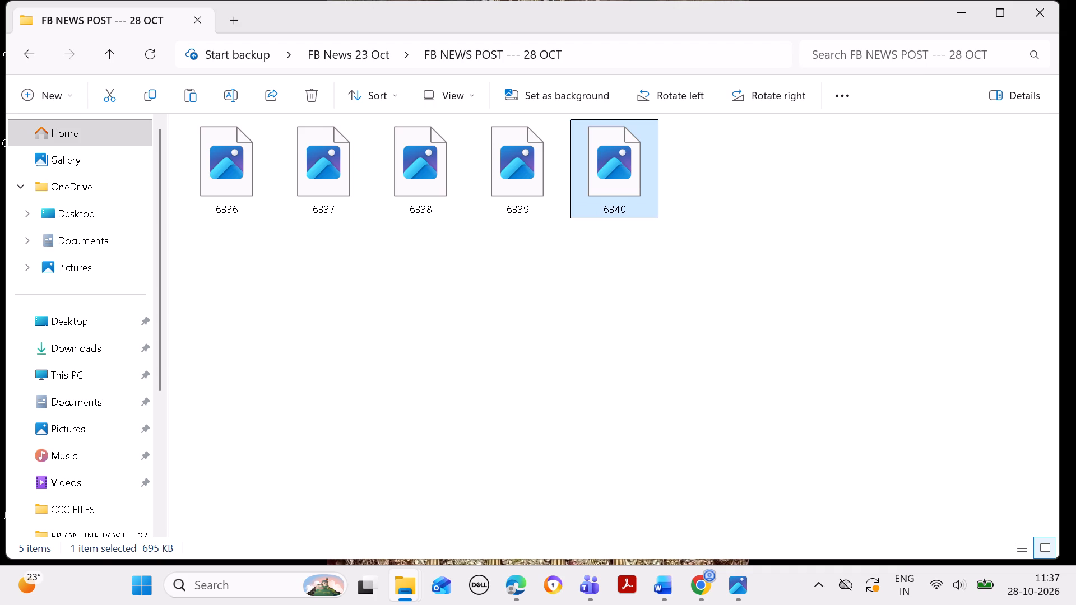
Return to the Case Law Today news list in Chrome and open entry 6341, on Specific Performance, for editing.
{"action": "left_click", "coordinate": [700, 585]}
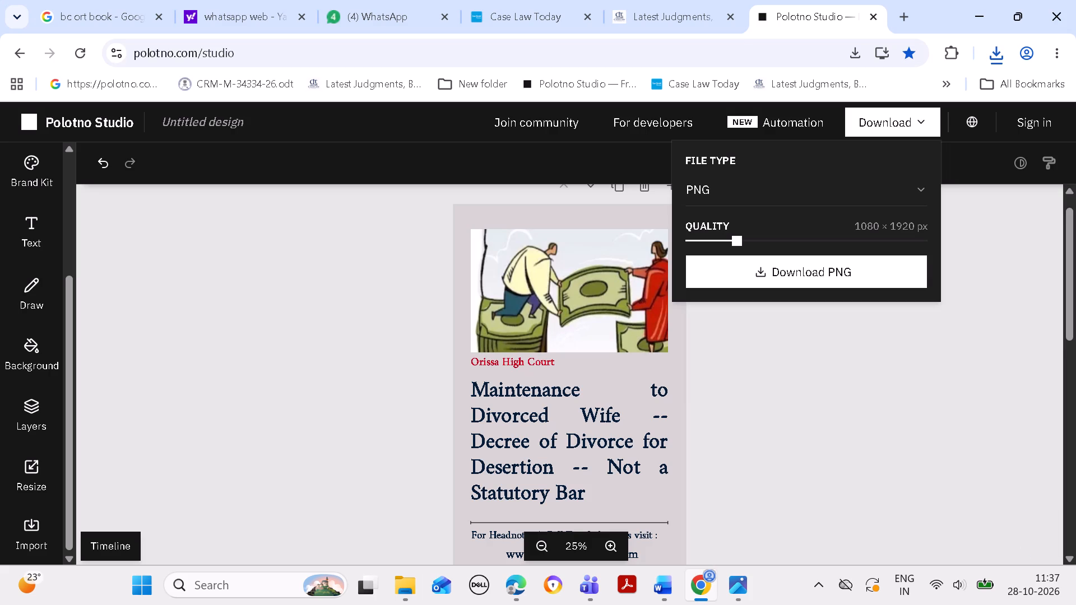
{"action": "left_click", "coordinate": [517, 12]}
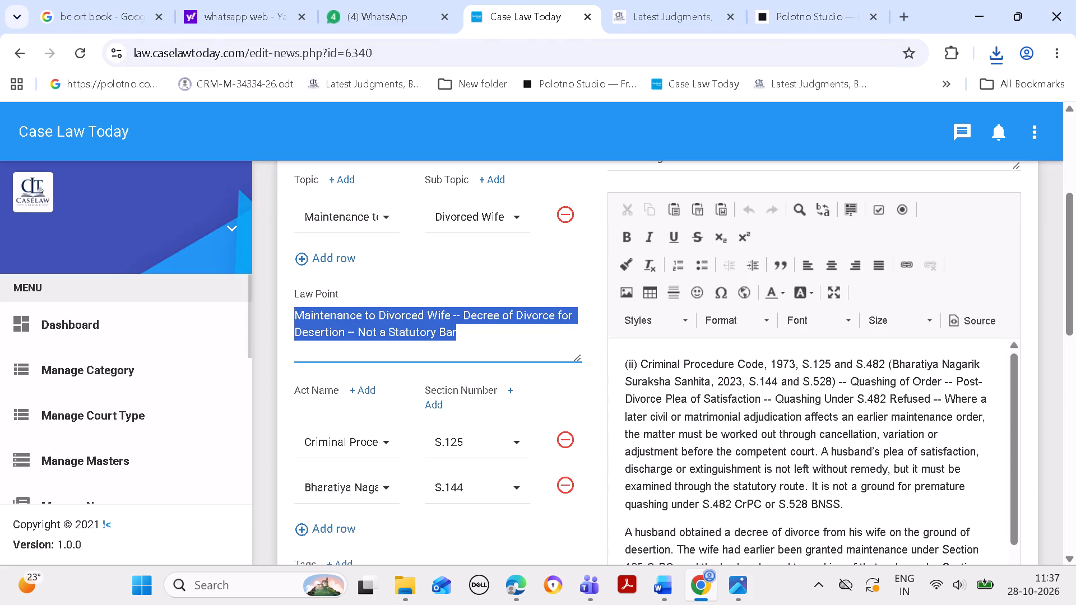
{"action": "left_click", "coordinate": [792, 21]}
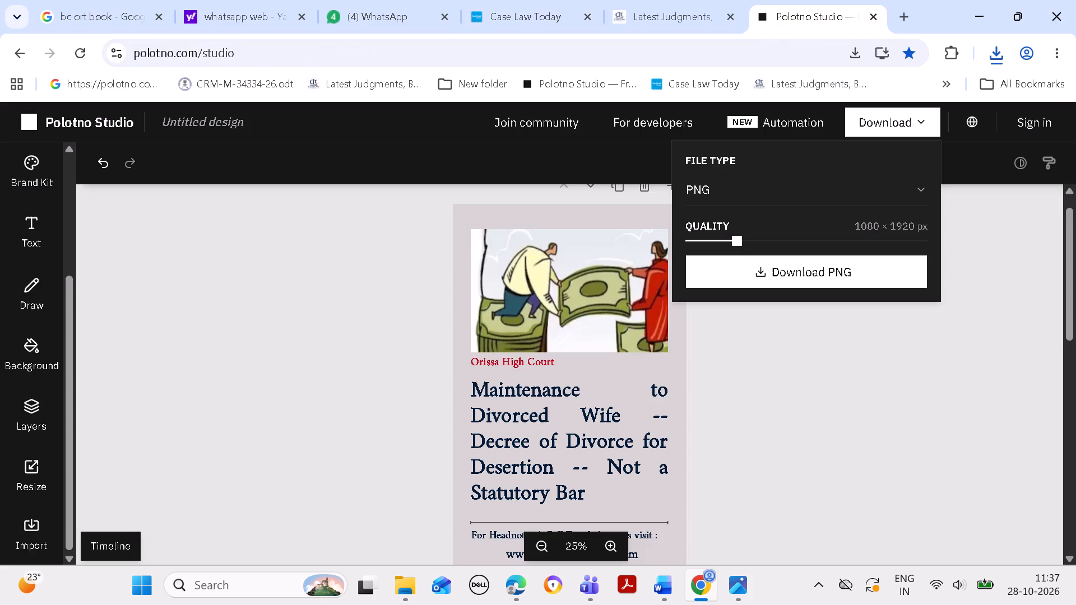
{"action": "left_click", "coordinate": [553, 11]}
{"action": "scroll", "coordinate": [513, 219], "scroll_direction": "up", "scroll_amount": 3}
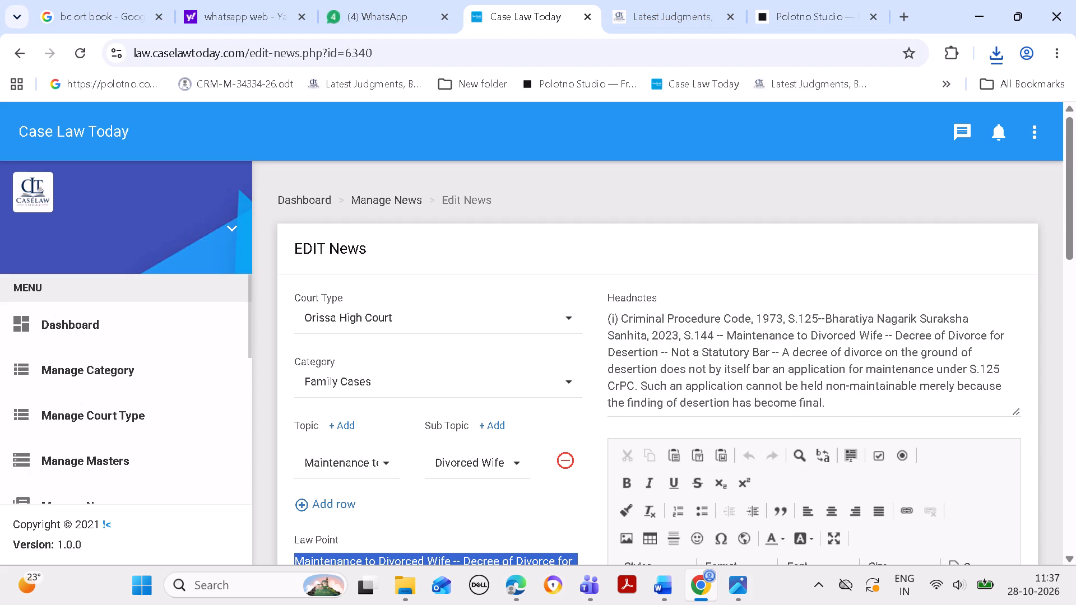
{"action": "left_click", "coordinate": [474, 124]}
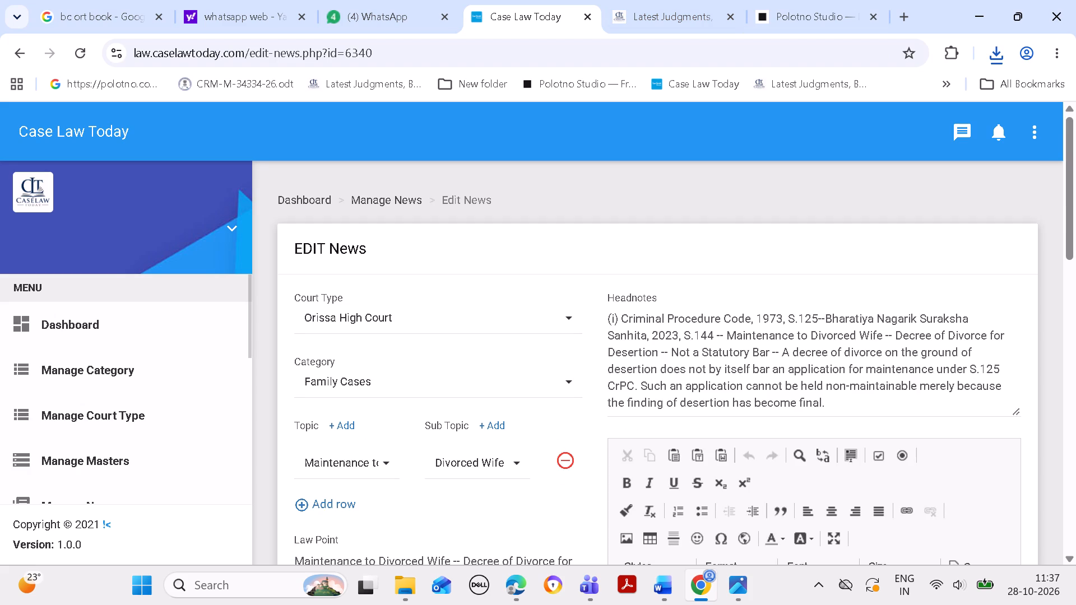
{"action": "left_click", "coordinate": [26, 52]}
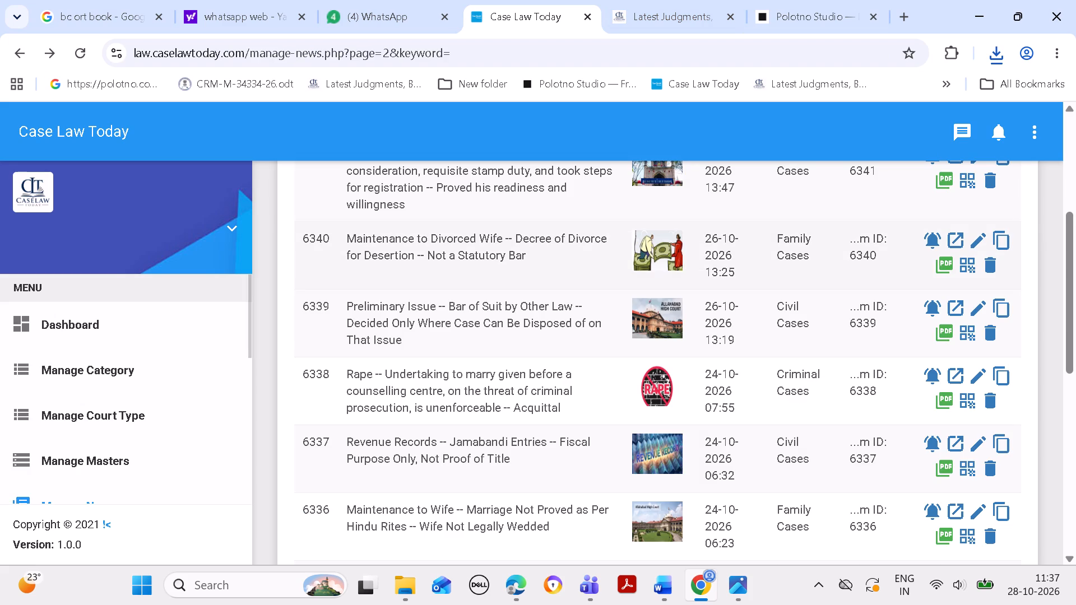
{"action": "left_click_drag", "start_coordinate": [1069, 319], "coordinate": [1069, 266]}
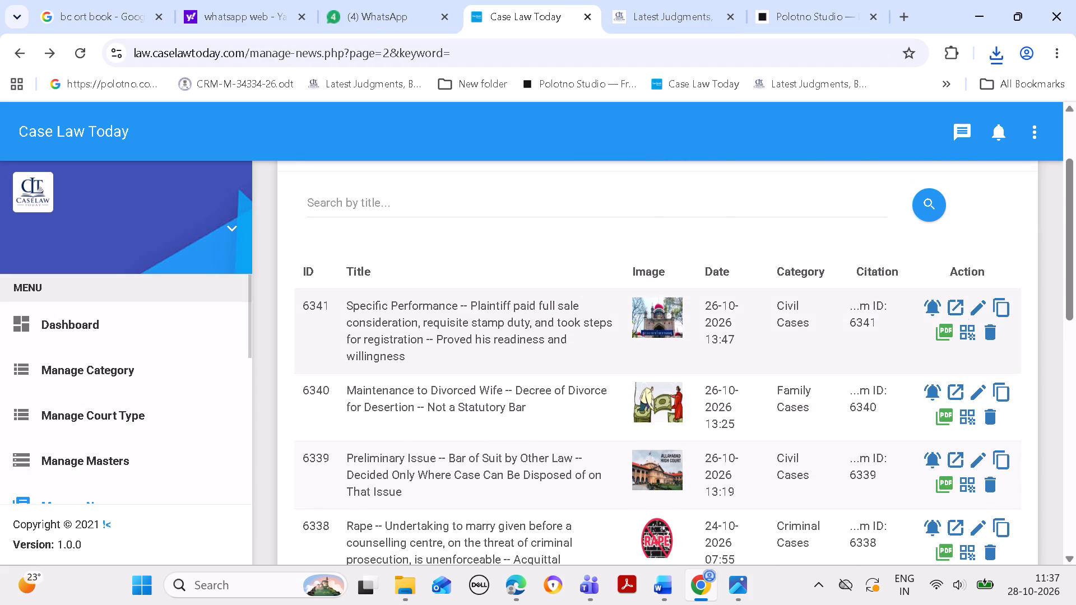
{"action": "left_click", "coordinate": [976, 305]}
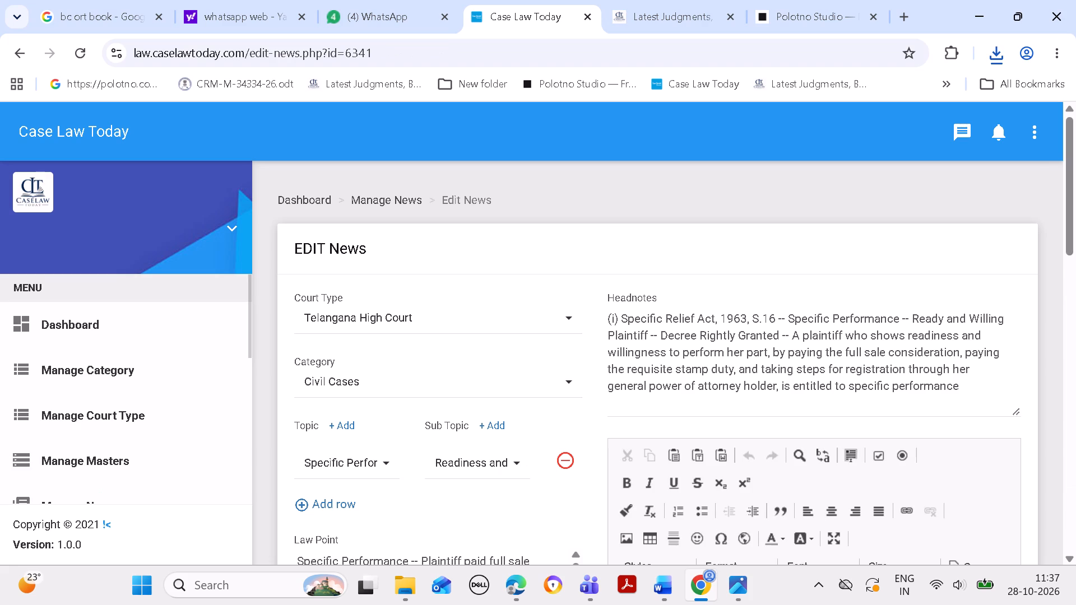
Copy the ID 6341 from the entry's web address and search the public caselawtoday.com site for it.
{"action": "left_click_drag", "start_coordinate": [347, 50], "coordinate": [373, 53]}
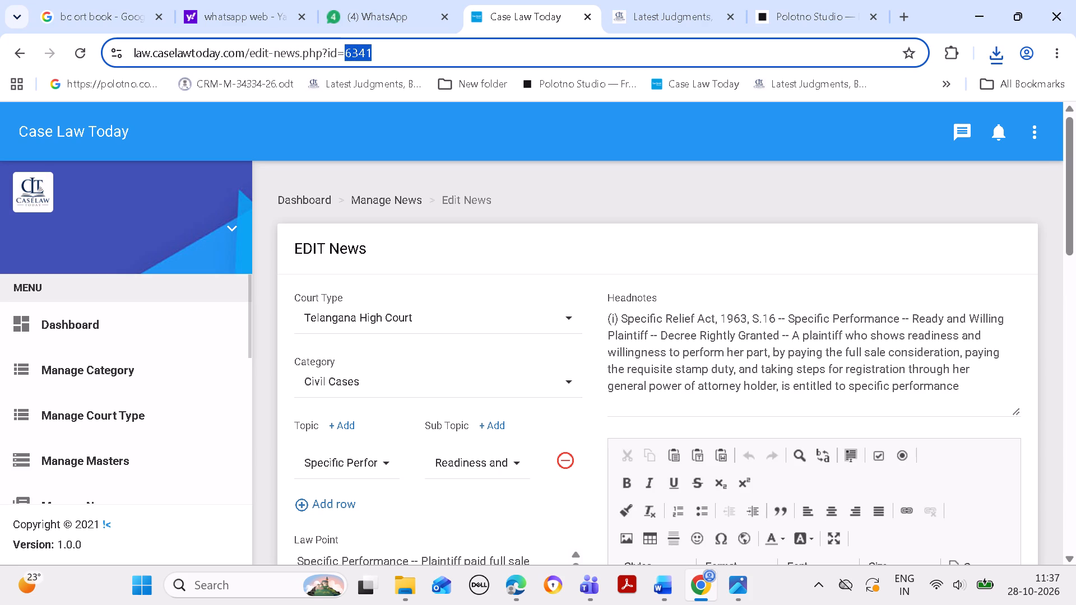
{"action": "key", "text": "ctrl+c"}
{"action": "left_click", "coordinate": [638, 10]}
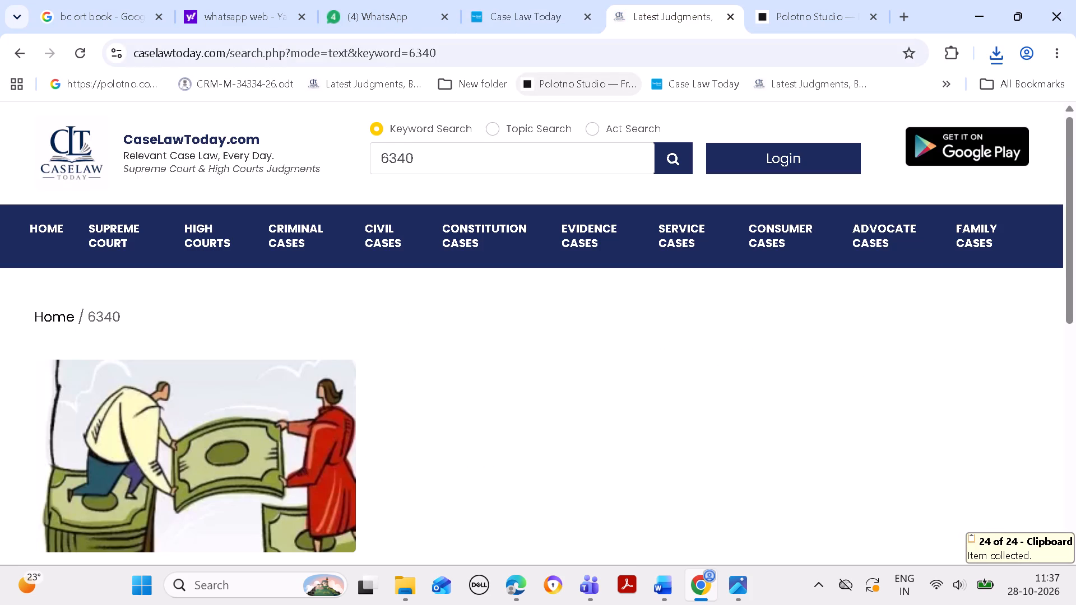
{"action": "left_click", "coordinate": [560, 161]}
{"action": "key", "text": "BackSpace"}
{"action": "key", "text": "BackSpace"}
{"action": "key", "text": "BackSpace"}
{"action": "key", "text": "BackSpace"}
{"action": "key", "text": "BackSpace"}
{"action": "key", "text": "BackSpace"}
{"action": "key", "text": "BackSpace"}
{"action": "key", "text": "BackSpace"}
{"action": "key", "text": "BackSpace"}
{"action": "key", "text": "BackSpace"}
{"action": "key", "text": "BackSpace"}
{"action": "key", "text": "BackSpace"}
{"action": "key", "text": "BackSpace"}
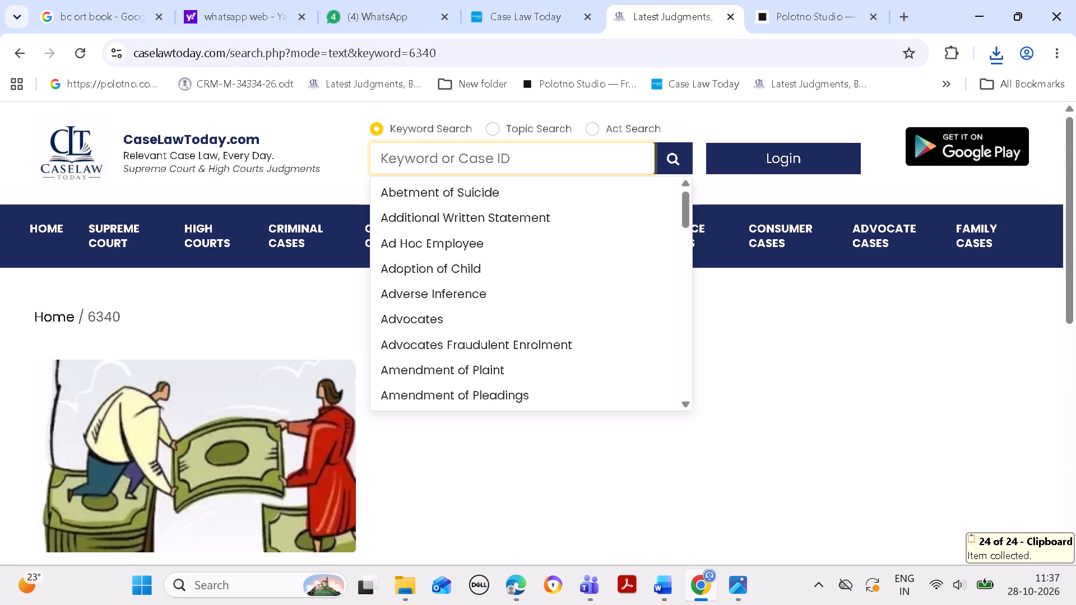
{"action": "key", "text": "ctrl+v"}
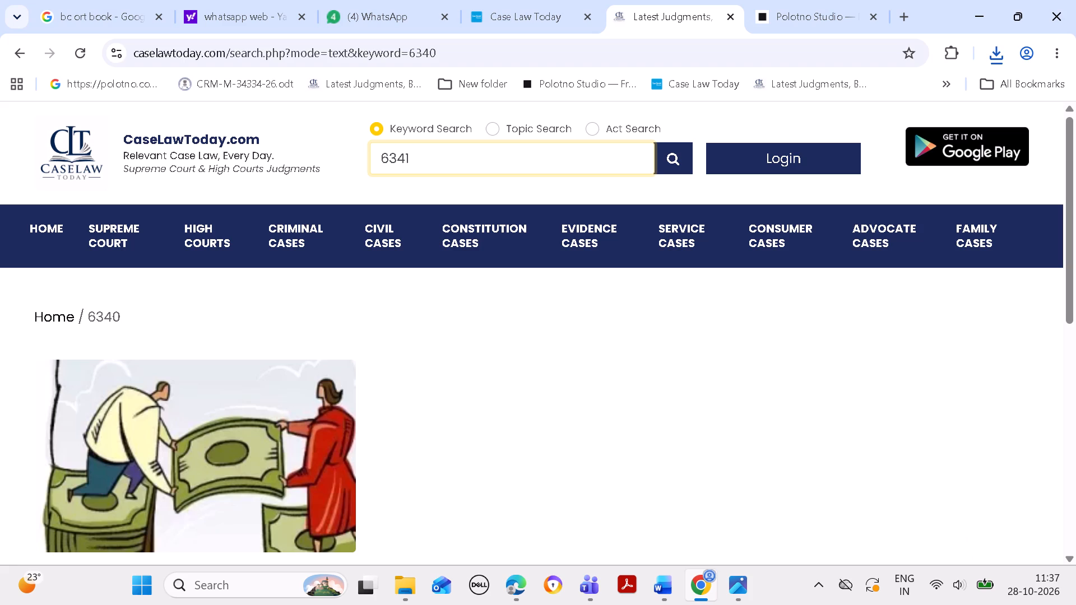
{"action": "left_click", "coordinate": [675, 165]}
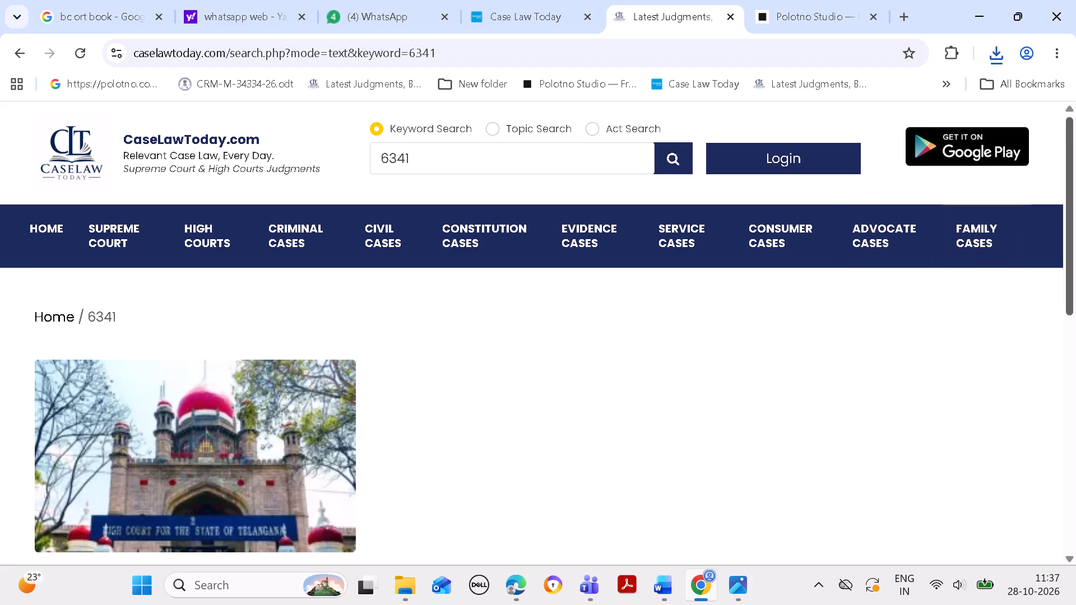
Open the Specific Performance article found for 6341 and copy its Telangana High Court picture.
{"action": "left_click_drag", "start_coordinate": [1075, 274], "coordinate": [1070, 327]}
{"action": "left_click", "coordinate": [319, 486]}
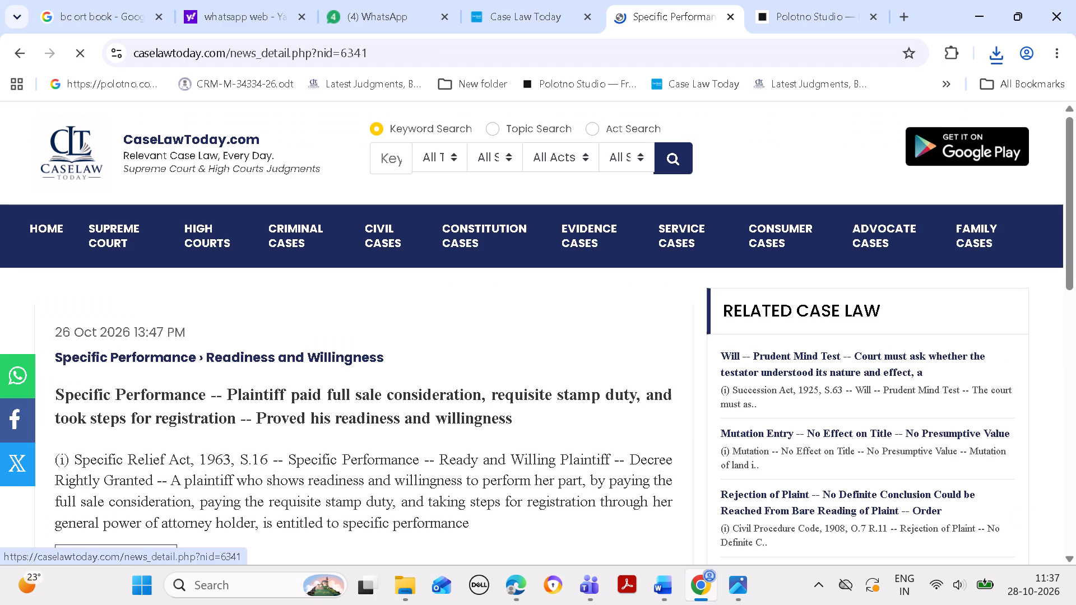
{"action": "right_click", "coordinate": [345, 427]}
{"action": "left_click", "coordinate": [399, 323]}
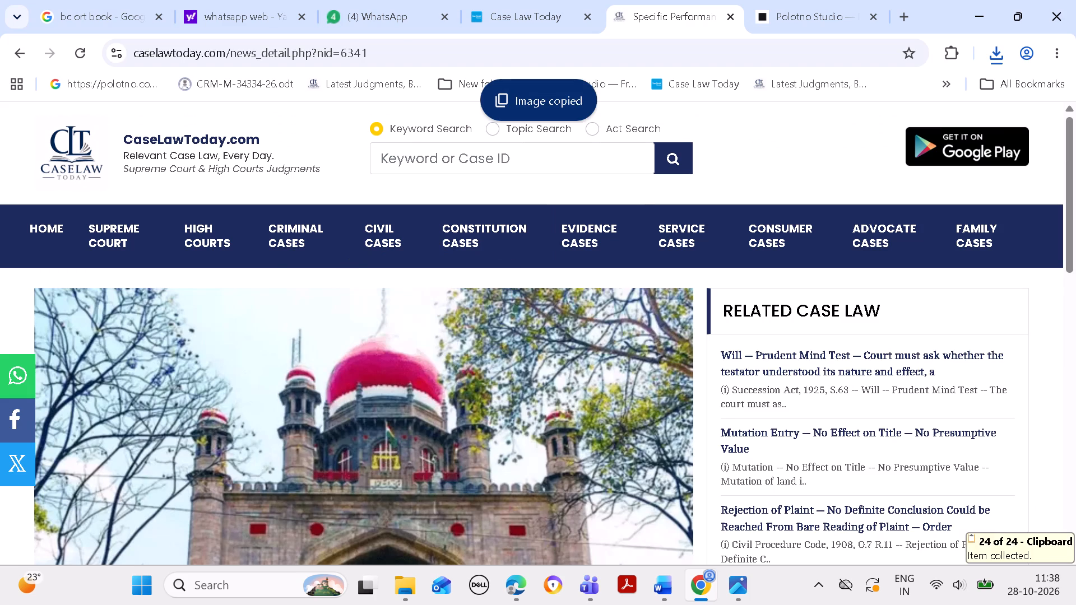
In the Polotno Studio design, replace the banknote picture with the copied Telangana High Court image, placed above the court name.
{"action": "left_click", "coordinate": [794, 23]}
{"action": "left_click", "coordinate": [613, 299]}
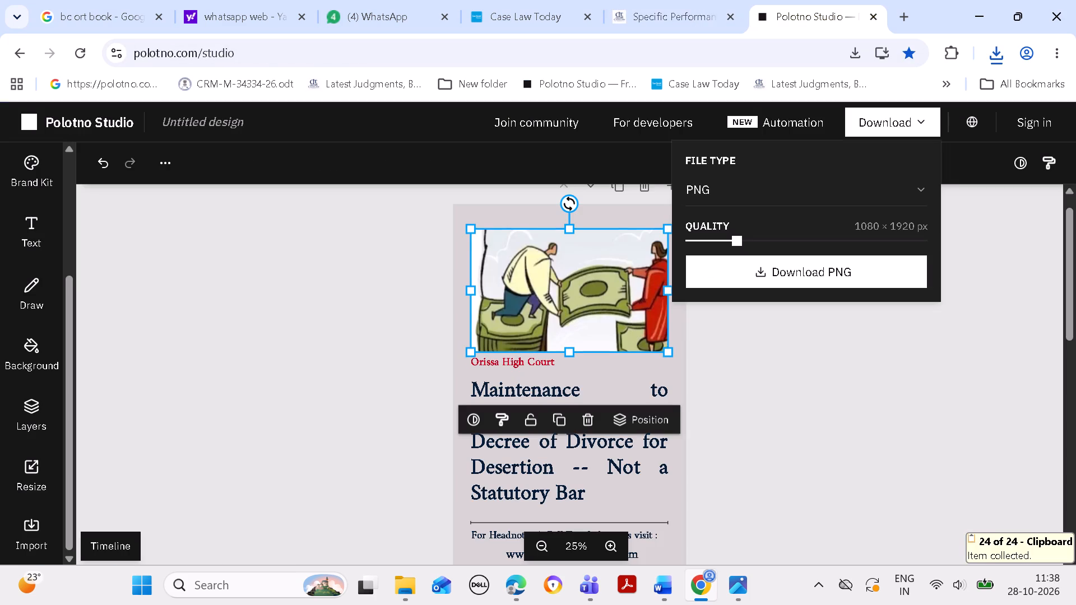
{"action": "left_click", "coordinate": [591, 419]}
{"action": "left_click", "coordinate": [579, 274]}
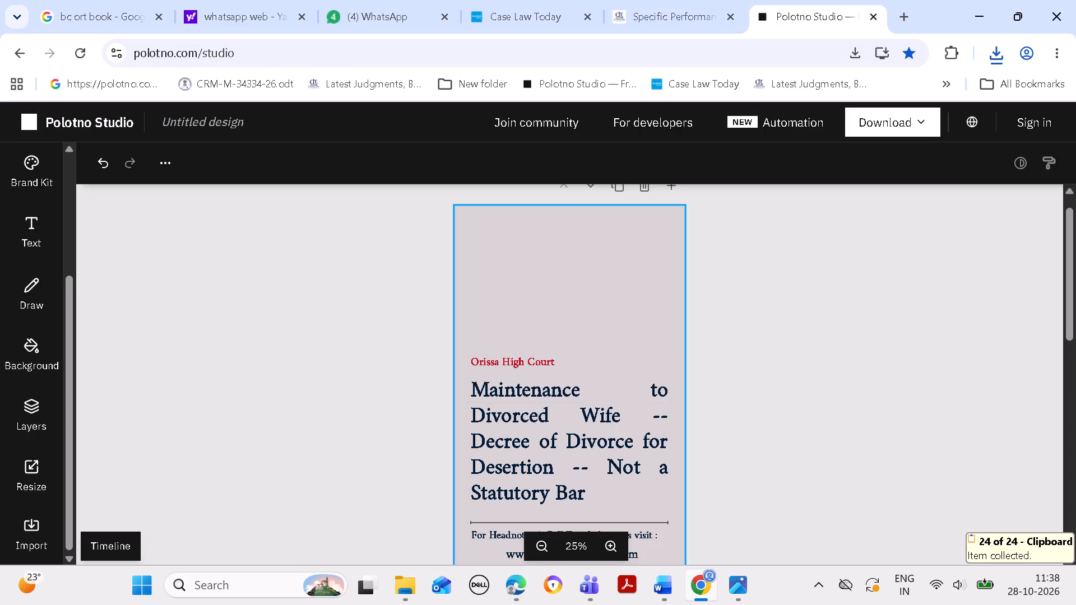
{"action": "key", "text": "ctrl+v"}
{"action": "left_click_drag", "start_coordinate": [577, 384], "coordinate": [567, 280]}
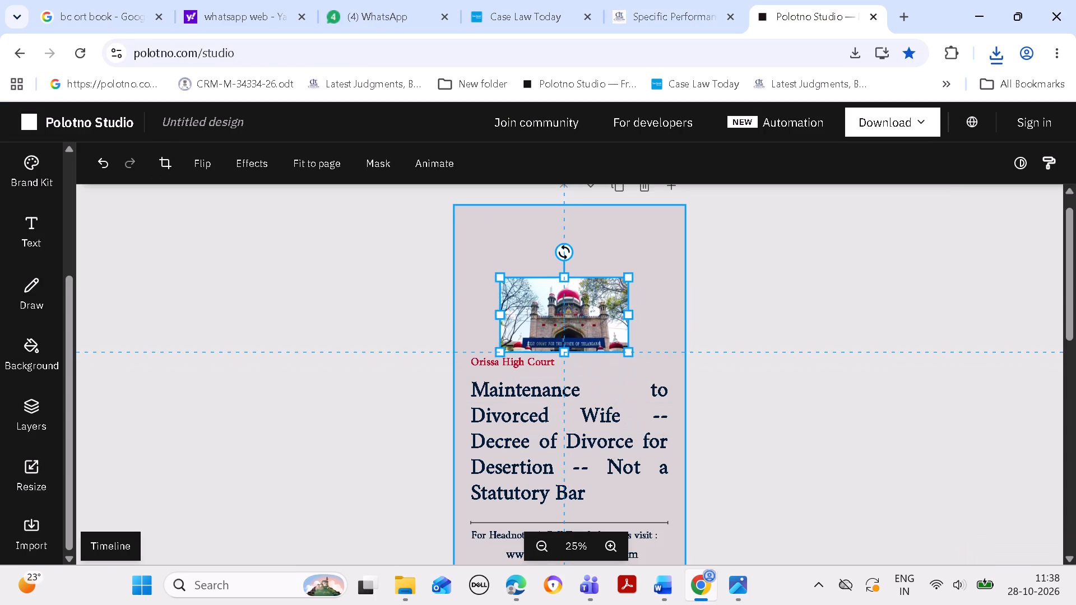
{"action": "left_click_drag", "start_coordinate": [567, 280], "coordinate": [558, 243]}
Stretch the court picture to the headline's width, about 920 px, and extend it down to the court name and slightly upward.
{"action": "left_click_drag", "start_coordinate": [613, 268], "coordinate": [639, 259]}
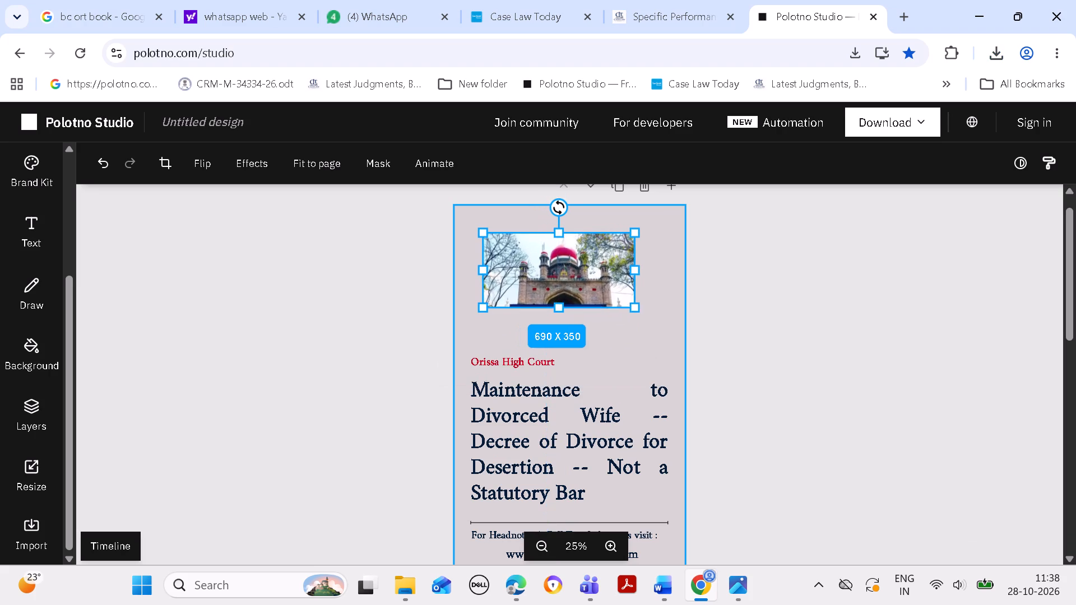
{"action": "left_click_drag", "start_coordinate": [639, 259], "coordinate": [670, 259]}
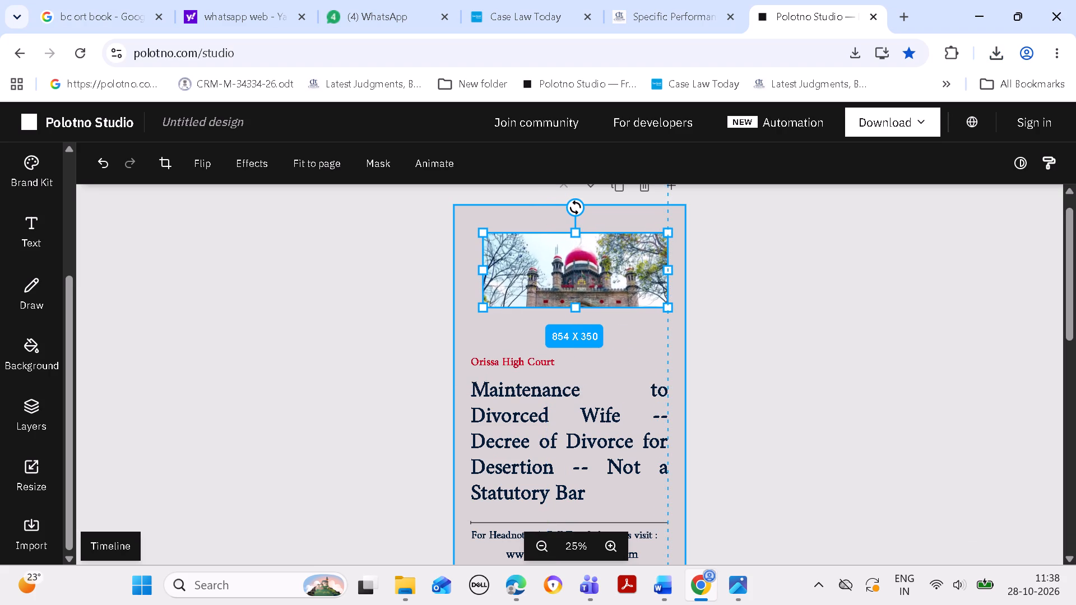
{"action": "left_click_drag", "start_coordinate": [670, 259], "coordinate": [670, 254]}
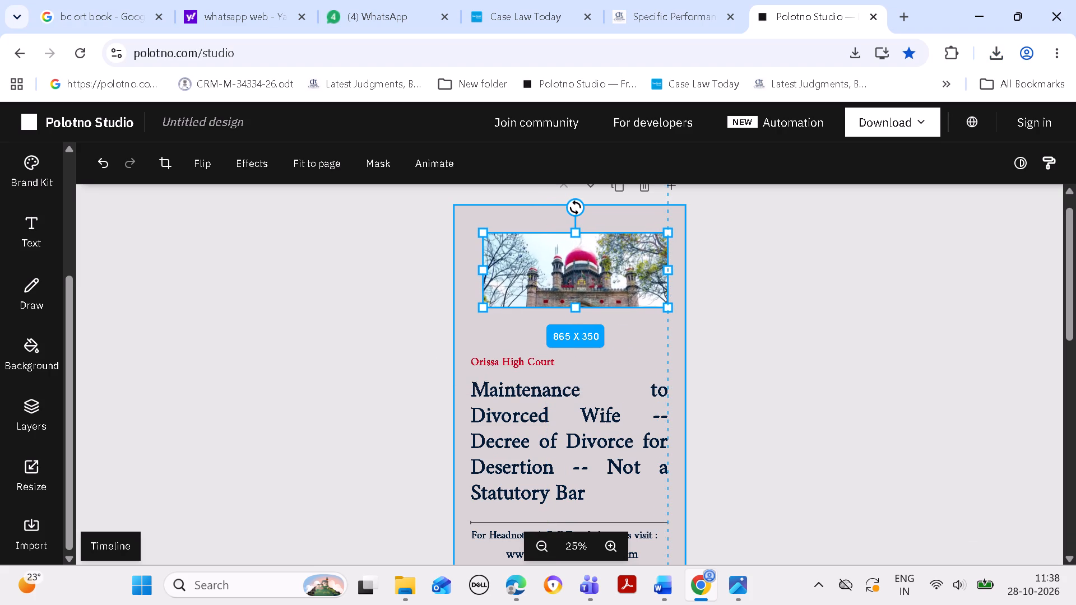
{"action": "left_click_drag", "start_coordinate": [670, 254], "coordinate": [669, 256]}
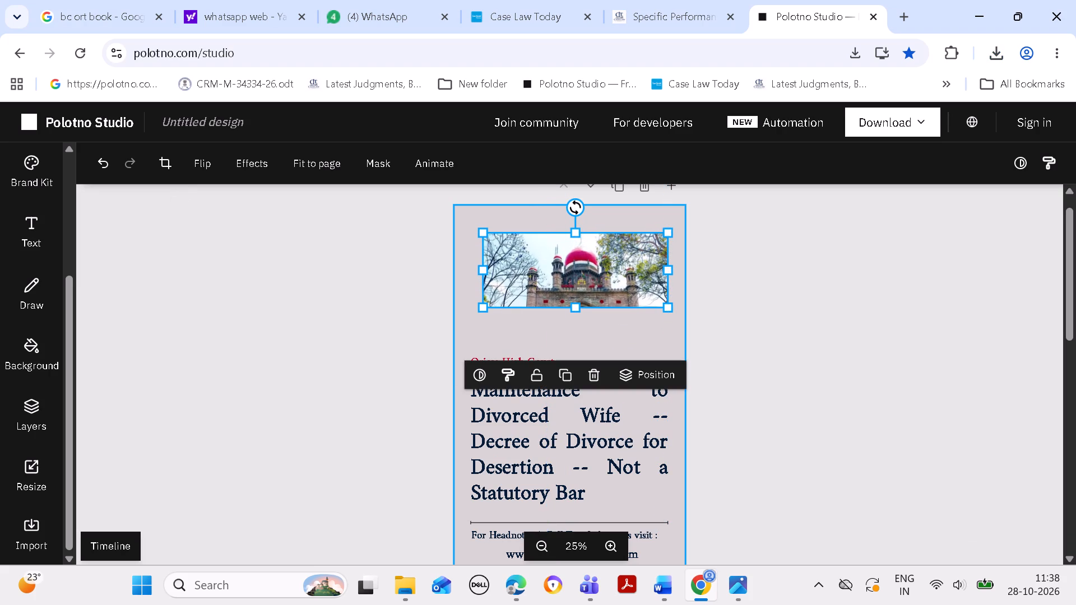
{"action": "left_click_drag", "start_coordinate": [481, 267], "coordinate": [470, 266]}
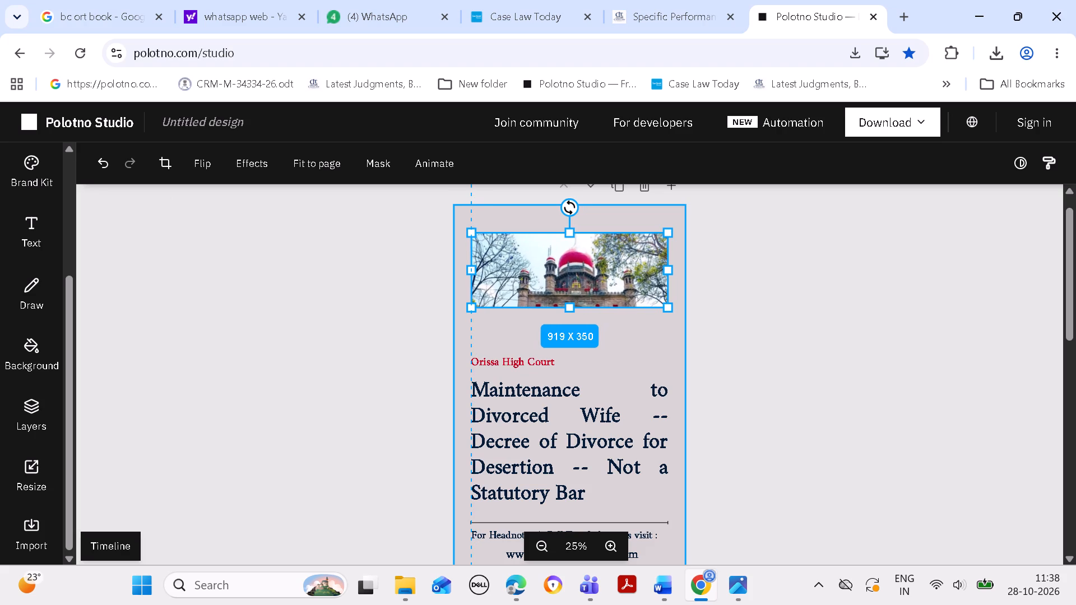
{"action": "left_click_drag", "start_coordinate": [470, 266], "coordinate": [467, 267]}
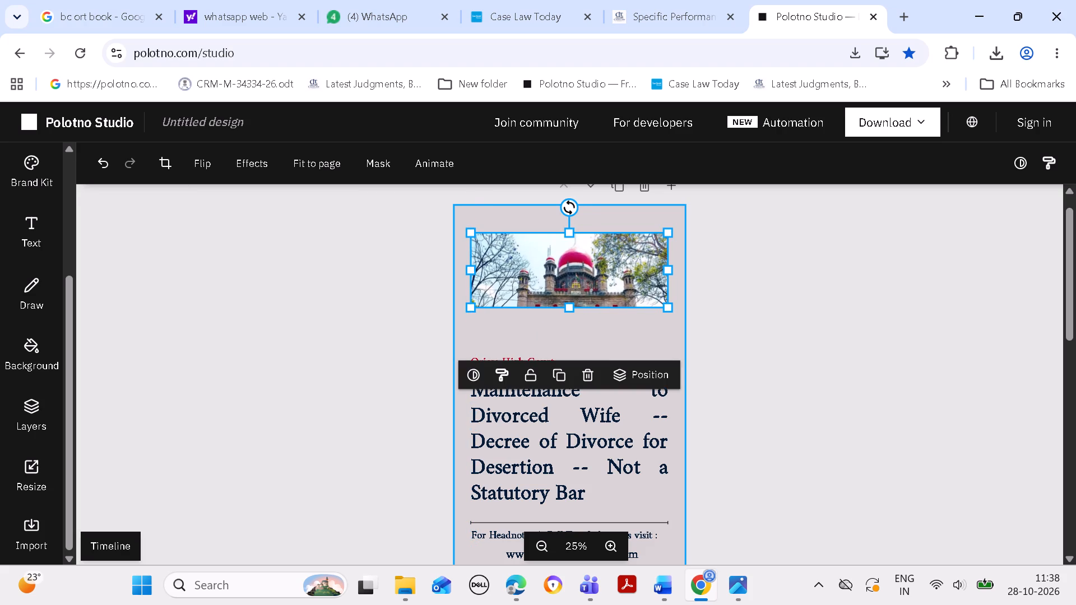
{"action": "left_click_drag", "start_coordinate": [571, 310], "coordinate": [582, 357]}
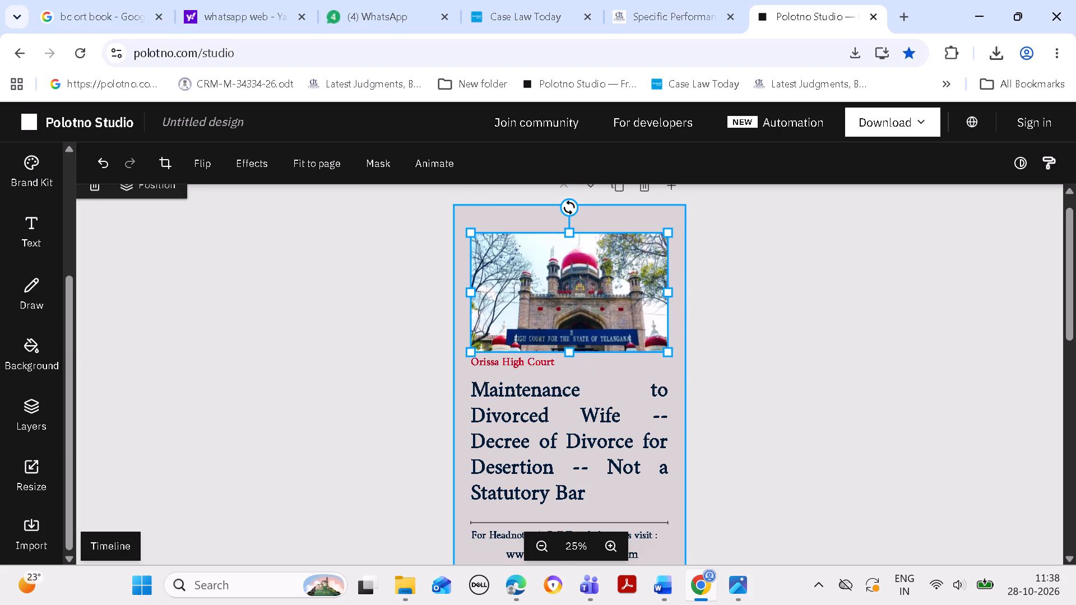
{"action": "left_click_drag", "start_coordinate": [569, 231], "coordinate": [569, 225]}
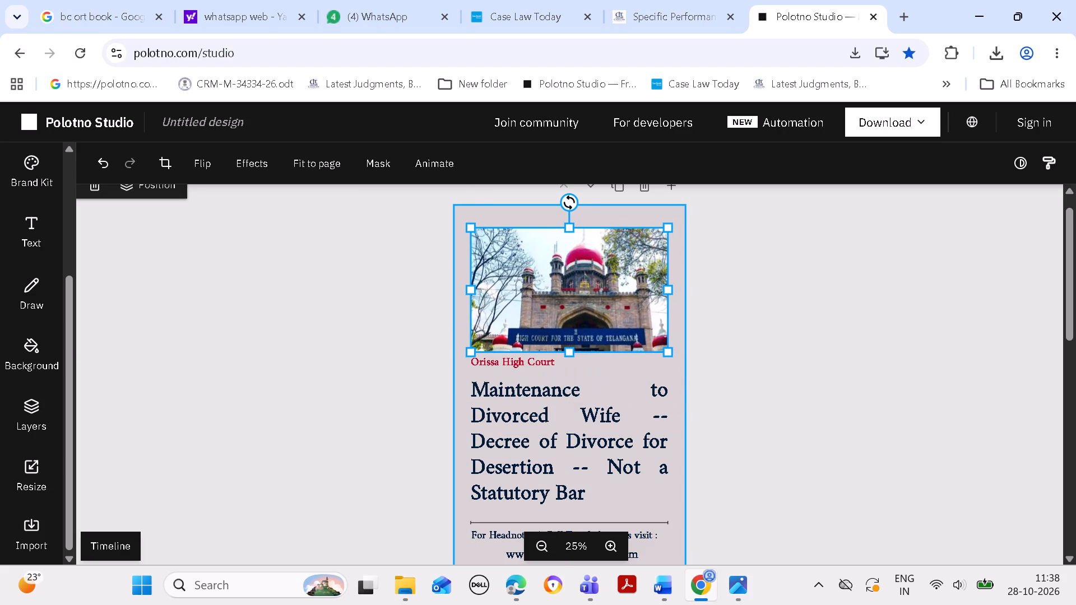
{"action": "left_click", "coordinate": [782, 274]}
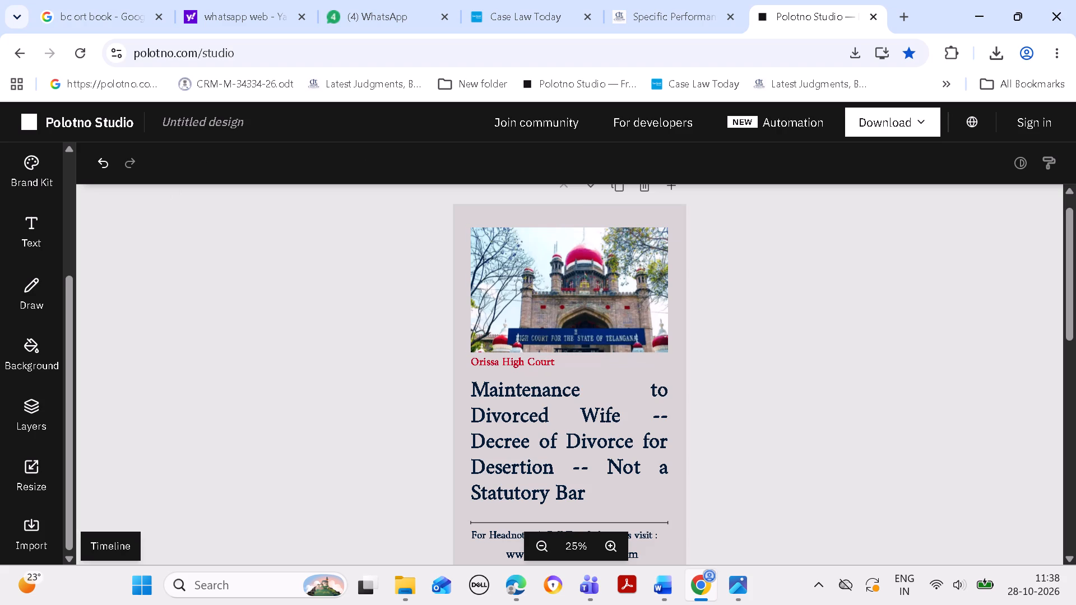
Copy the court name Telangana High Court from the Citation of Case Law Today entry 6341.
{"action": "left_click", "coordinate": [507, 16]}
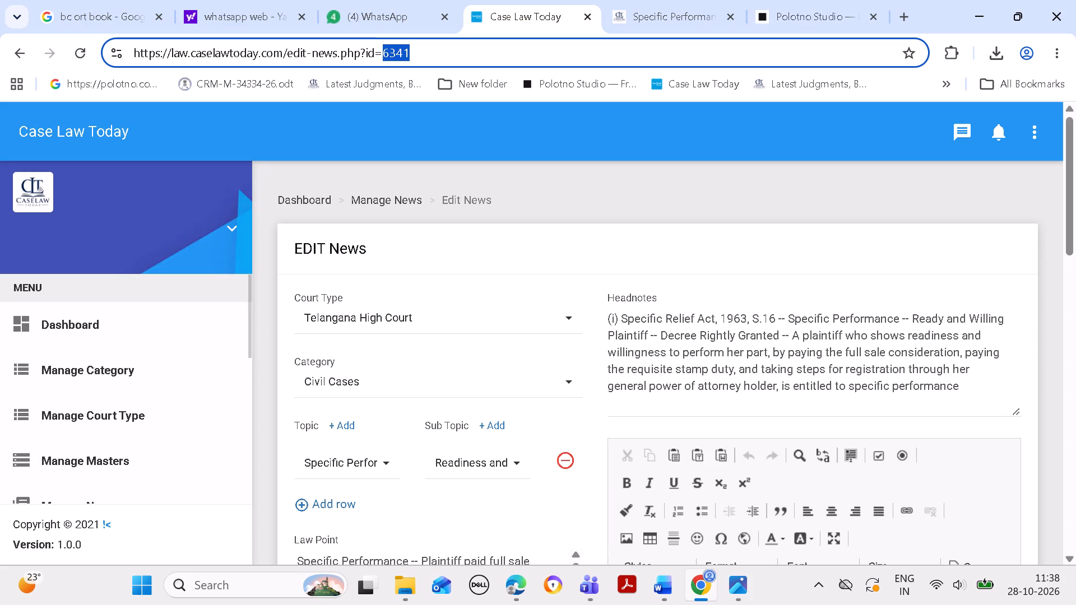
{"action": "left_click_drag", "start_coordinate": [1073, 241], "coordinate": [1075, 384]}
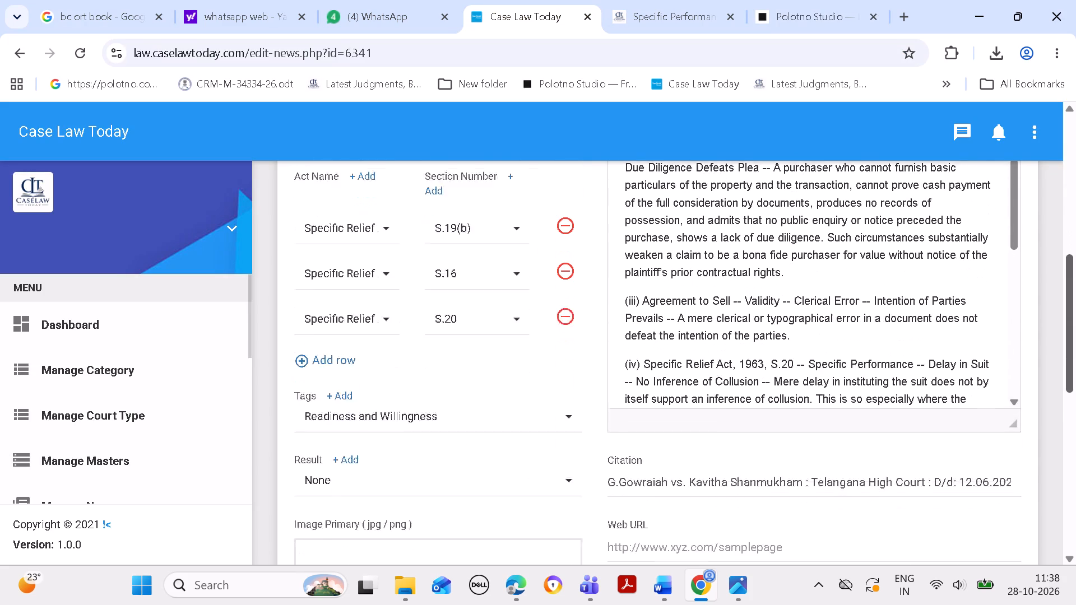
{"action": "left_click_drag", "start_coordinate": [1075, 384], "coordinate": [1068, 391]}
{"action": "left_click_drag", "start_coordinate": [814, 436], "coordinate": [892, 436]}
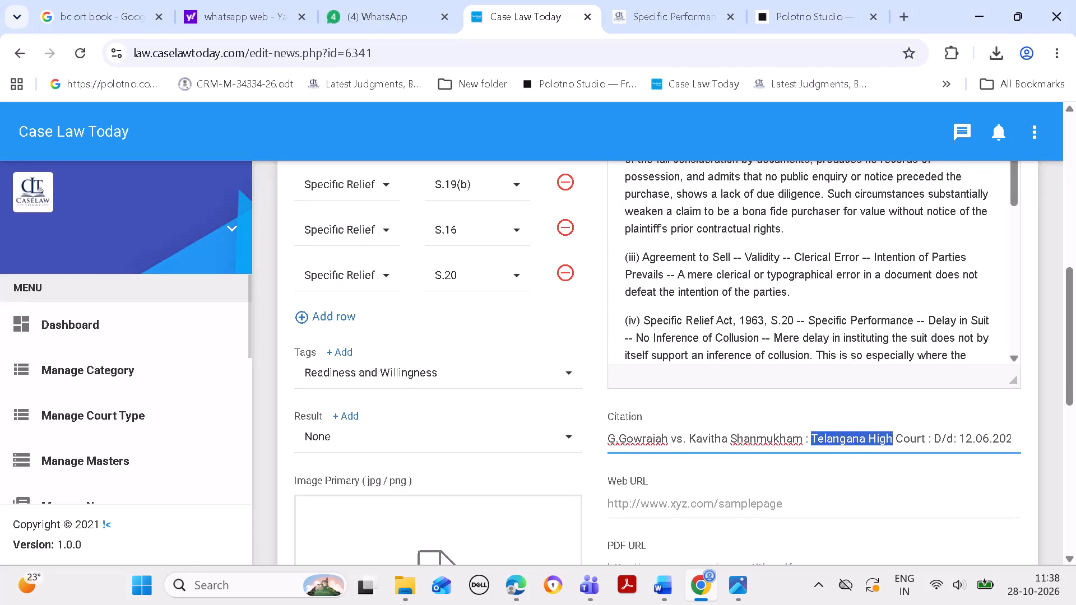
{"action": "left_click_drag", "start_coordinate": [892, 436], "coordinate": [925, 441]}
{"action": "key", "text": "ctrl+c"}
In the Polotno Studio design, replace the Orissa High Court text under the picture with the copied Telangana High Court.
{"action": "left_click", "coordinate": [788, 16]}
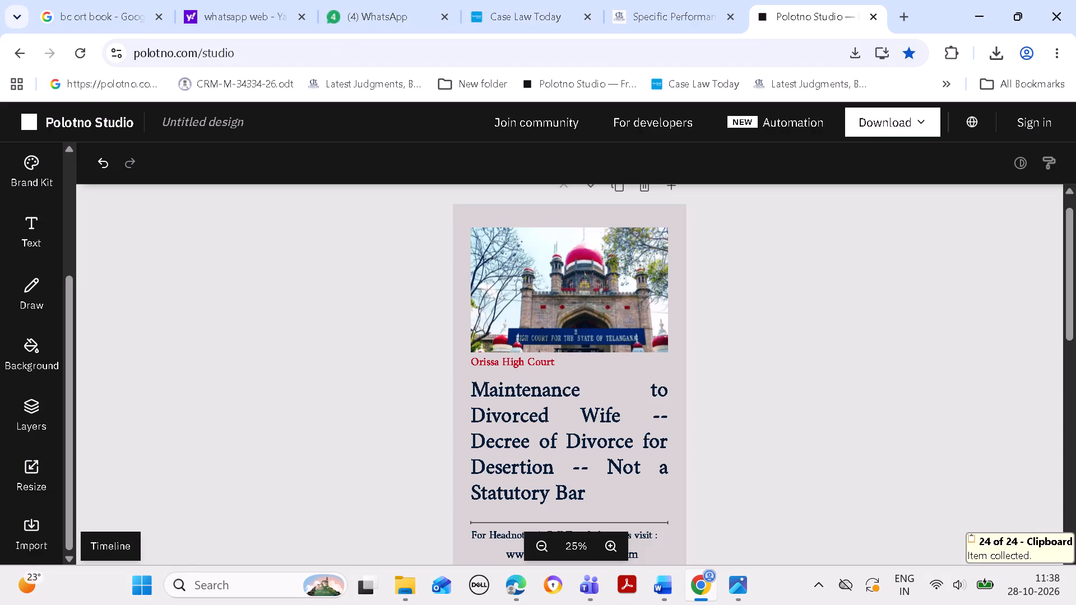
{"action": "double_click", "coordinate": [522, 359]}
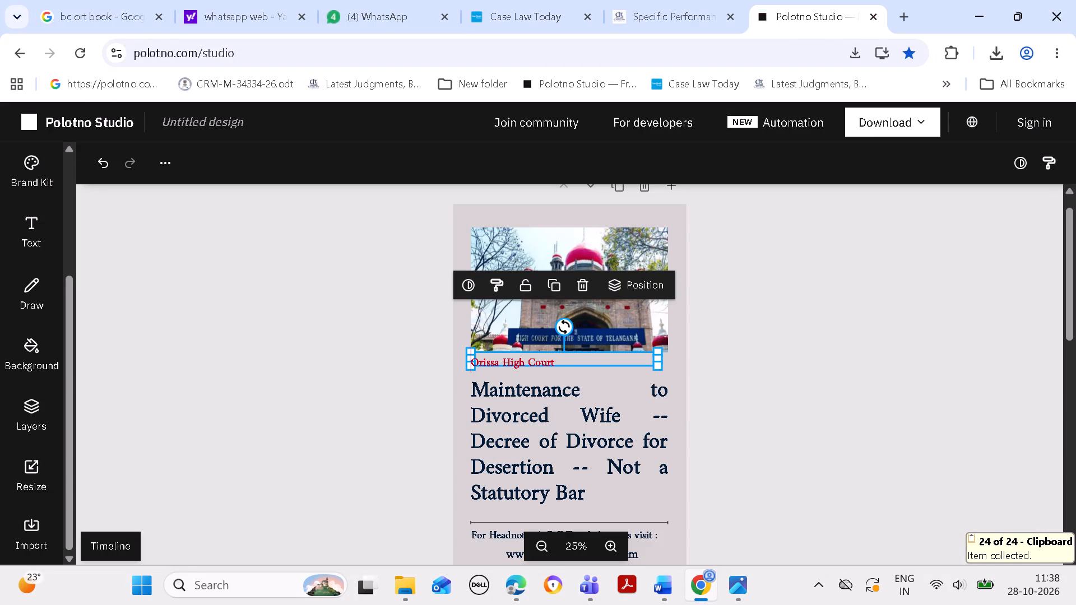
{"action": "key", "text": "BackSpace"}
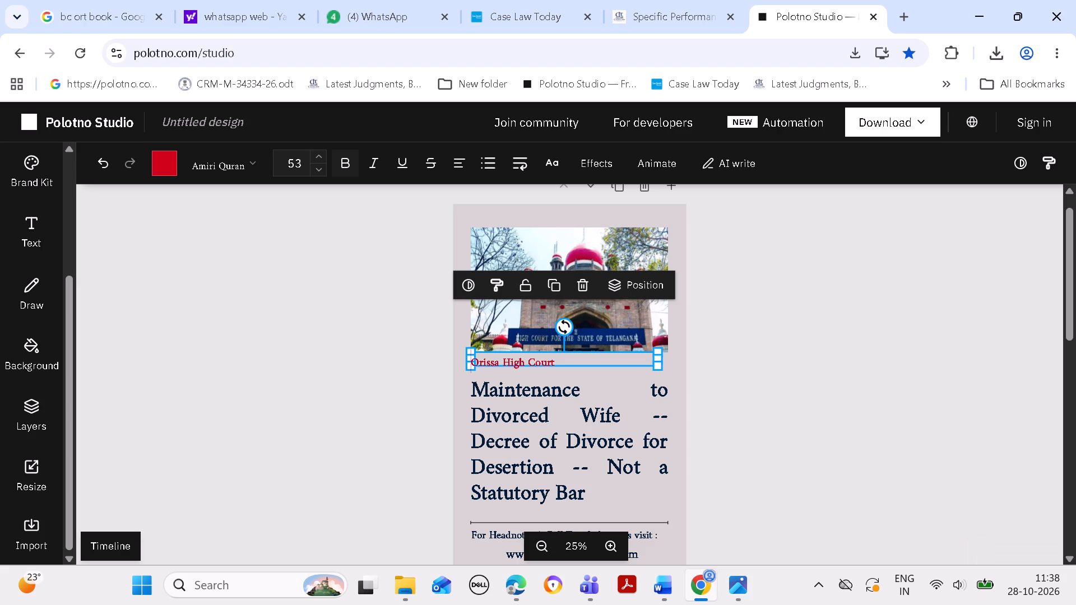
{"action": "left_click", "coordinate": [560, 360]}
{"action": "key", "text": "BackSpace"}
{"action": "key", "text": "BackSpace"}
{"action": "key", "text": "BackSpace"}
{"action": "key", "text": "BackSpace"}
{"action": "key", "text": "BackSpace"}
{"action": "key", "text": "BackSpace"}
{"action": "key", "text": "BackSpace"}
{"action": "key", "text": "BackSpace"}
{"action": "key", "text": "BackSpace"}
{"action": "key", "text": "BackSpace"}
{"action": "key", "text": "BackSpace"}
{"action": "key", "text": "BackSpace"}
{"action": "key", "text": "BackSpace"}
{"action": "key", "text": "BackSpace"}
{"action": "key", "text": "BackSpace"}
{"action": "key", "text": "BackSpace"}
{"action": "key", "text": "BackSpace"}
{"action": "key", "text": "BackSpace"}
{"action": "key", "text": "BackSpace"}
{"action": "key", "text": "BackSpace"}
{"action": "key", "text": "BackSpace"}
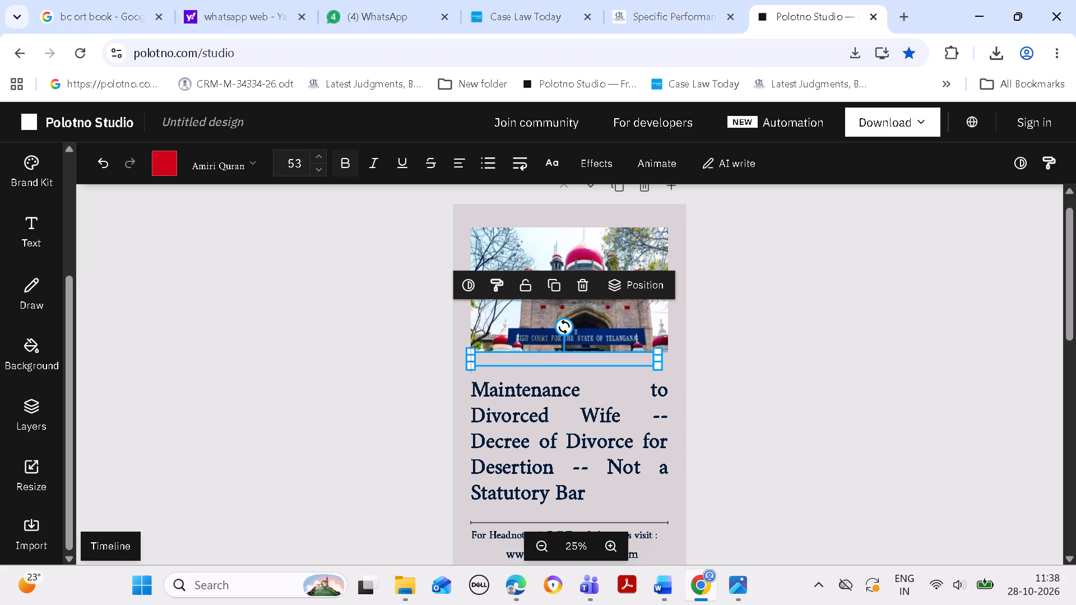
{"action": "key", "text": "ctrl+v"}
{"action": "left_click", "coordinate": [856, 331]}
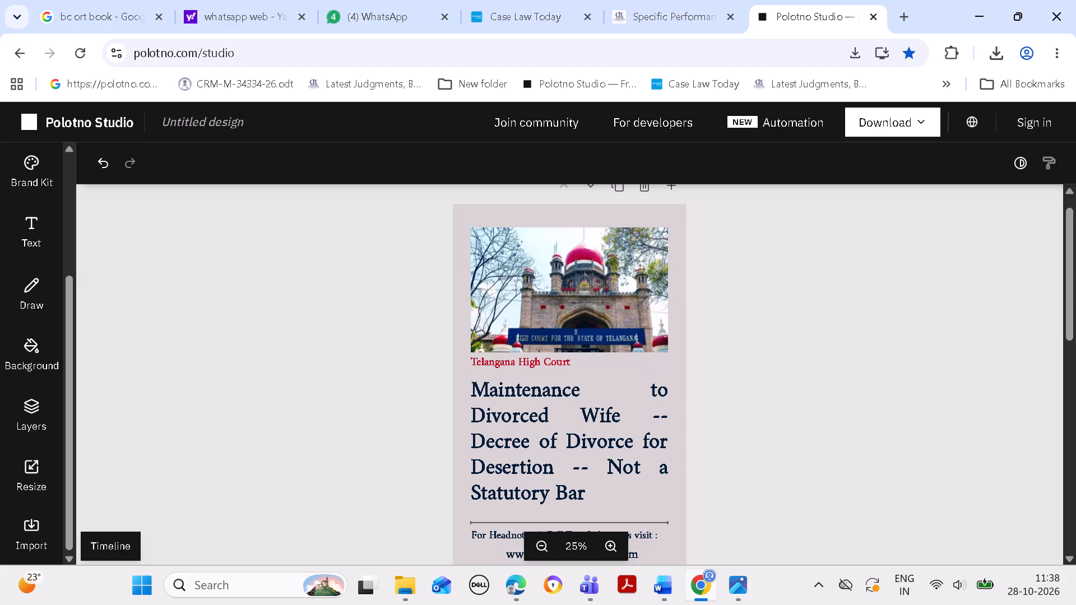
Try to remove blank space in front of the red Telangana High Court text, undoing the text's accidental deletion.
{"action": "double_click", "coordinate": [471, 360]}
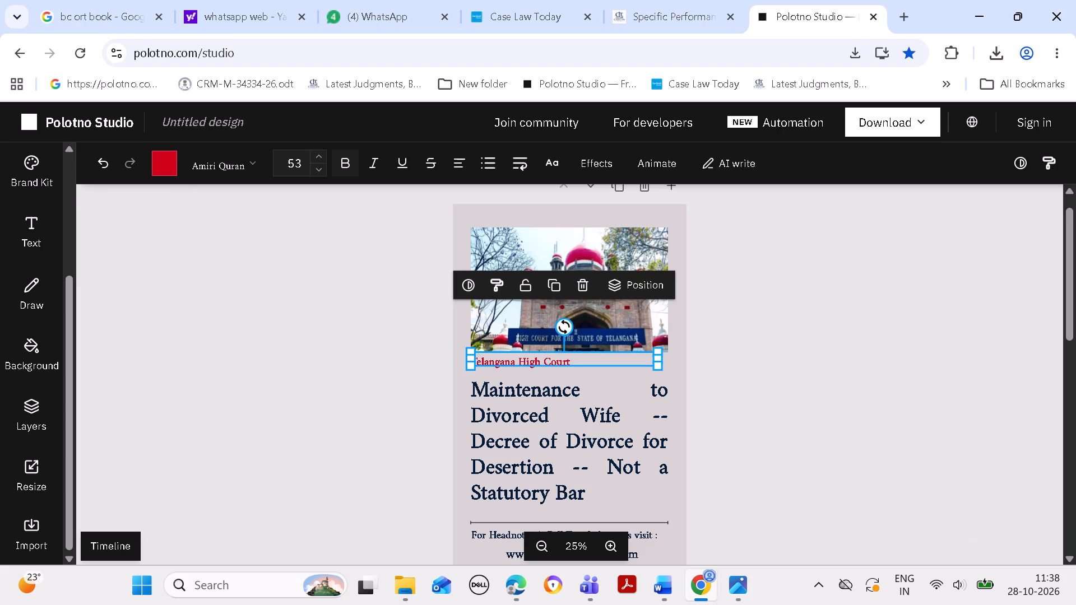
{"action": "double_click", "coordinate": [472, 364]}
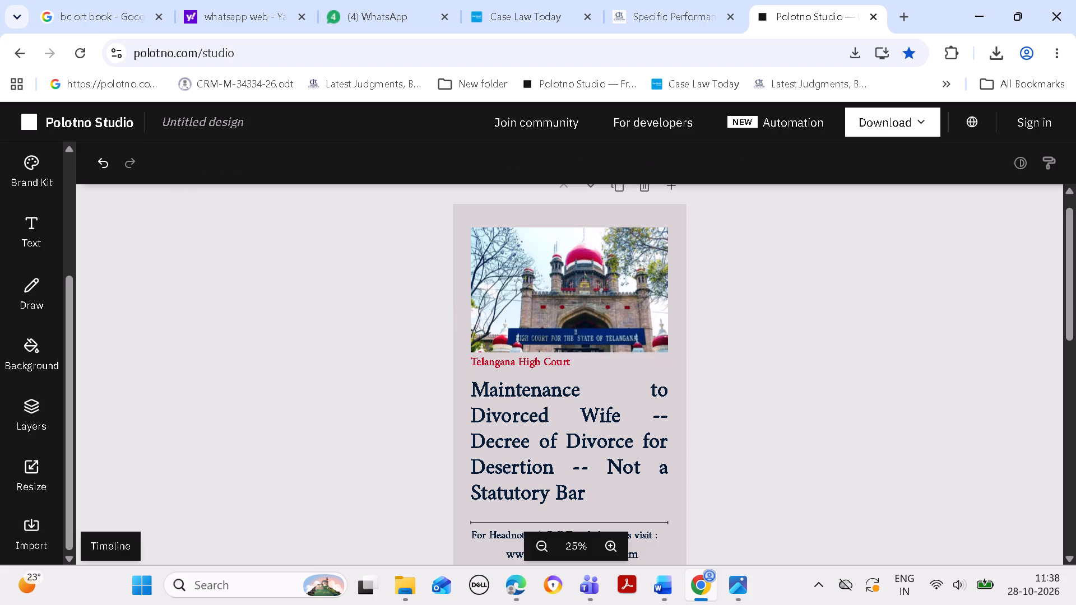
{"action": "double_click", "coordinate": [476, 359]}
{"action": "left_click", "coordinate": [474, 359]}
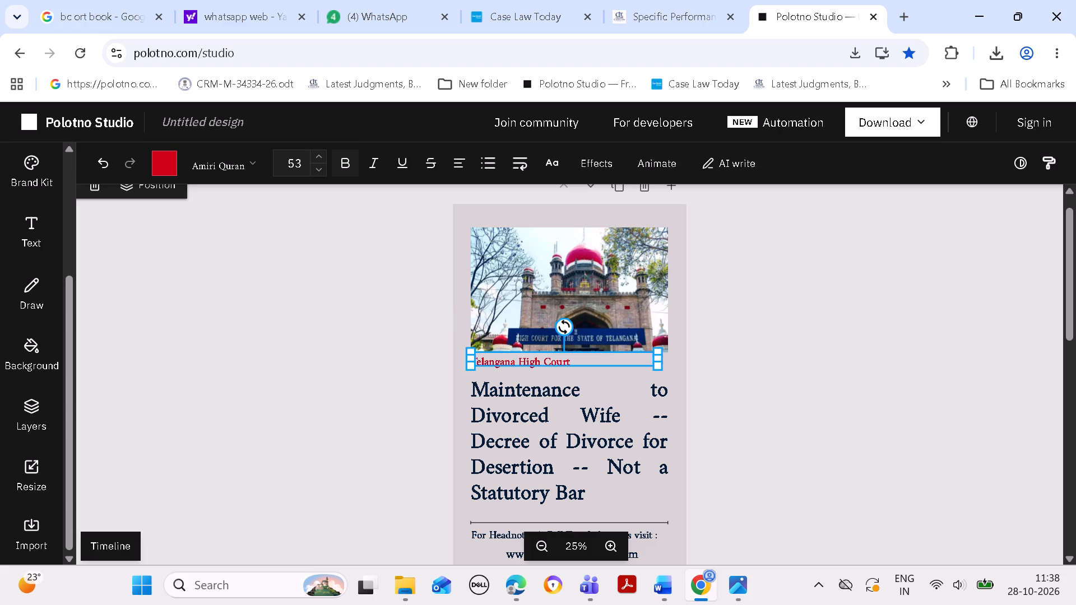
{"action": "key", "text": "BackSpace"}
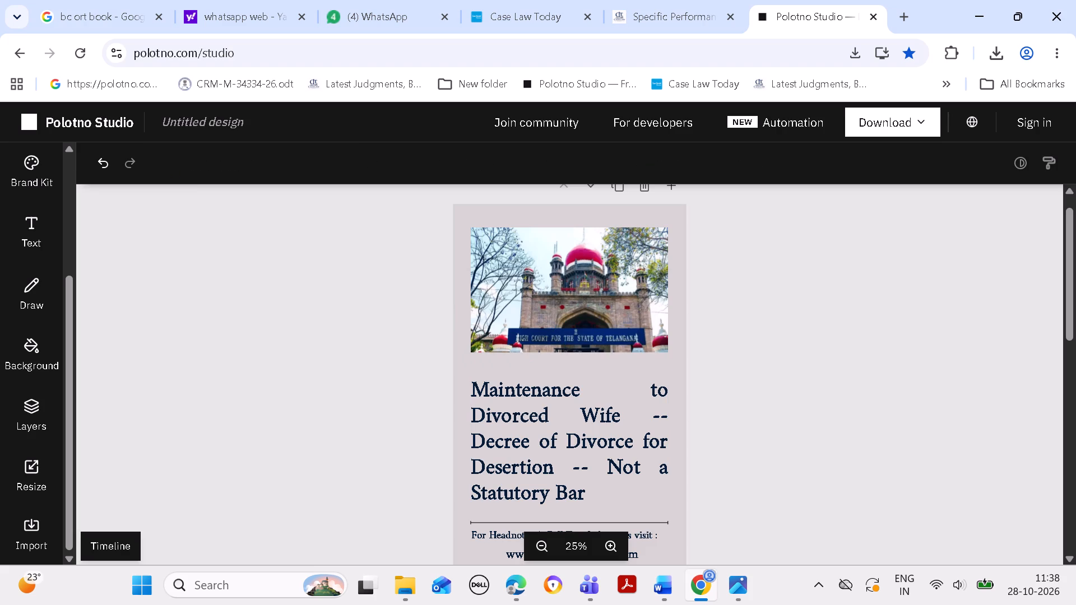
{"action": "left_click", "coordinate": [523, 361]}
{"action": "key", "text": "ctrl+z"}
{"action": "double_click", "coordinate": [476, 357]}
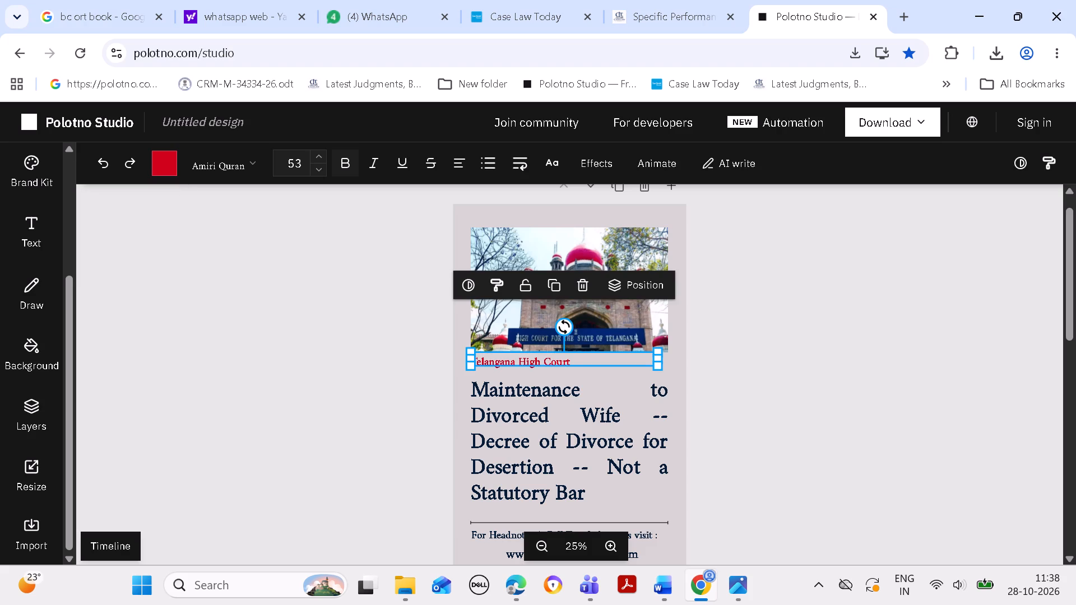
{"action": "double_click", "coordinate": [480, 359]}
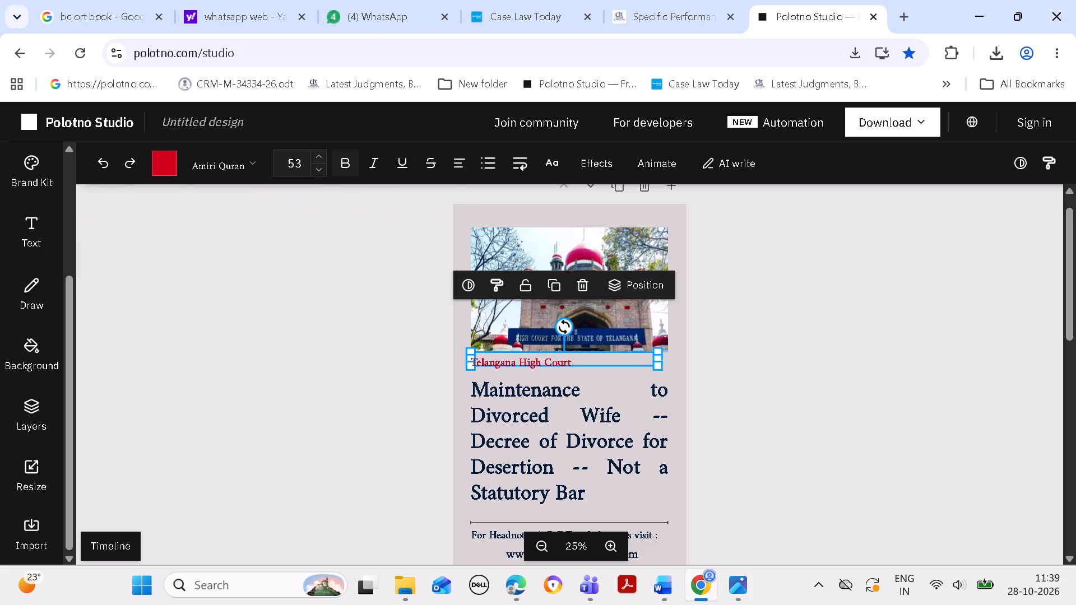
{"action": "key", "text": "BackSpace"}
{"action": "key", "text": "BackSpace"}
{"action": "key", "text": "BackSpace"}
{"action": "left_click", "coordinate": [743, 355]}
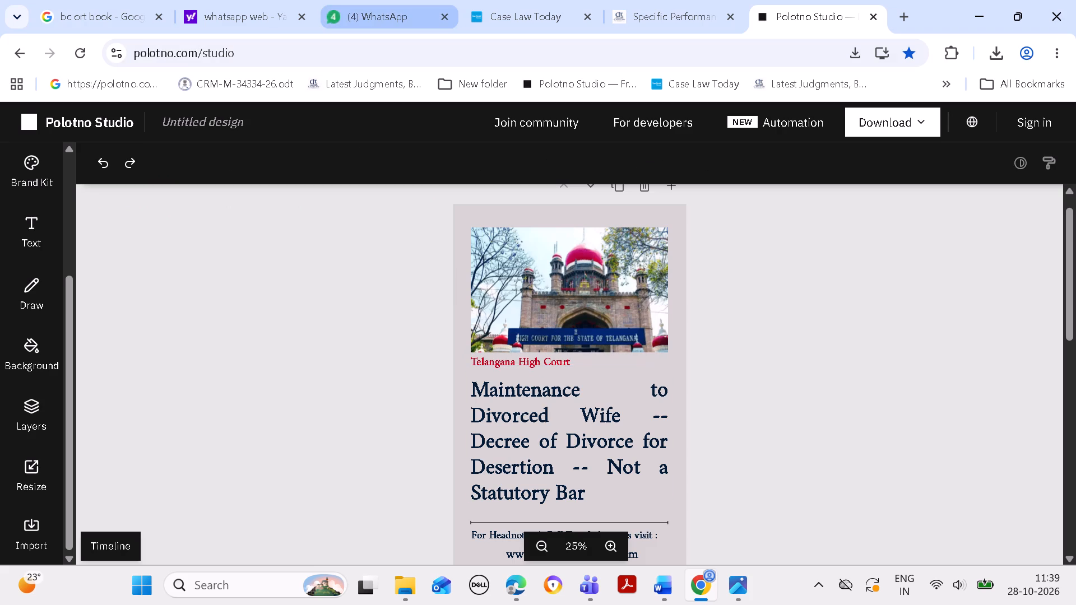
Copy the full Law Point text about Specific Performance from Case Law Today entry 6341.
{"action": "left_click", "coordinate": [509, 15]}
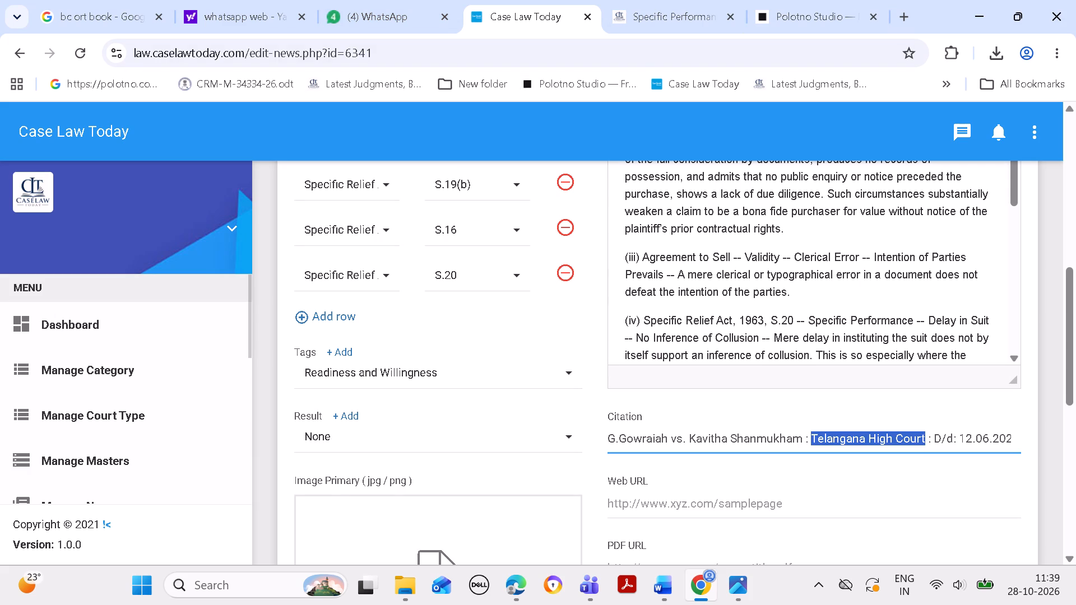
{"action": "left_click_drag", "start_coordinate": [1073, 352], "coordinate": [1073, 246]}
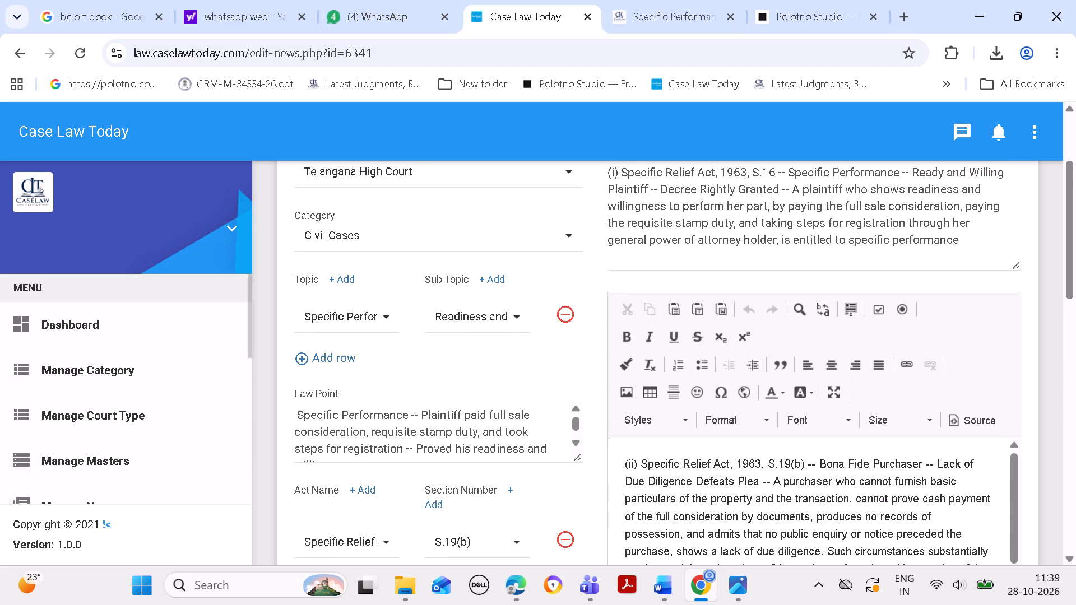
{"action": "left_click", "coordinate": [299, 411]}
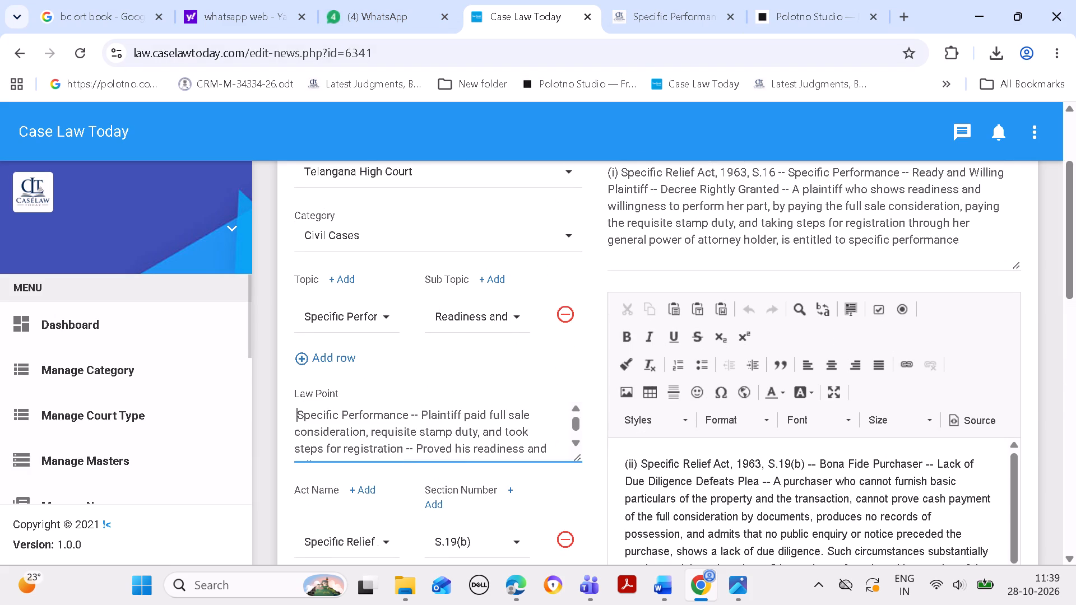
{"action": "key", "text": "ctrl+a"}
{"action": "key", "text": "ctrl+c"}
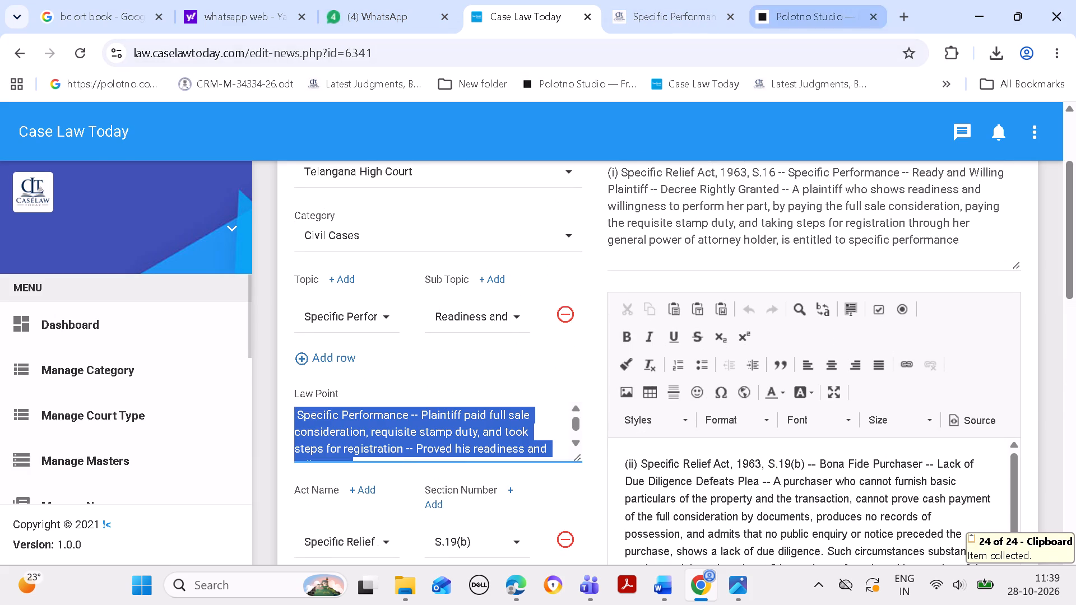
In the Polotno Studio design, replace the whole Maintenance to Divorced Wife headline with the copied Specific Performance law point.
{"action": "left_click", "coordinate": [776, 12]}
{"action": "double_click", "coordinate": [571, 433]}
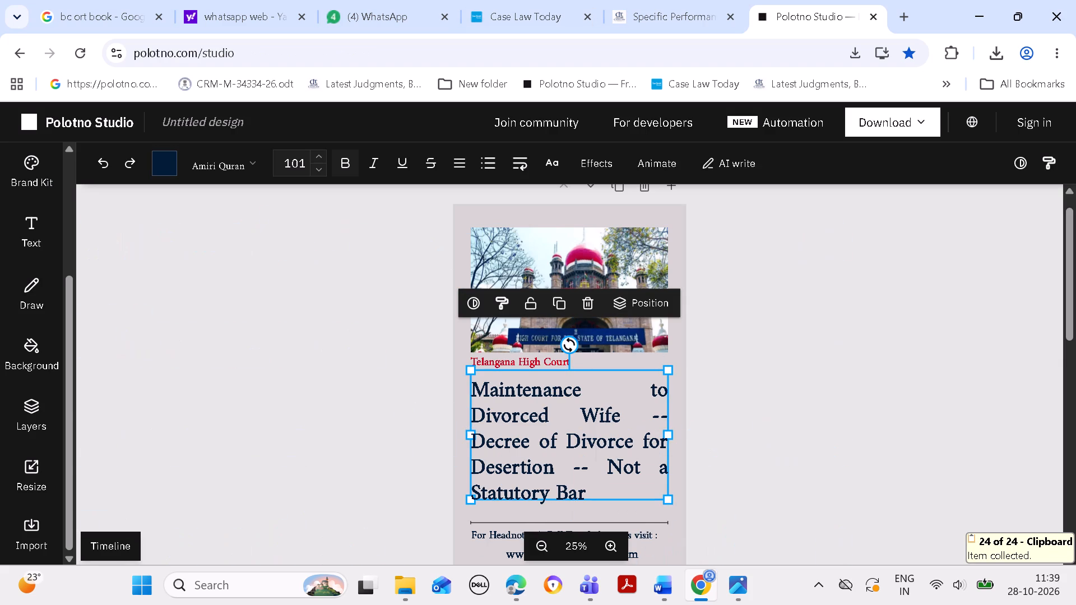
{"action": "key", "text": "ctrl+a"}
{"action": "key", "text": "ctrl+v"}
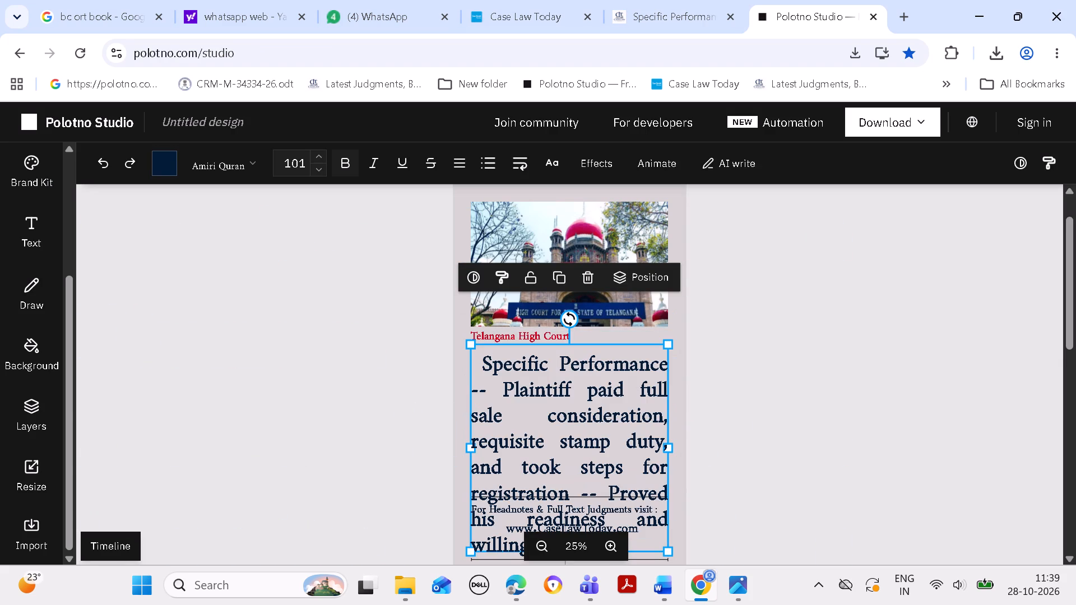
Reduce the headline's font size to 80 so it fits above the divider line.
{"action": "triple_click", "coordinate": [321, 167]}
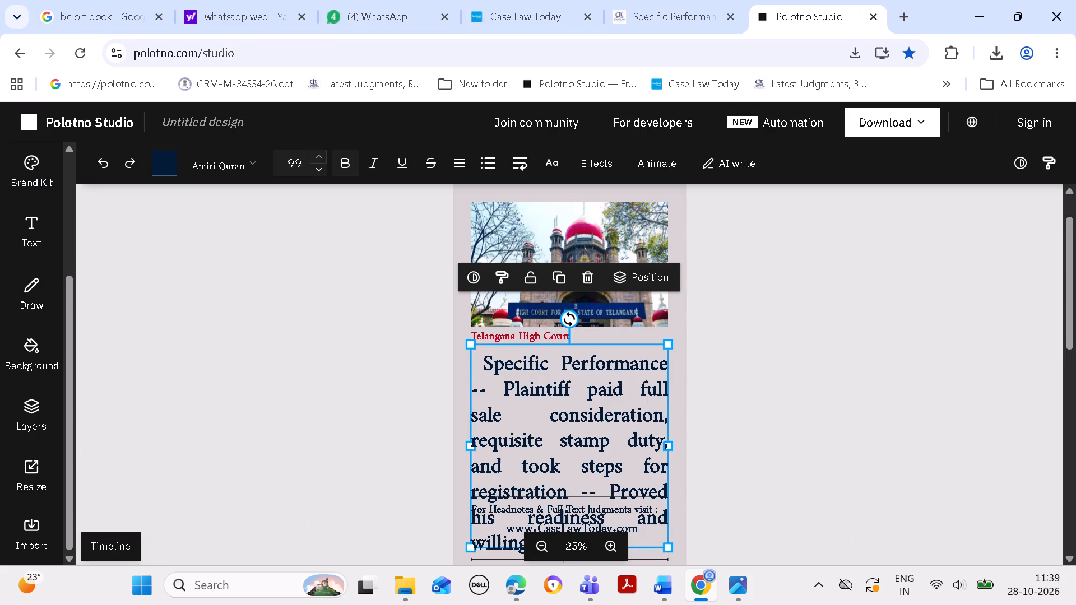
{"action": "triple_click", "coordinate": [321, 167]}
{"action": "triple_click", "coordinate": [321, 167]}
{"action": "triple_click", "coordinate": [321, 166]}
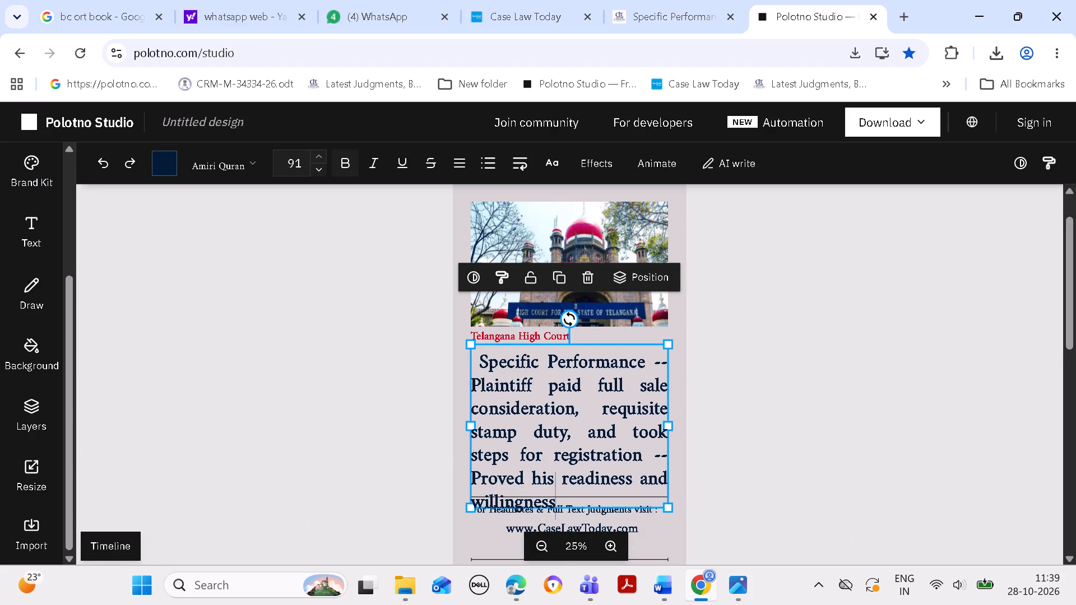
{"action": "triple_click", "coordinate": [321, 165]}
{"action": "double_click", "coordinate": [321, 165]}
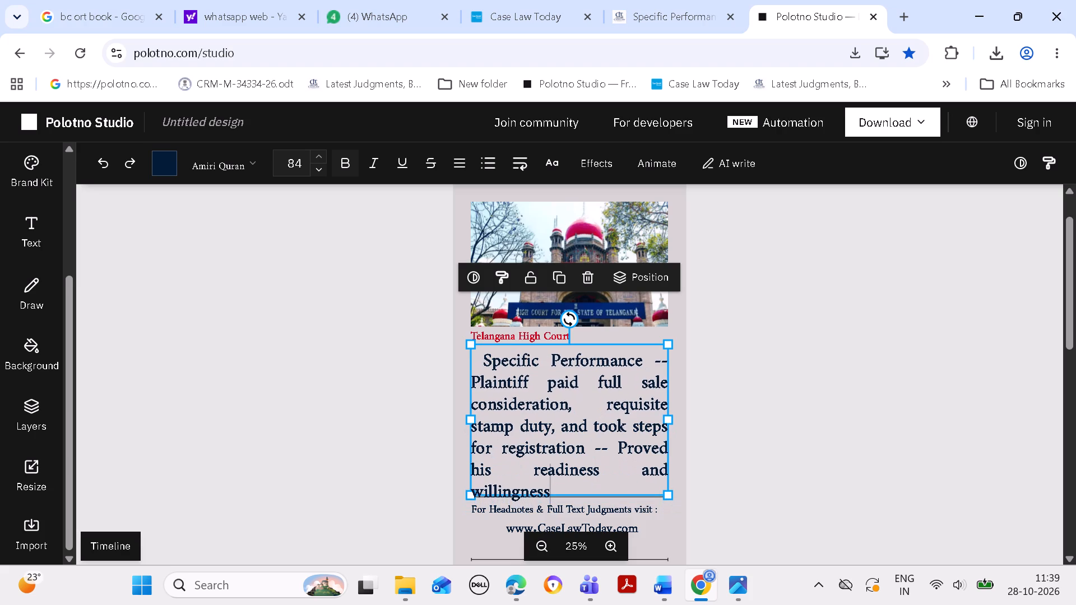
{"action": "triple_click", "coordinate": [321, 165]}
{"action": "left_click", "coordinate": [321, 165]}
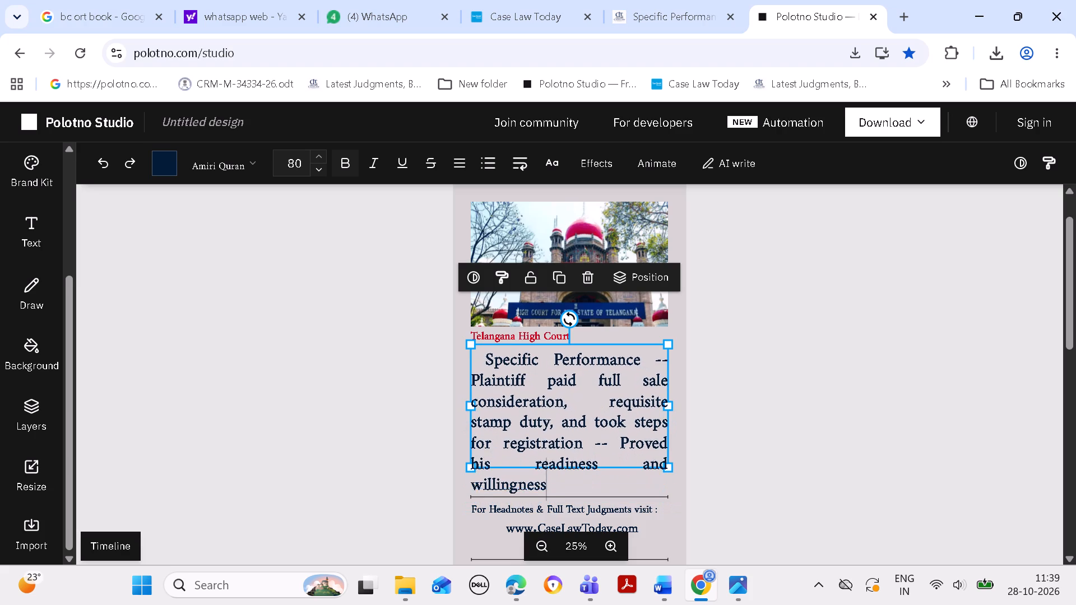
Delete the leading space before "Specific Performance" in the headline.
{"action": "left_click", "coordinate": [487, 360]}
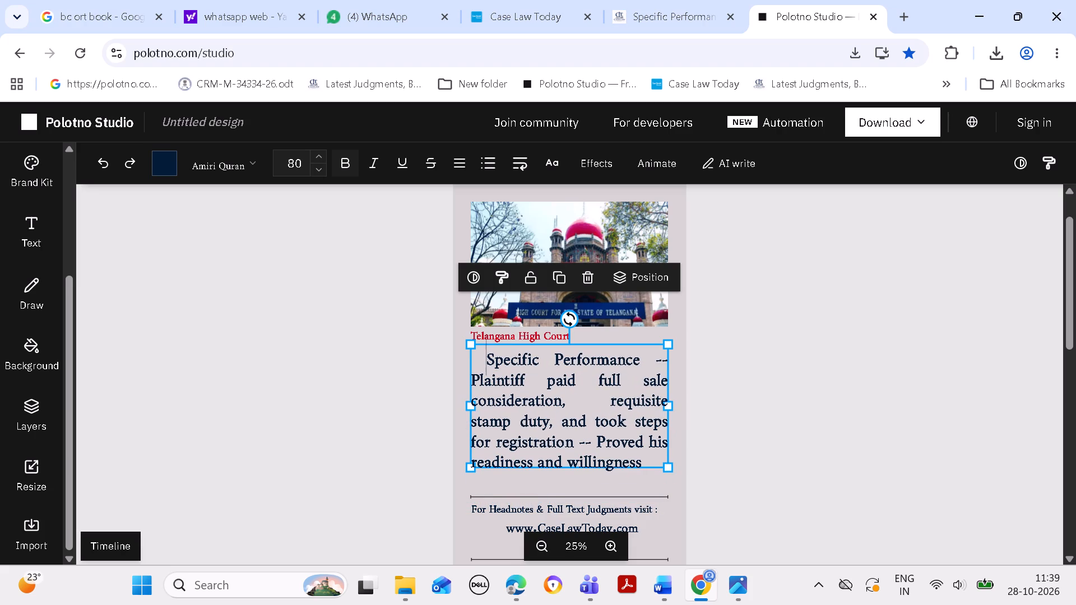
{"action": "key", "text": "BackSpace"}
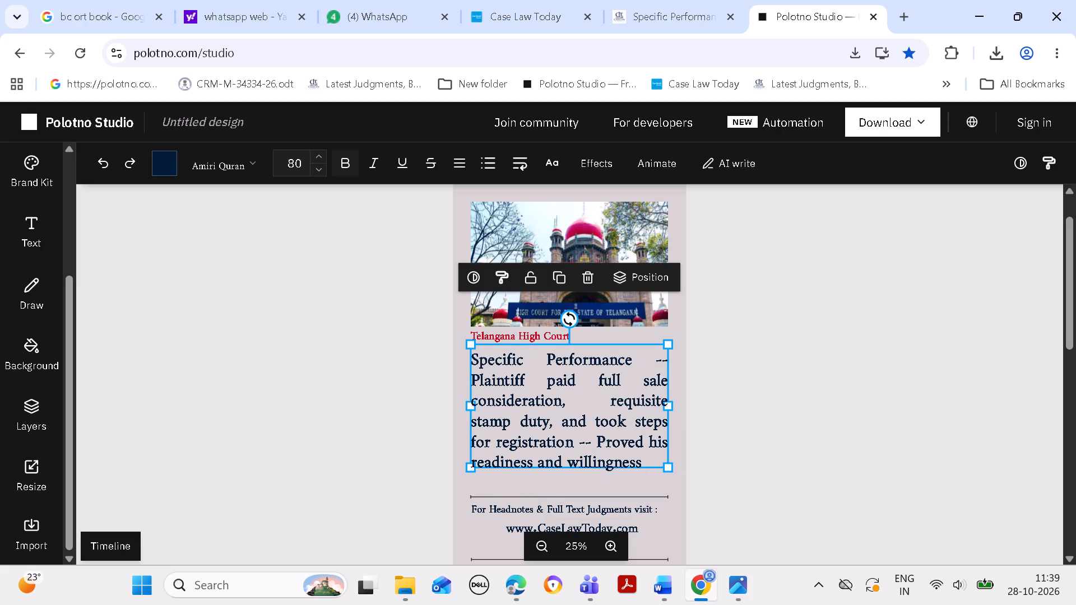
{"action": "left_click", "coordinate": [776, 403]}
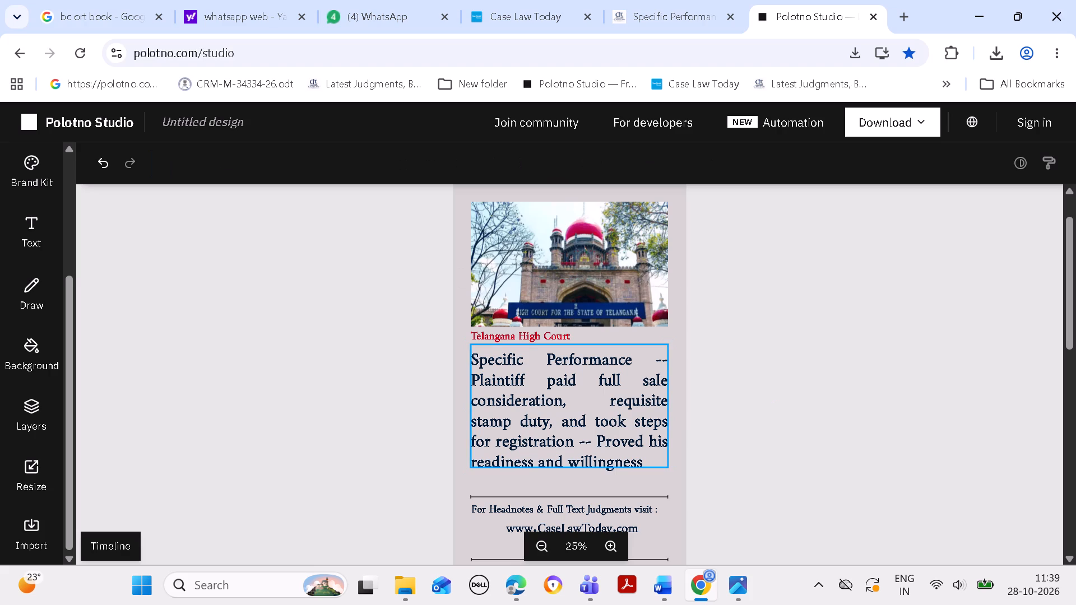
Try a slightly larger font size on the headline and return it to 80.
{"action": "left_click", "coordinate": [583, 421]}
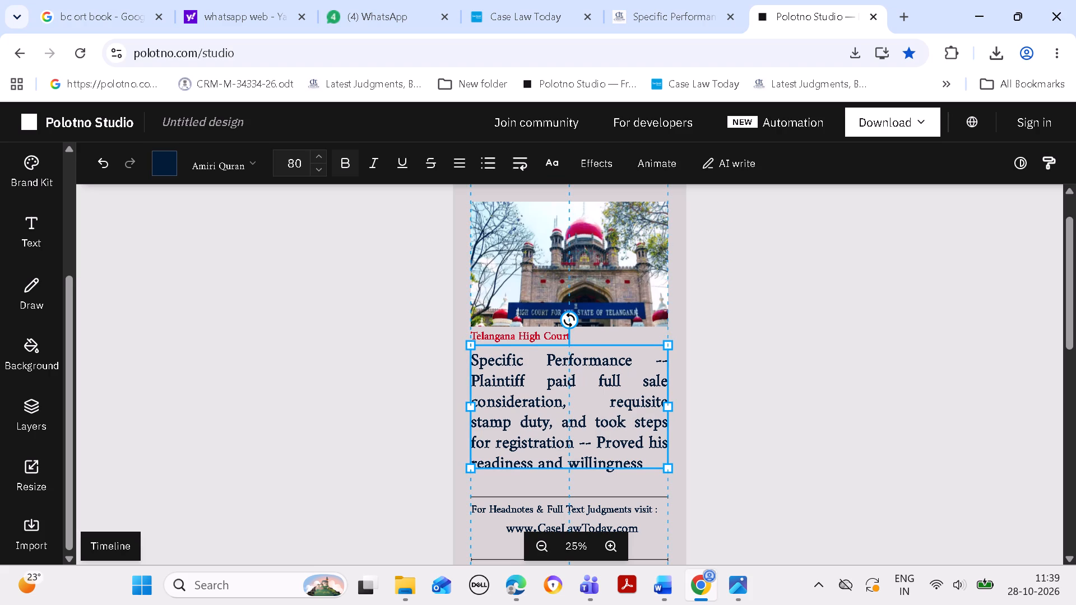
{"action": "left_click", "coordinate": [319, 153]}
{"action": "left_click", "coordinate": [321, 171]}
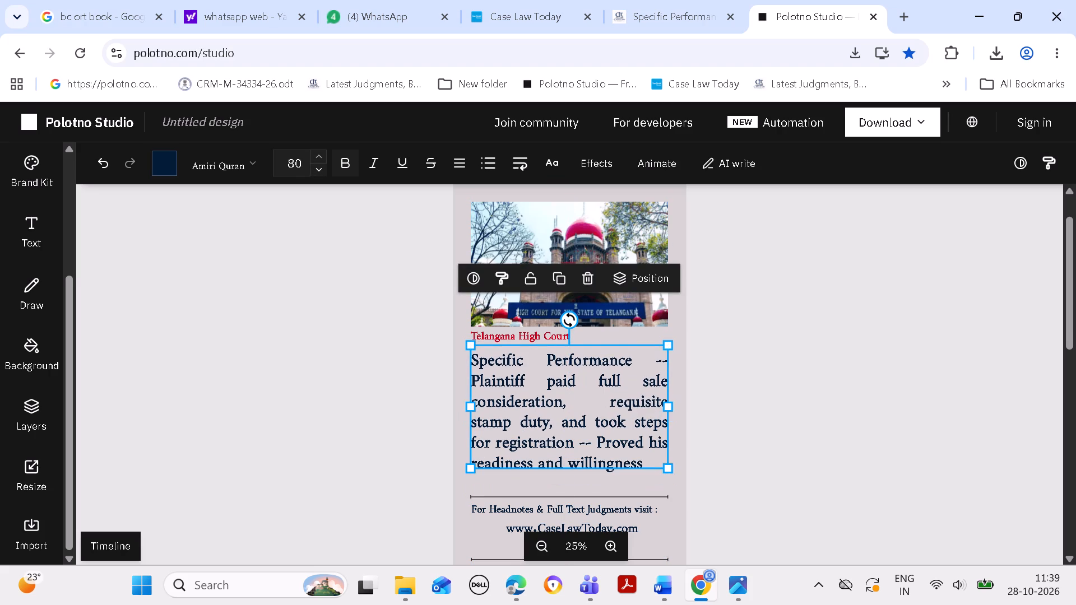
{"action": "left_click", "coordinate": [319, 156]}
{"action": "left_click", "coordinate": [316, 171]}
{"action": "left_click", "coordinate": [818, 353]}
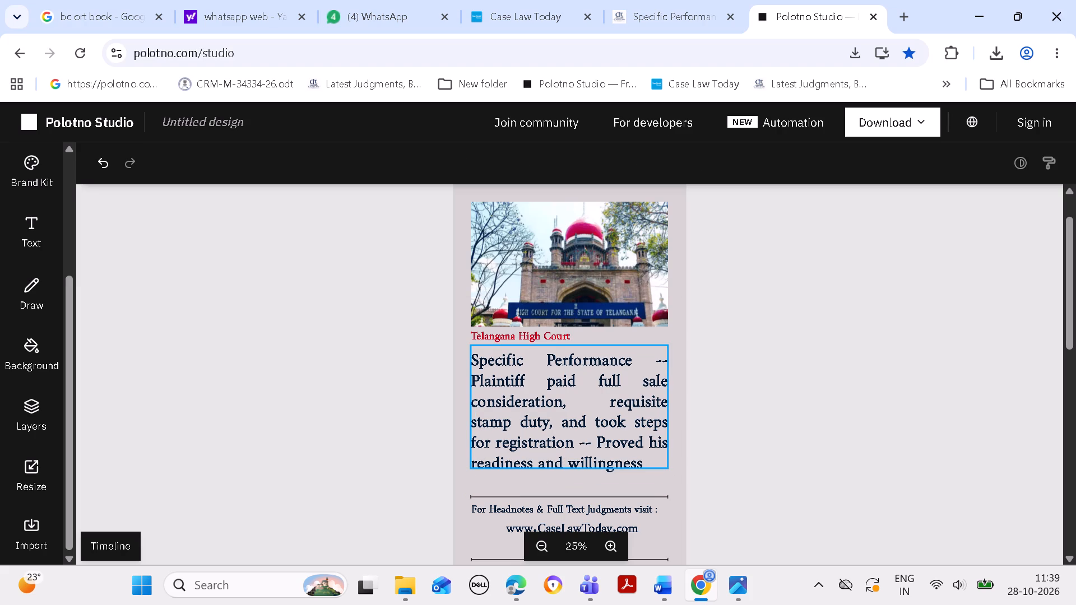
Nudge the Specific Performance headline slightly downward, keeping it centred between the Telangana High Court label and the divider line.
{"action": "left_click_drag", "start_coordinate": [571, 411], "coordinate": [570, 418]}
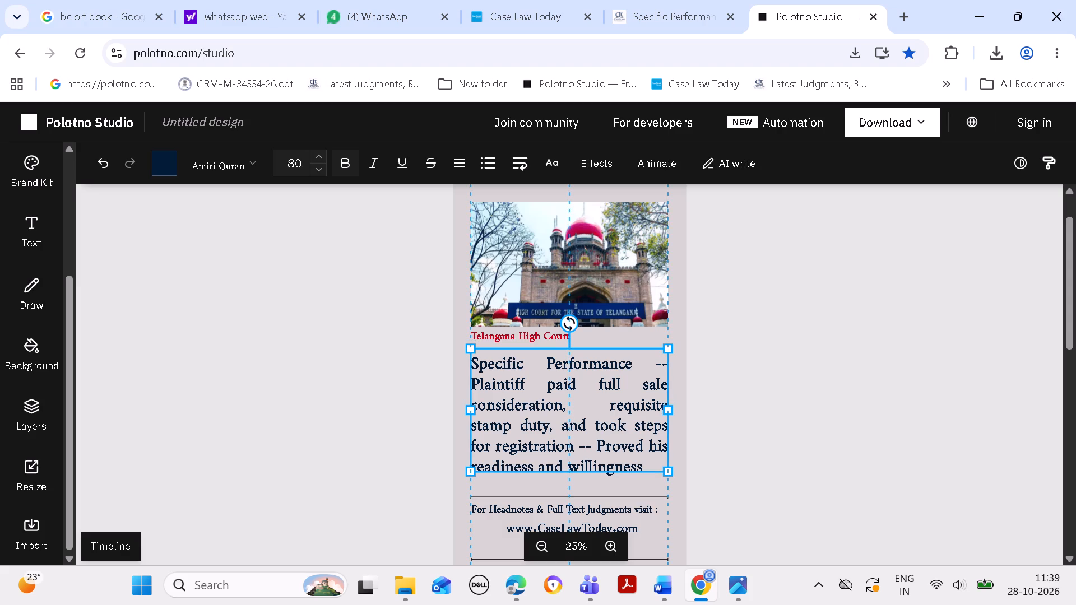
{"action": "left_click_drag", "start_coordinate": [570, 418], "coordinate": [570, 416]}
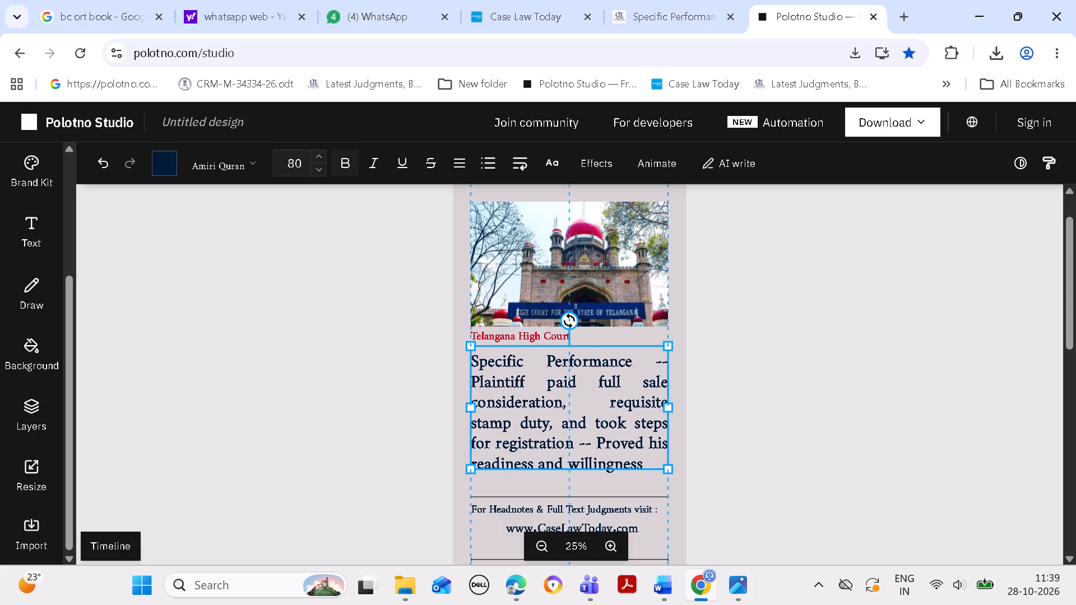
{"action": "left_click_drag", "start_coordinate": [570, 416], "coordinate": [570, 418]}
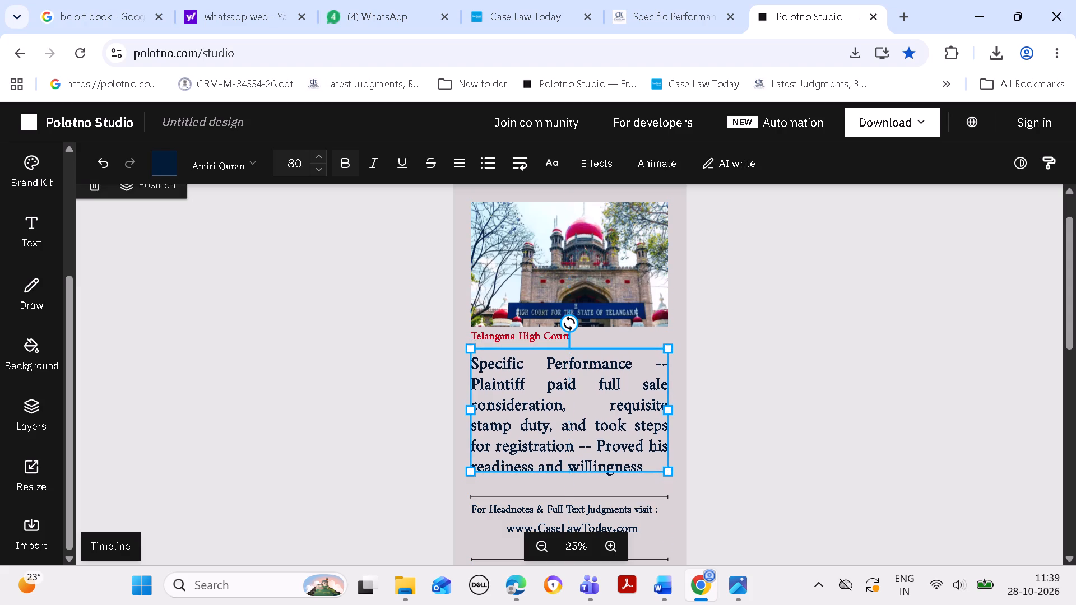
{"action": "left_click", "coordinate": [829, 382]}
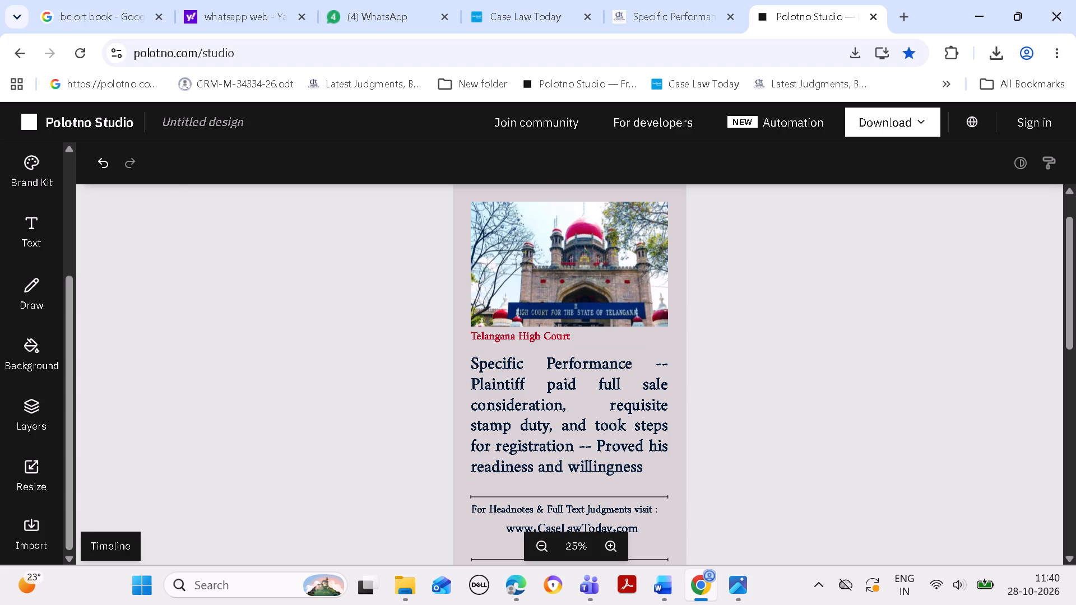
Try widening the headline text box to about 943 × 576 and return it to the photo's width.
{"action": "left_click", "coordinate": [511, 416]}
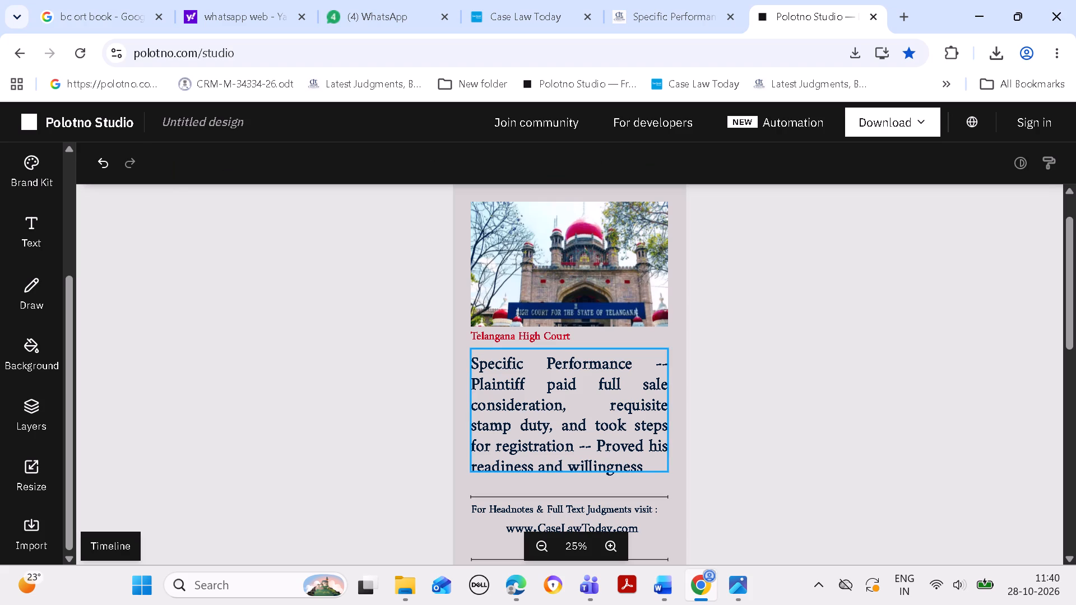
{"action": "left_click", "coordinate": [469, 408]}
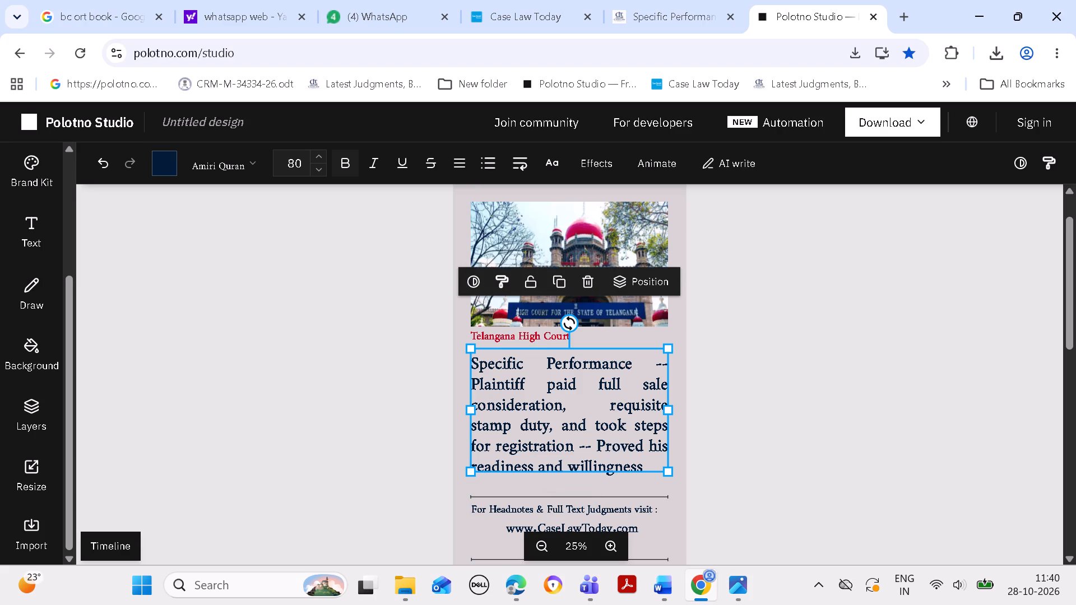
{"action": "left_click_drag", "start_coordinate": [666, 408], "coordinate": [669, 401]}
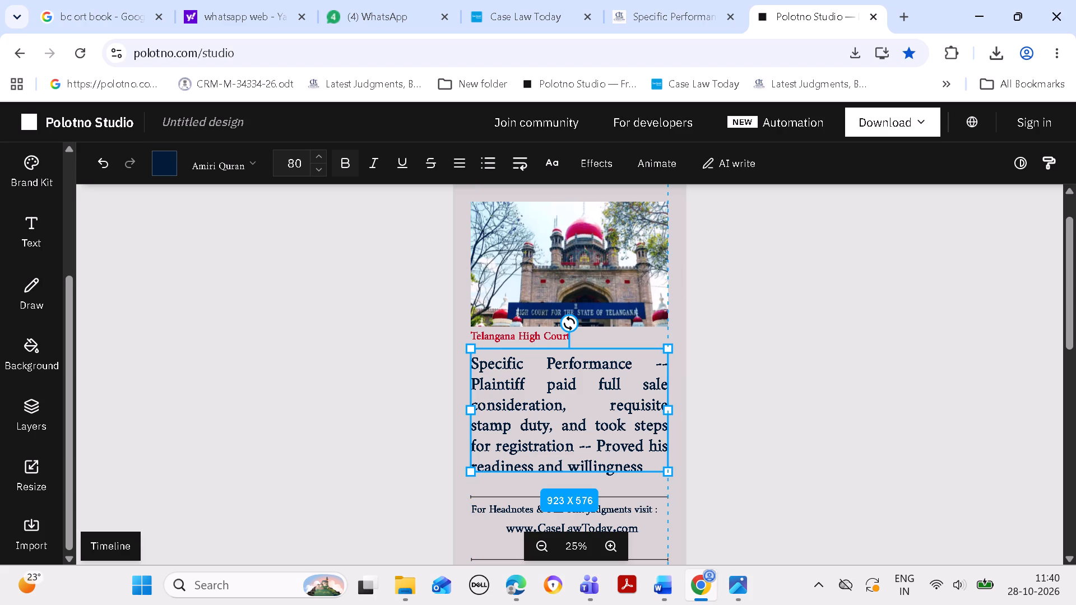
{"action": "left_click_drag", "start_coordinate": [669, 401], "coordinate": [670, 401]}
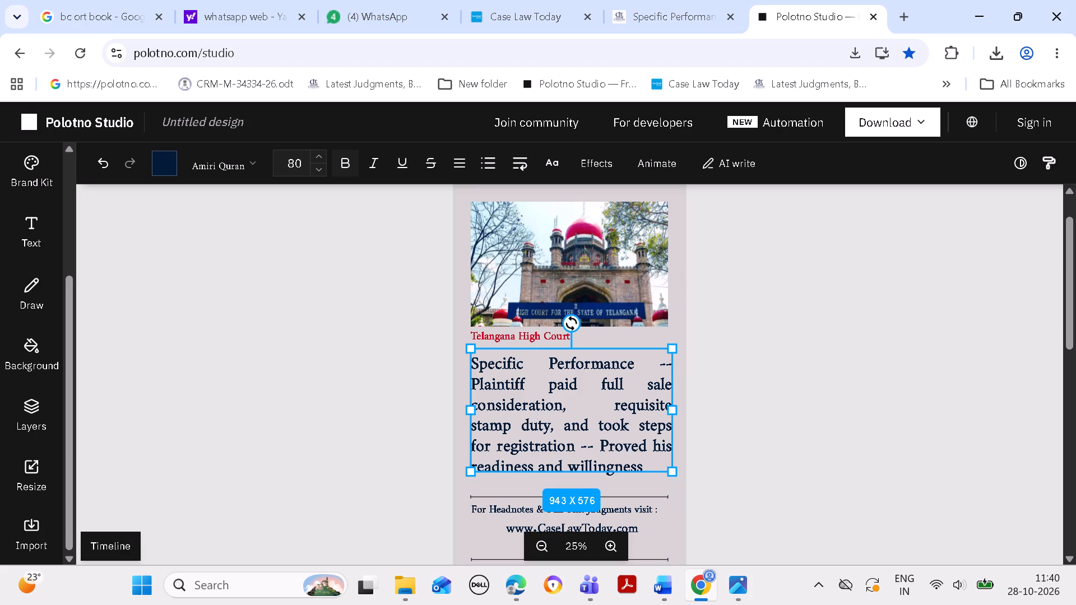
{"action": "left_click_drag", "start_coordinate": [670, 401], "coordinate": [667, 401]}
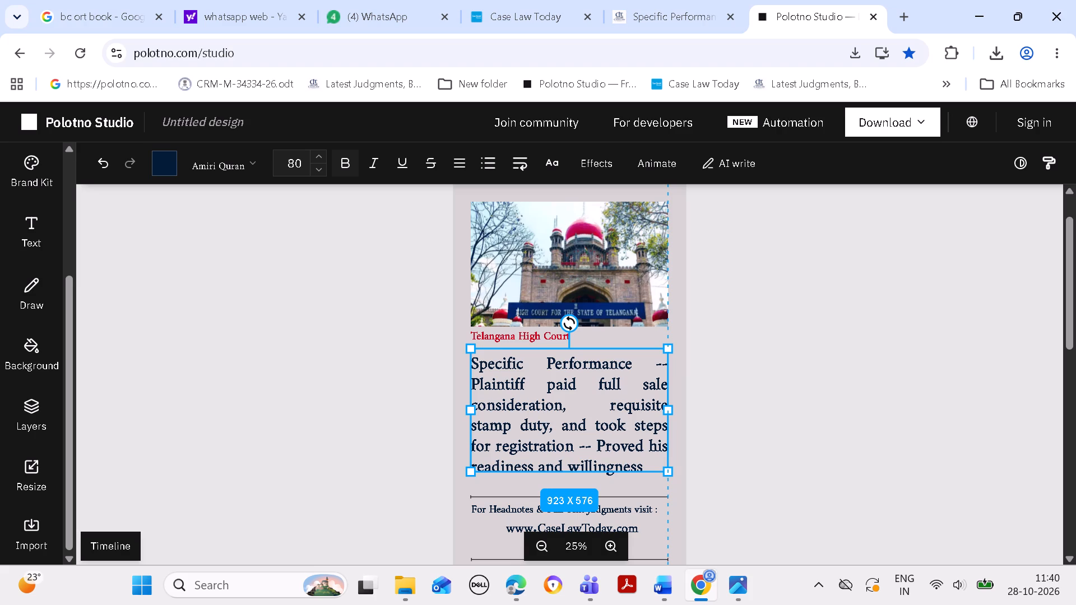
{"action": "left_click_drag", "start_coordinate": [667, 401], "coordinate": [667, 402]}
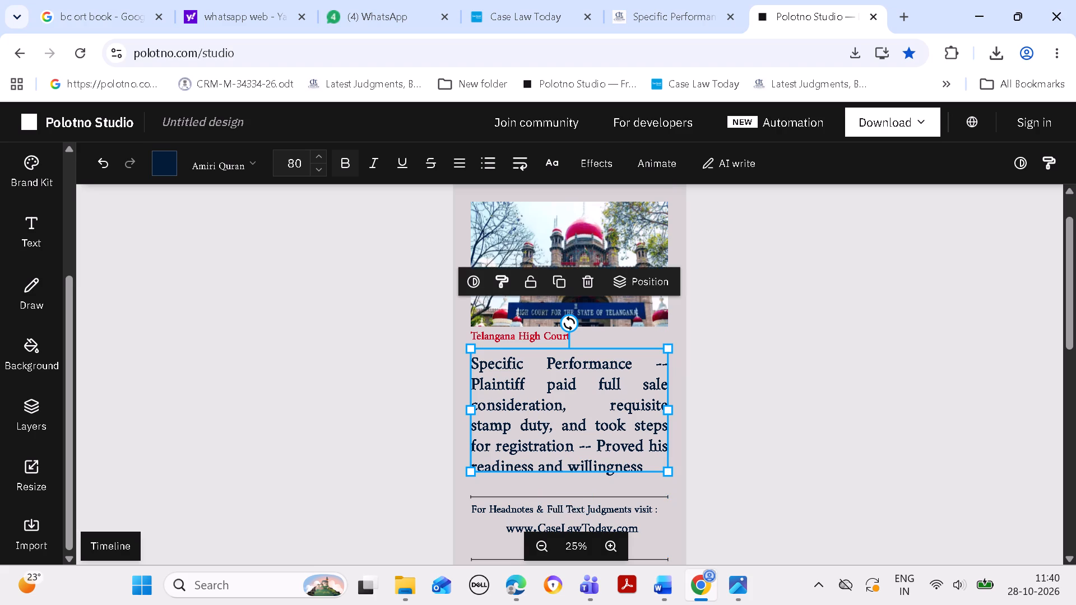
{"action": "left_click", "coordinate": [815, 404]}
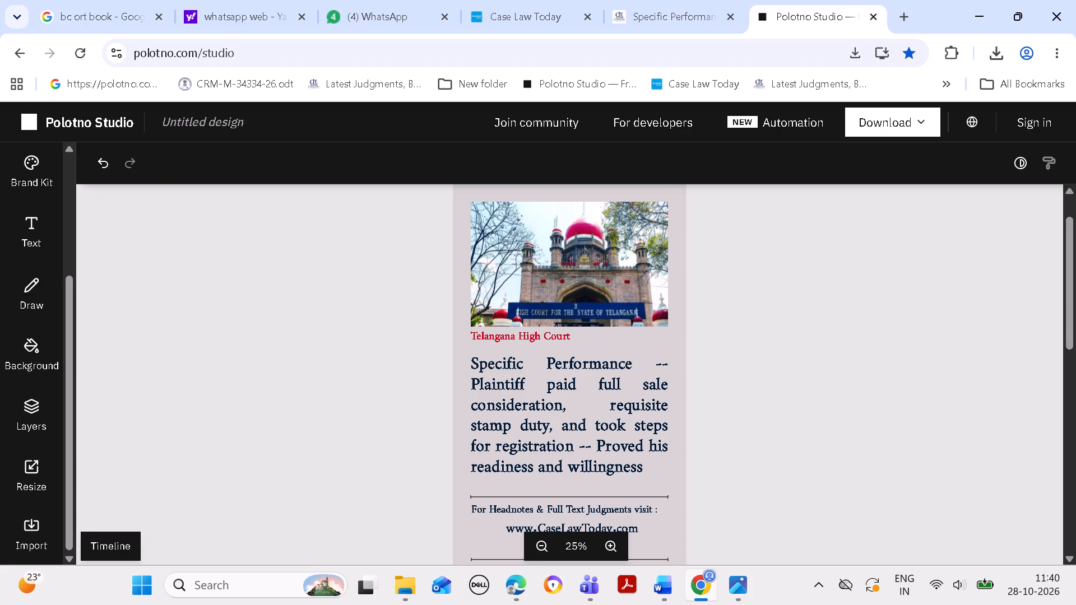
Download the finished Telangana High Court design as PNG.
{"action": "left_click_drag", "start_coordinate": [1074, 294], "coordinate": [1068, 255]}
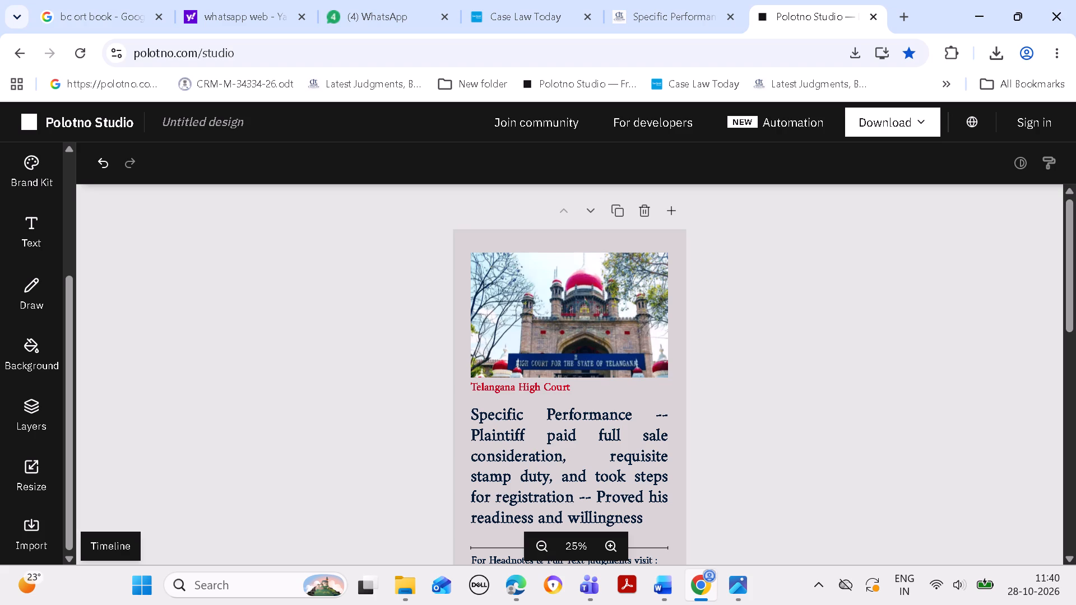
{"action": "left_click", "coordinate": [880, 124]}
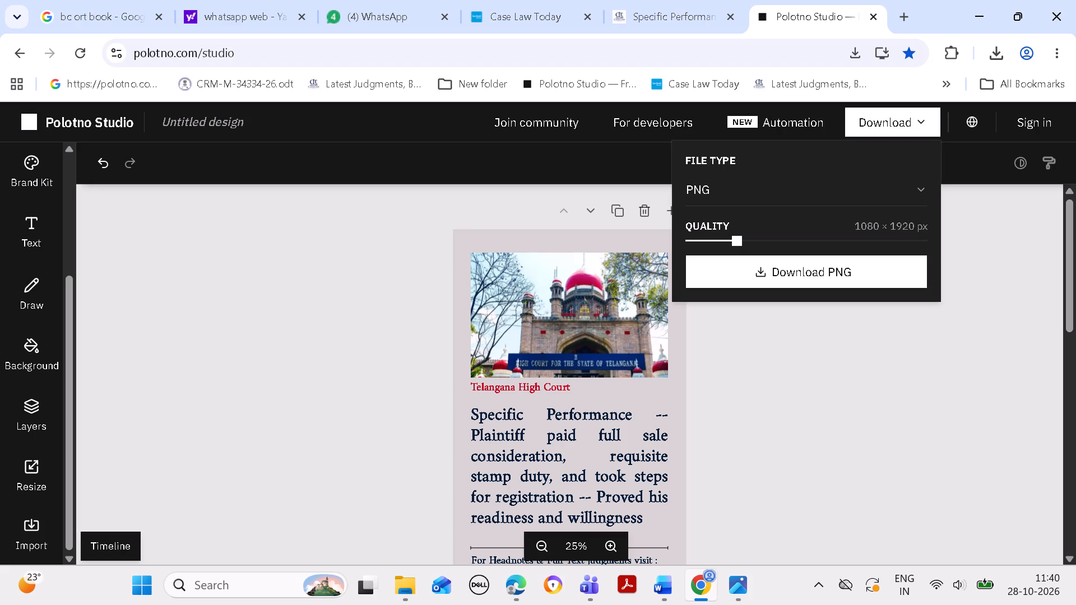
{"action": "left_click", "coordinate": [838, 267]}
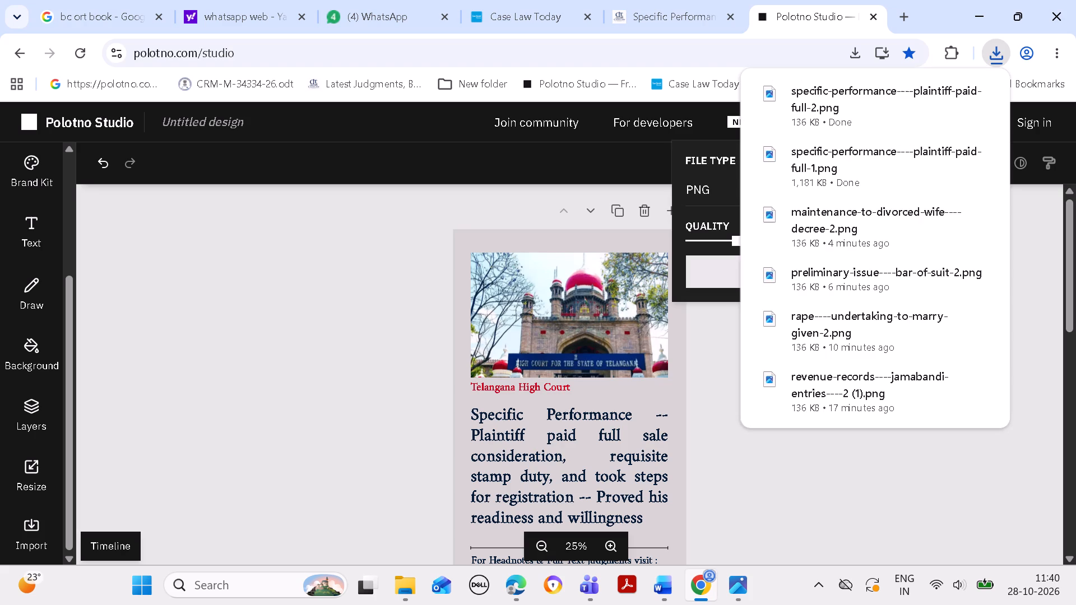
Copy the downloaded specific-performance----plaintiff-paid-full-1.png image into the FB NEWS POST --- 28 OCT folder in File Explorer.
{"action": "left_click", "coordinate": [948, 153]}
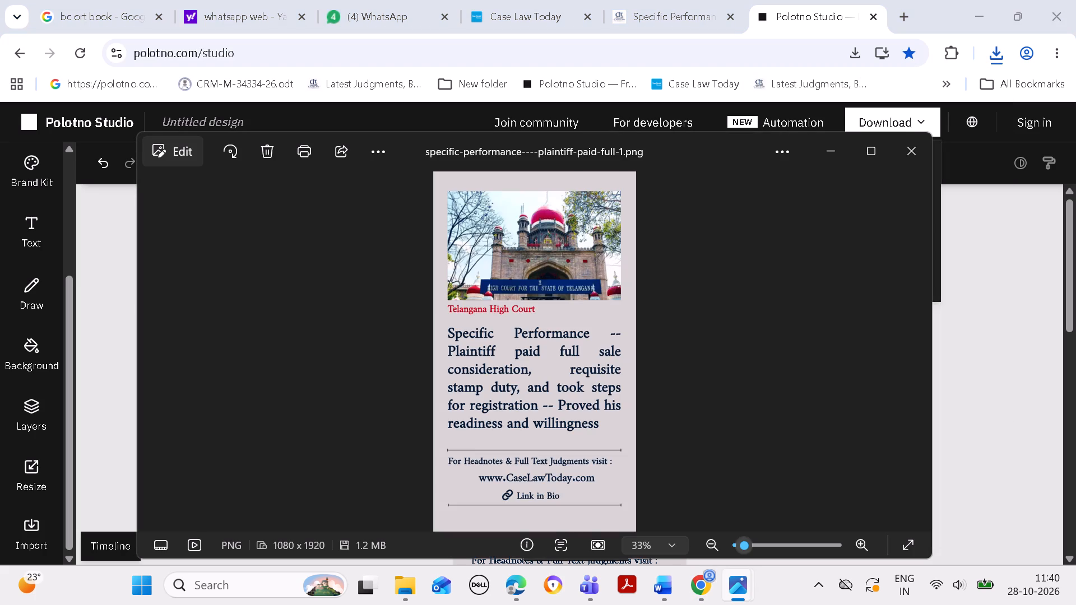
{"action": "key", "text": "ctrl+c"}
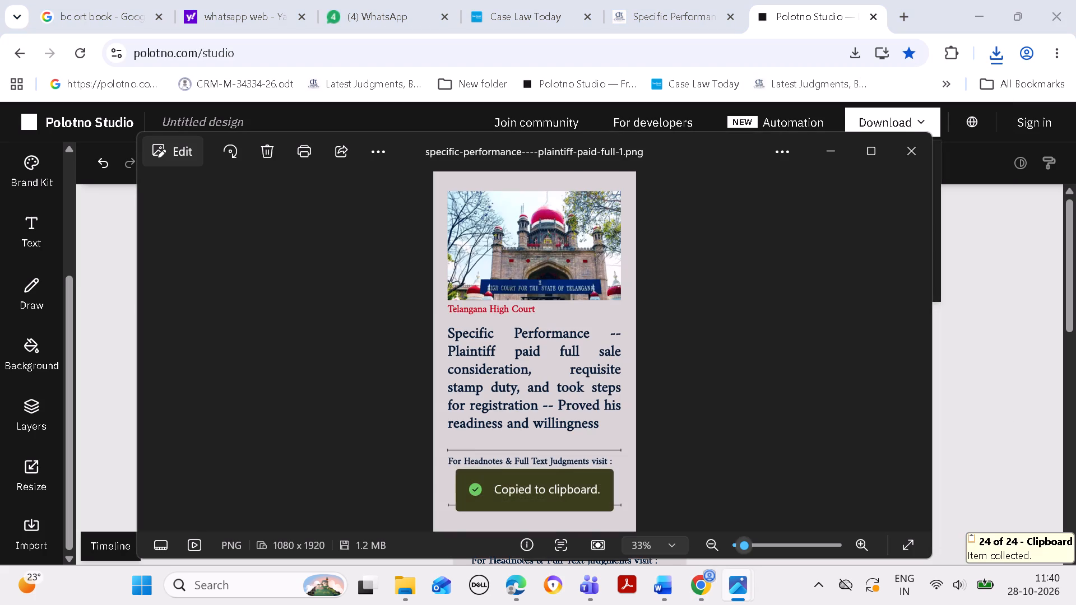
{"action": "left_click", "coordinate": [975, 17]}
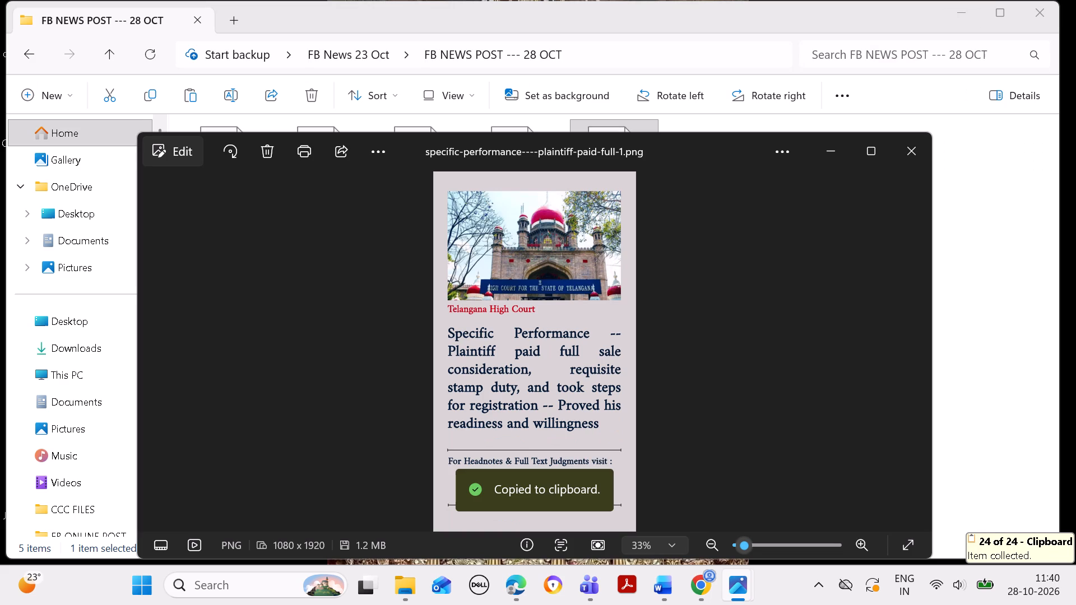
{"action": "left_click", "coordinate": [832, 145]}
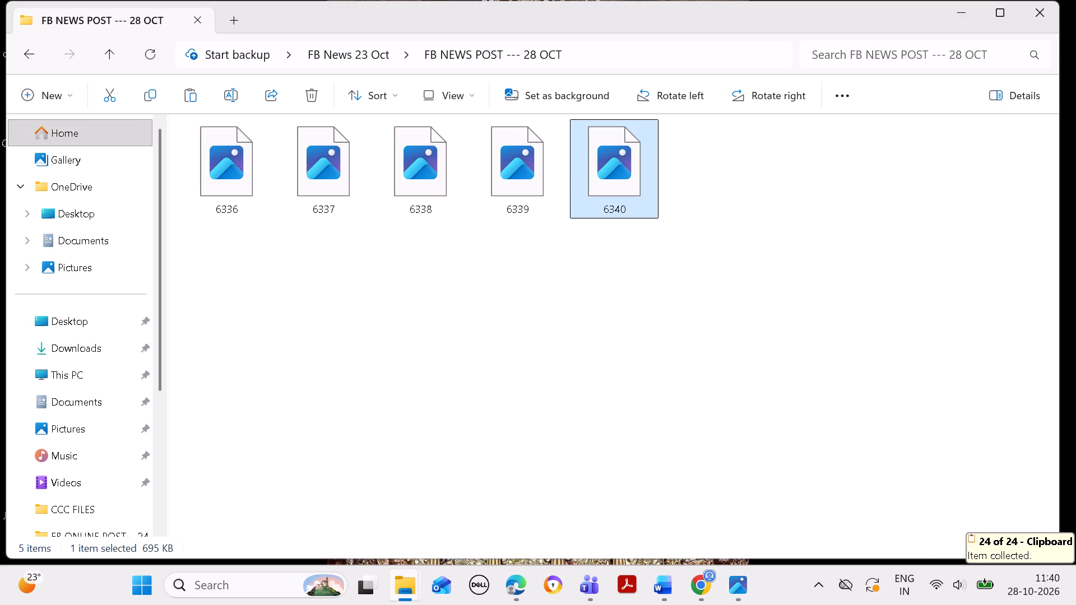
{"action": "key", "text": "ctrl+v"}
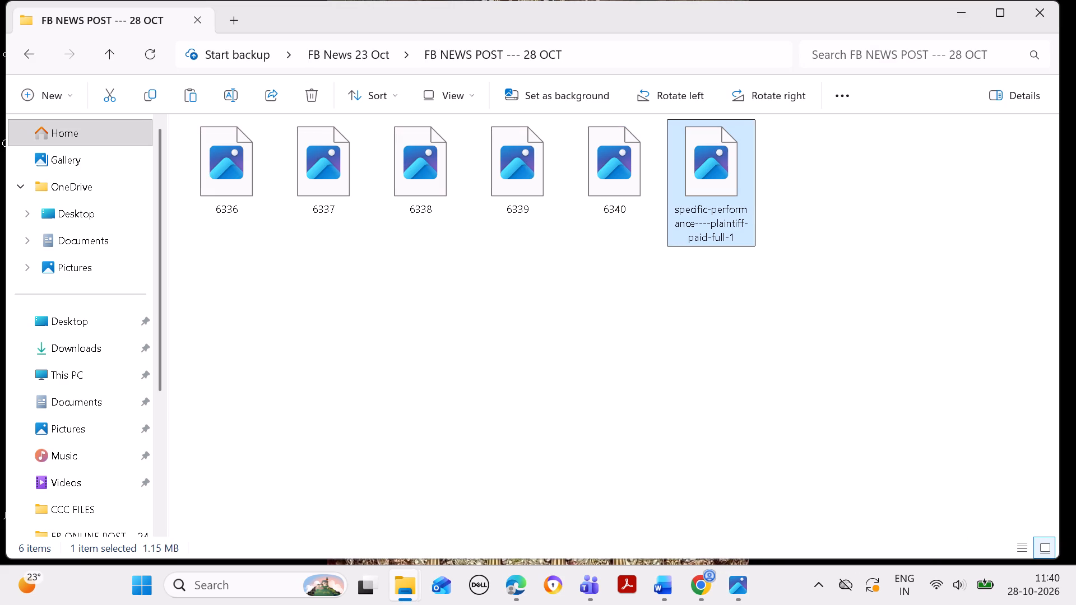
Rename the pasted specific-performance image as 6341 and put the folder window away.
{"action": "right_click", "coordinate": [714, 171]}
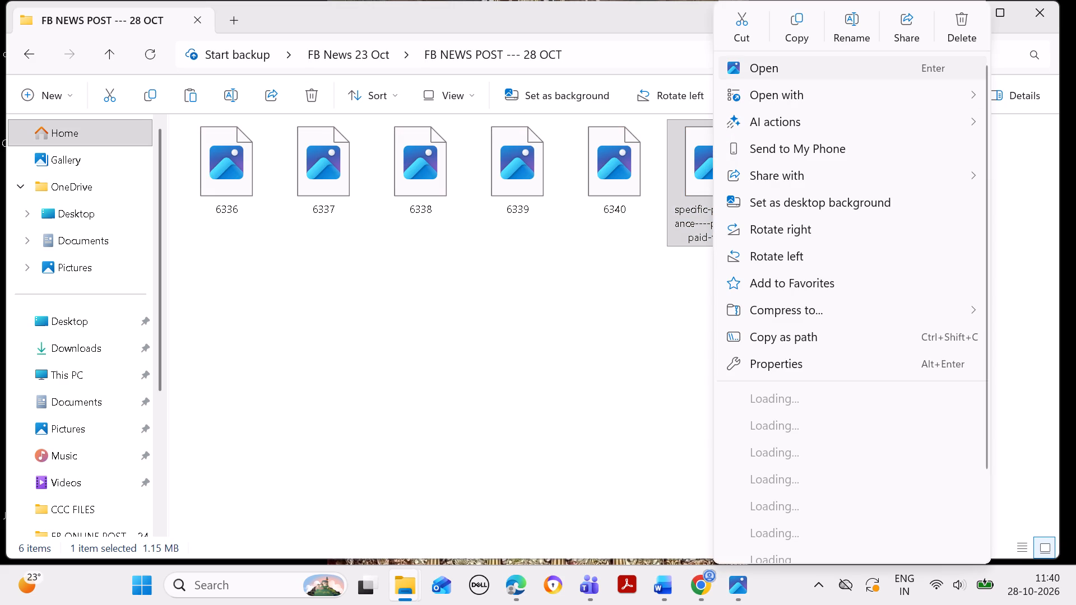
{"action": "left_click", "coordinate": [850, 20]}
{"action": "left_click", "coordinate": [850, 19]}
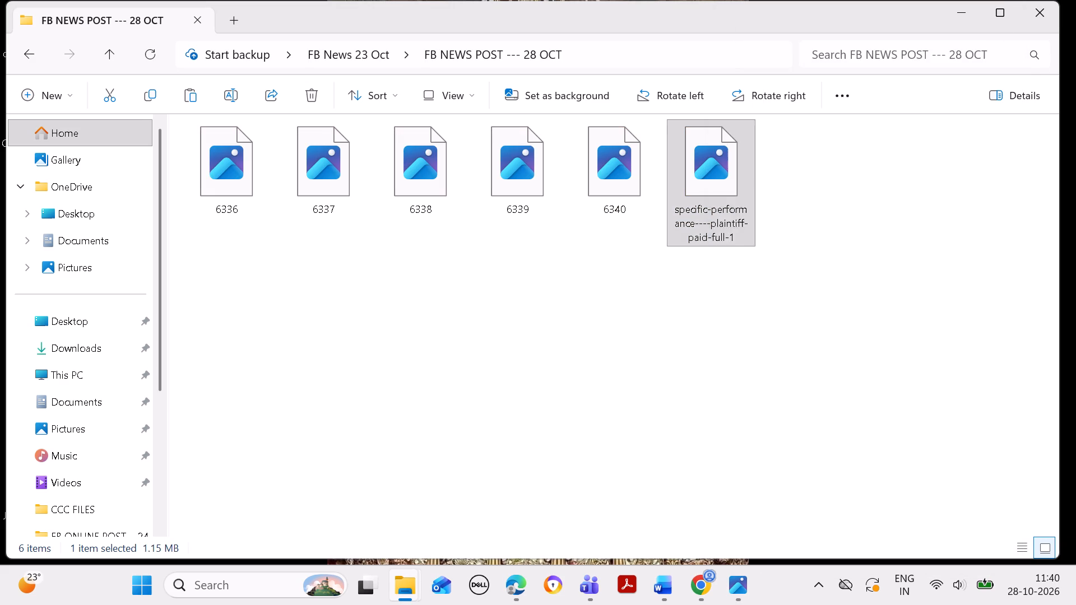
{"action": "key", "text": "BackSpace"}
{"action": "type", "text": "6341"}
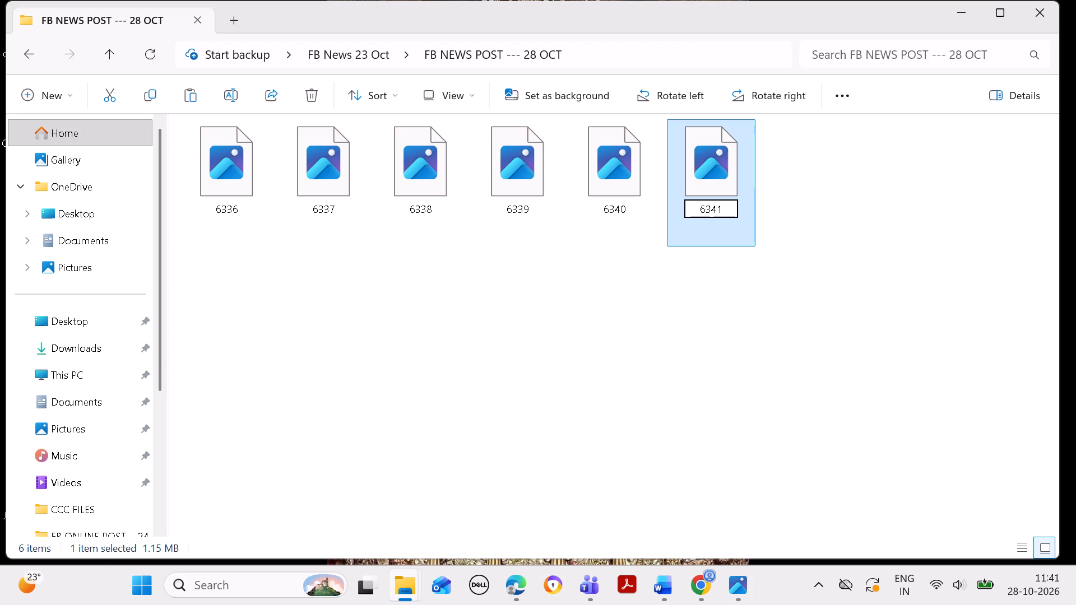
{"action": "key", "text": "Return"}
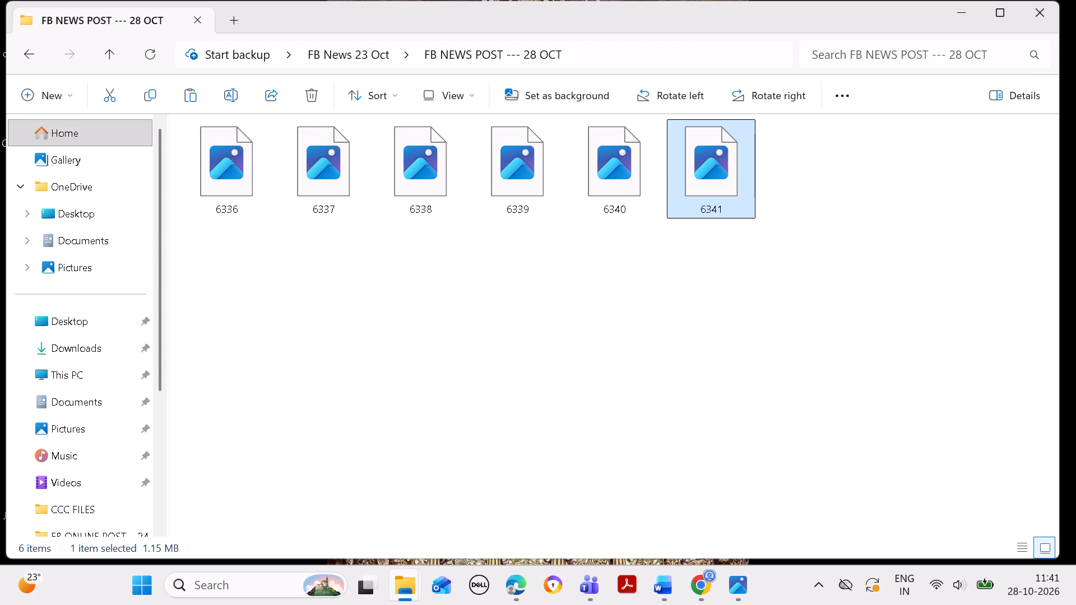
{"action": "left_click", "coordinate": [963, 14]}
Create a new folder named "FB ONLINE POST---28 Oct" inside the FB ONLINE POST---24 OCT folder.
{"action": "double_click", "coordinate": [843, 300]}
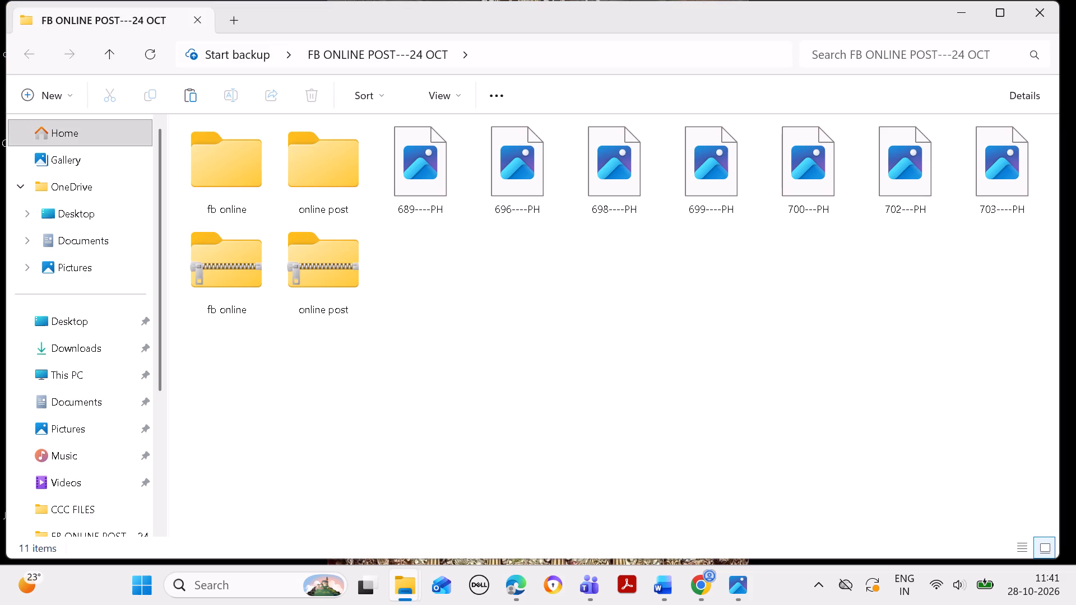
{"action": "right_click", "coordinate": [493, 253]}
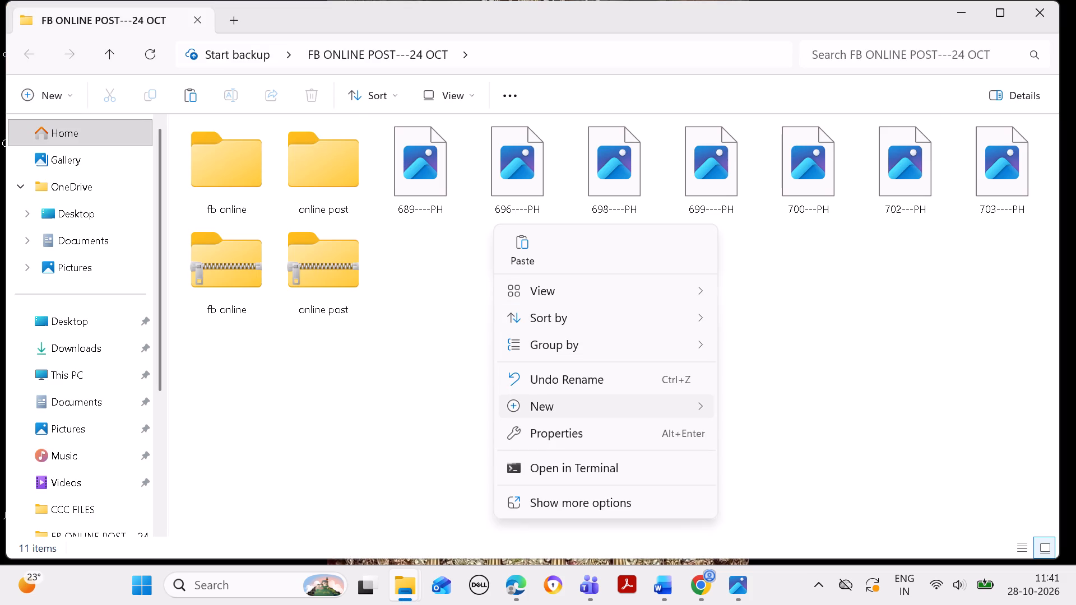
{"action": "left_click", "coordinate": [562, 402]}
{"action": "left_click", "coordinate": [771, 104]}
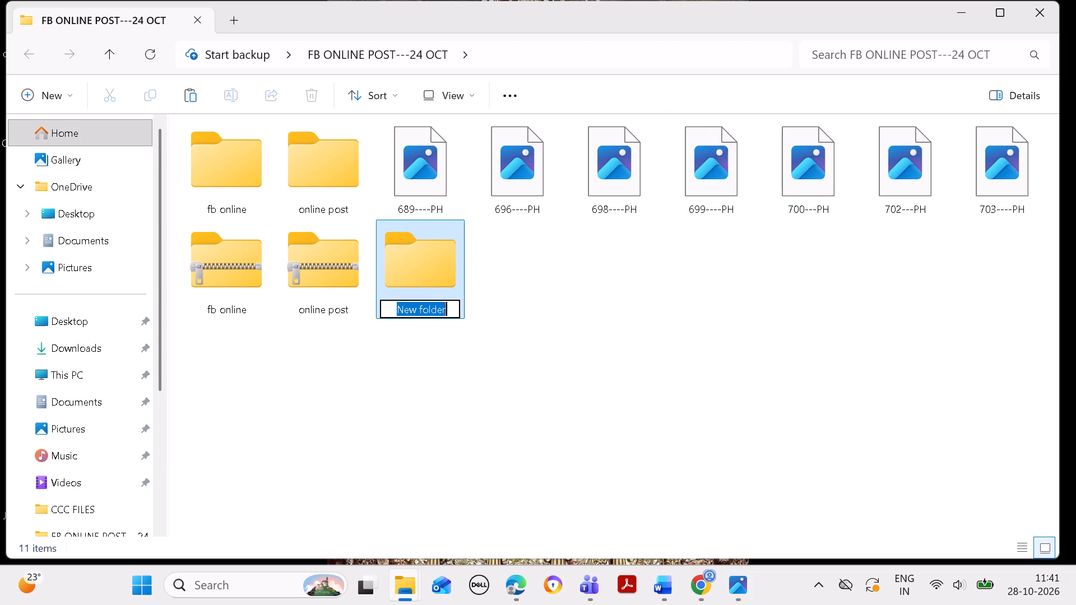
{"action": "key", "text": "BackSpace"}
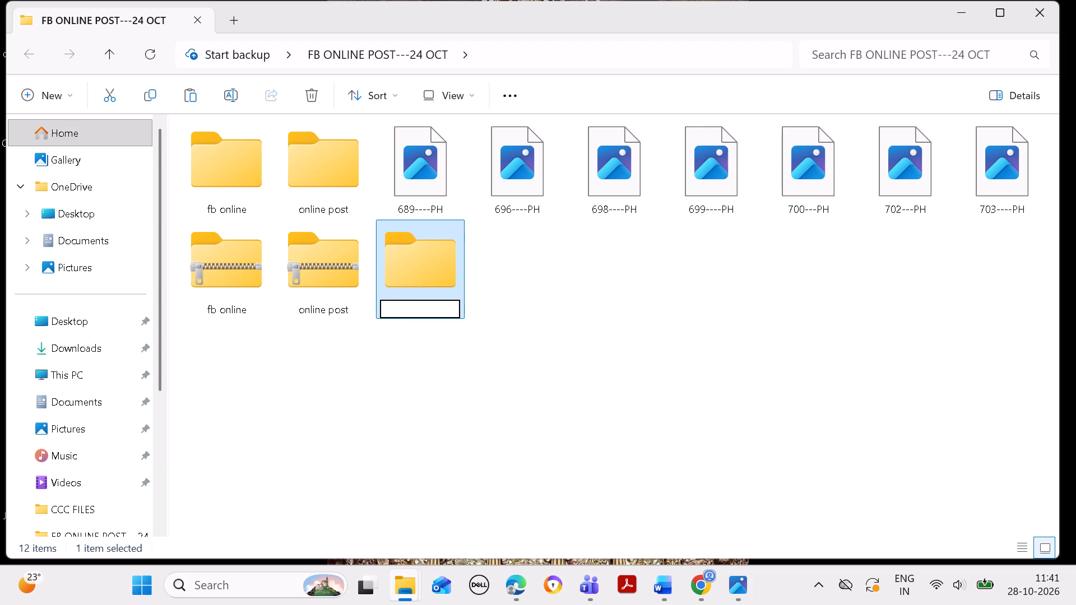
{"action": "type", "text": "FB ONLINE POST"}
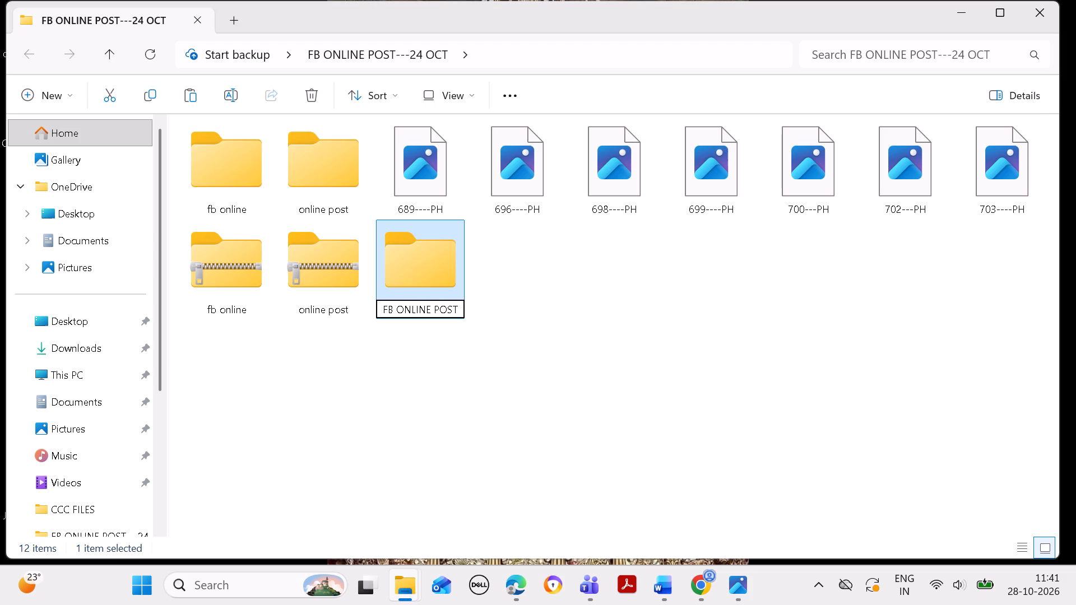
{"action": "type", "text": "---"}
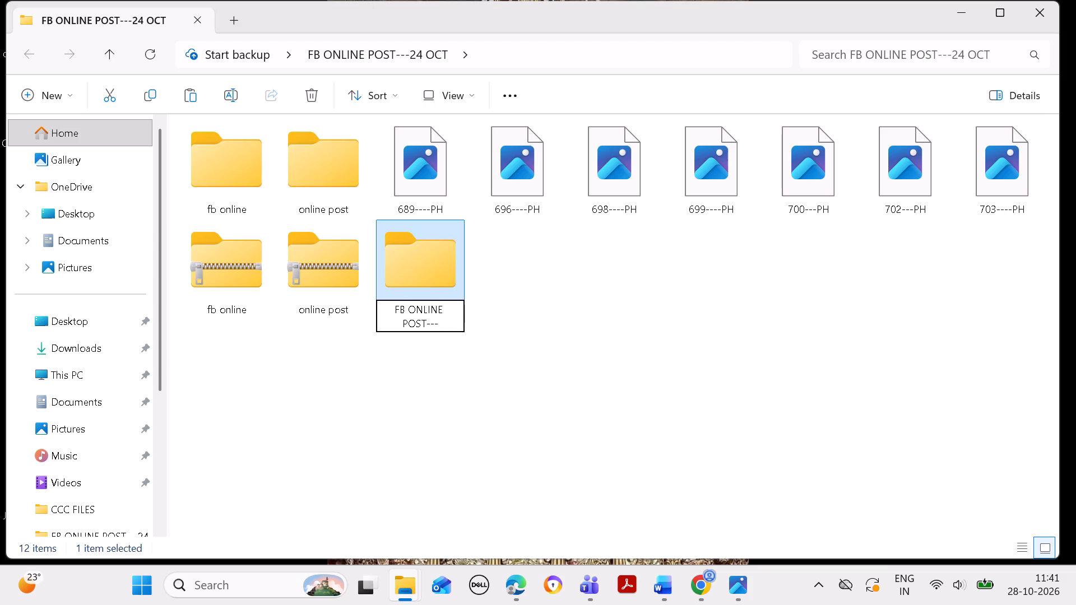
{"action": "type", "text": "28"}
{"action": "key", "text": "space"}
{"action": "key", "text": "o"}
{"action": "type", "text": "ct"}
{"action": "key", "text": "Return"}
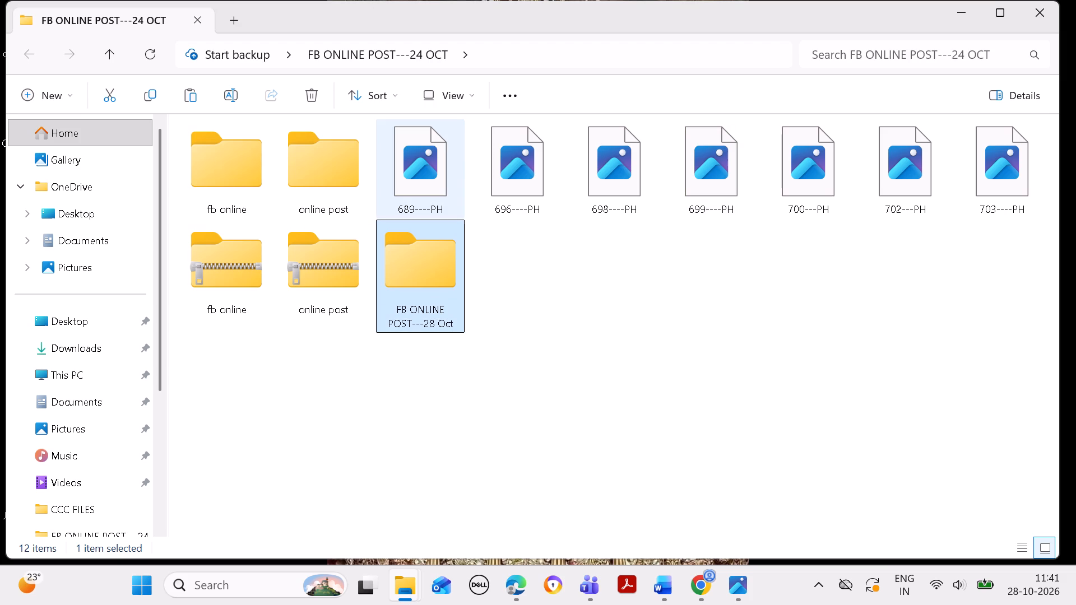
Look through the images in the FB ONLINE POST----27 OCT folder inside the online post folder.
{"action": "double_click", "coordinate": [305, 171]}
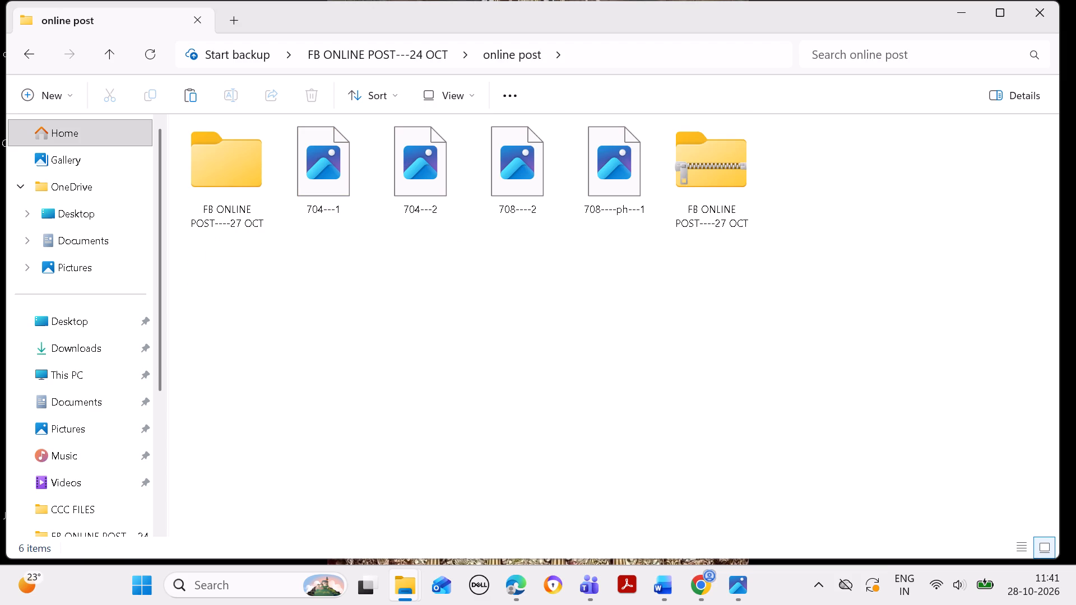
{"action": "double_click", "coordinate": [245, 178]}
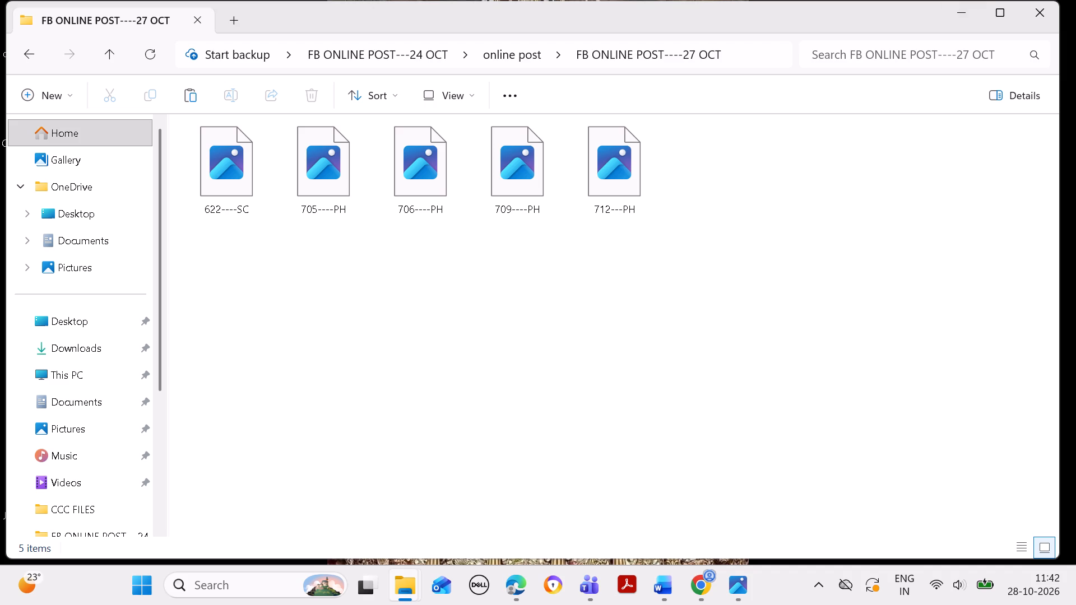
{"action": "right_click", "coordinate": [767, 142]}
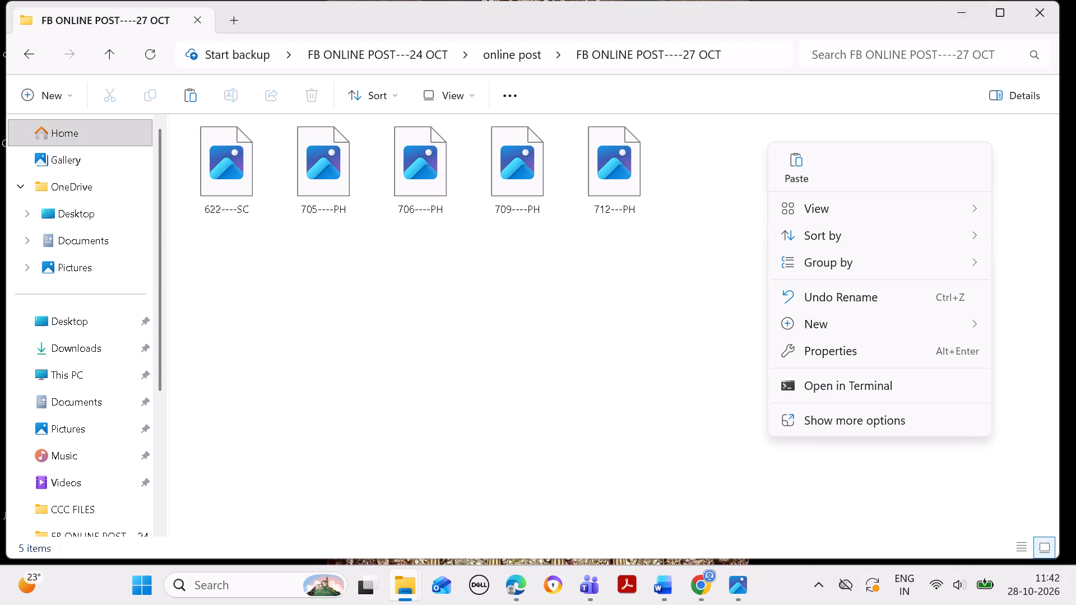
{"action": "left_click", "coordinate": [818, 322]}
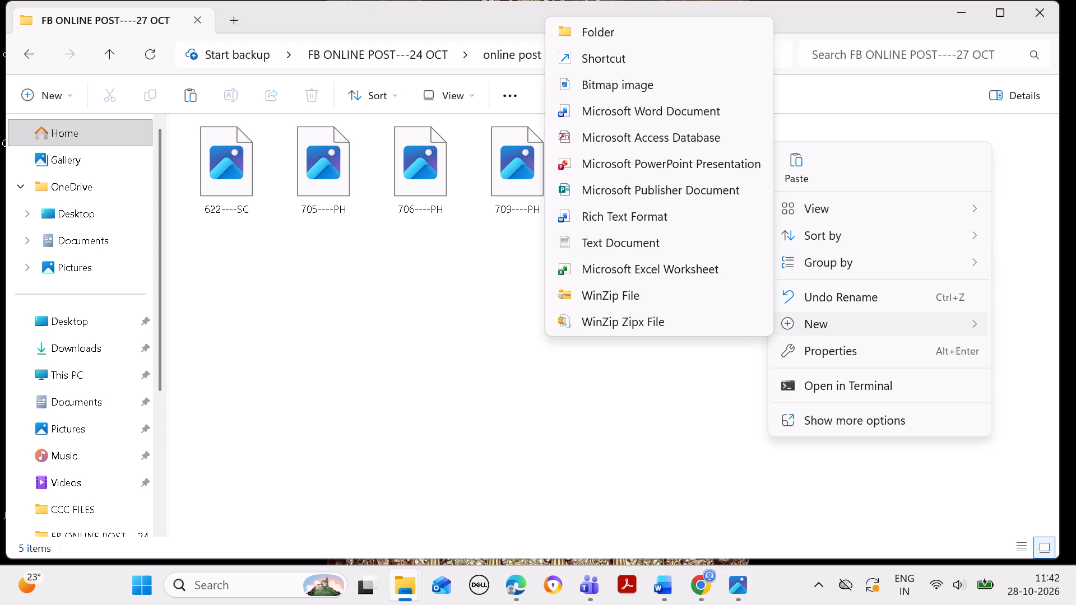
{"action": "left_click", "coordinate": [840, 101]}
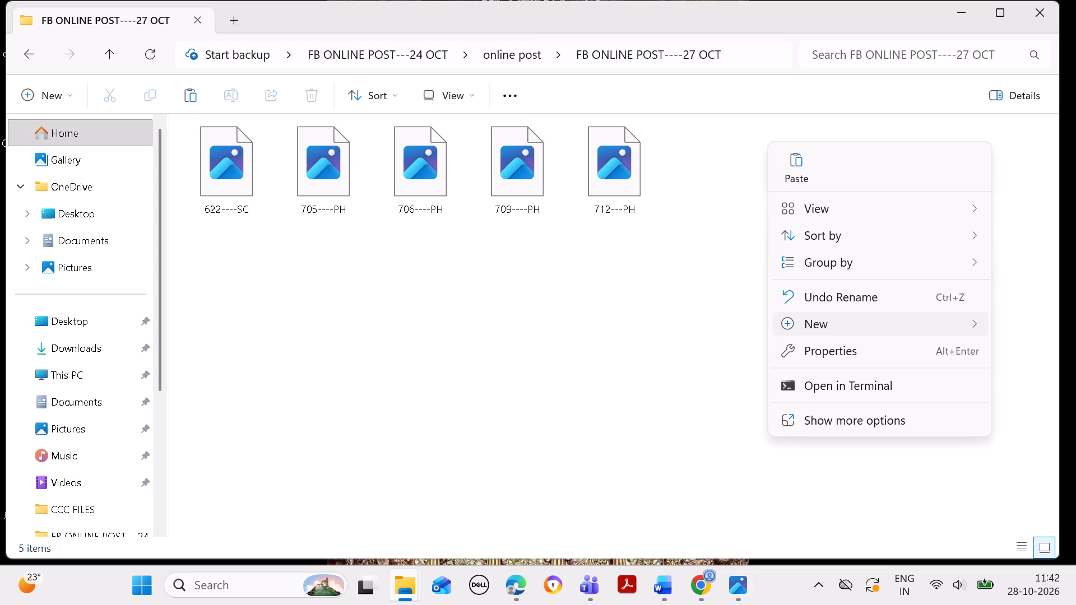
Put the folder window away and reopen the FB ONLINE POST---24 OCT folder from the desktop.
{"action": "left_click", "coordinate": [958, 7]}
{"action": "double_click", "coordinate": [851, 287]}
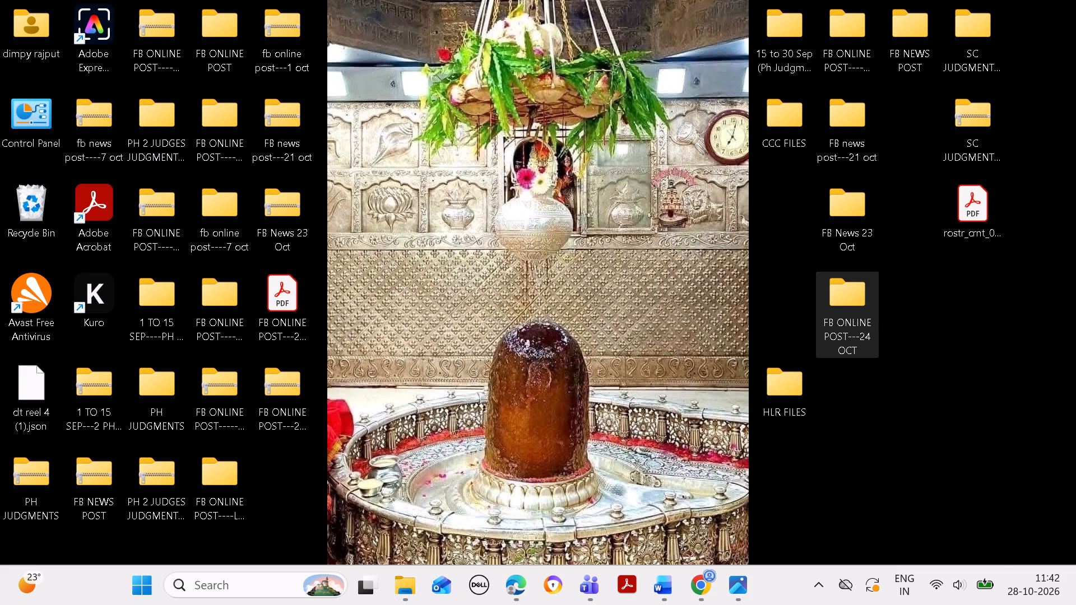
{"action": "double_click", "coordinate": [851, 290]}
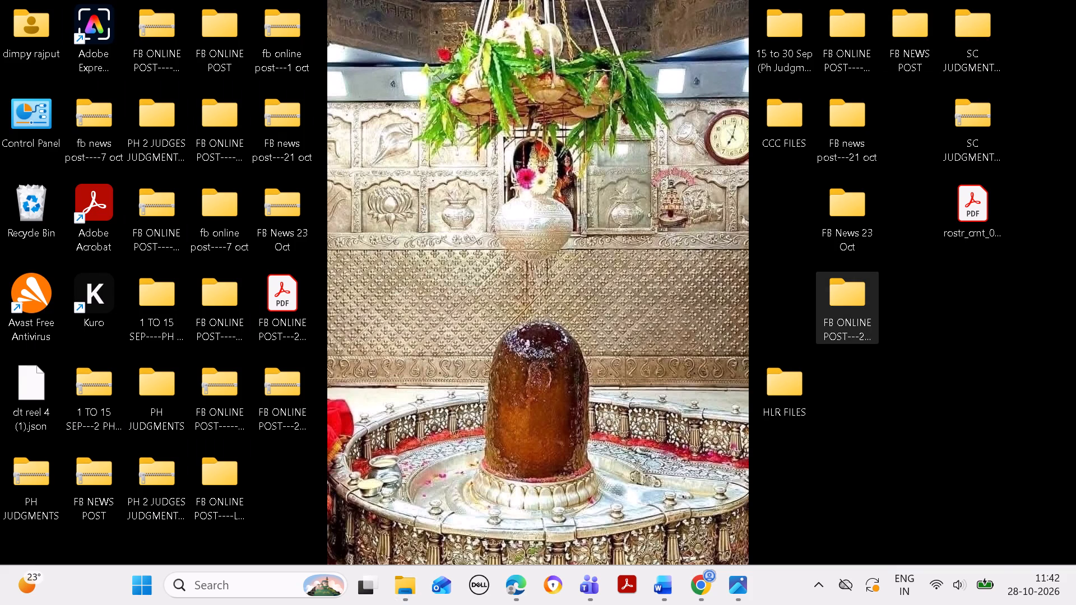
{"action": "left_click", "coordinate": [852, 290]}
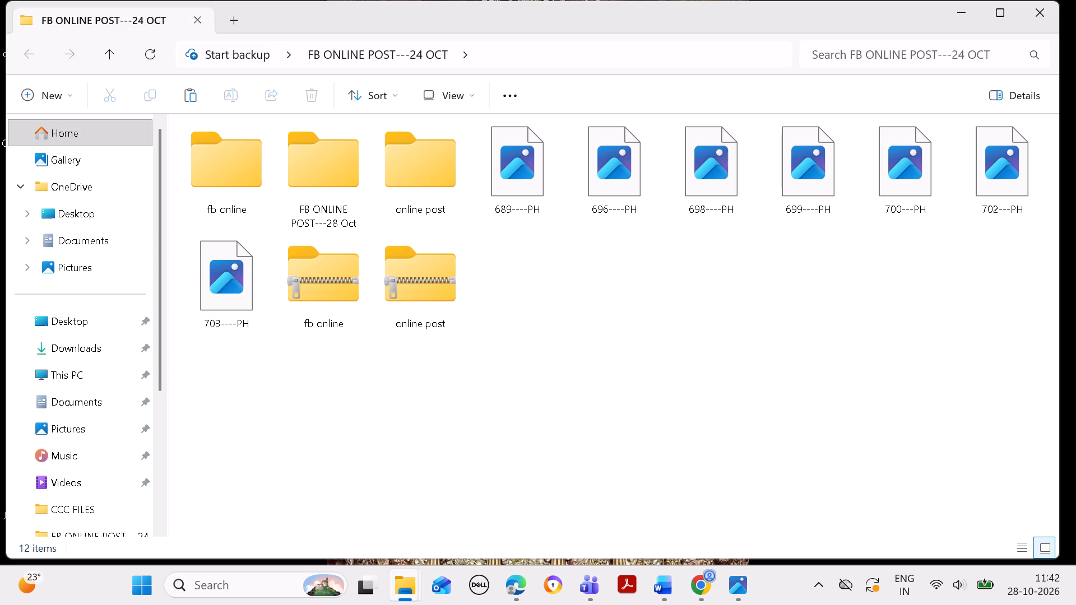
Open Law Herald Online in a new Chrome tab and search the Law Herald Online citations for year 2026, citation number 713.
{"action": "left_click", "coordinate": [699, 583]}
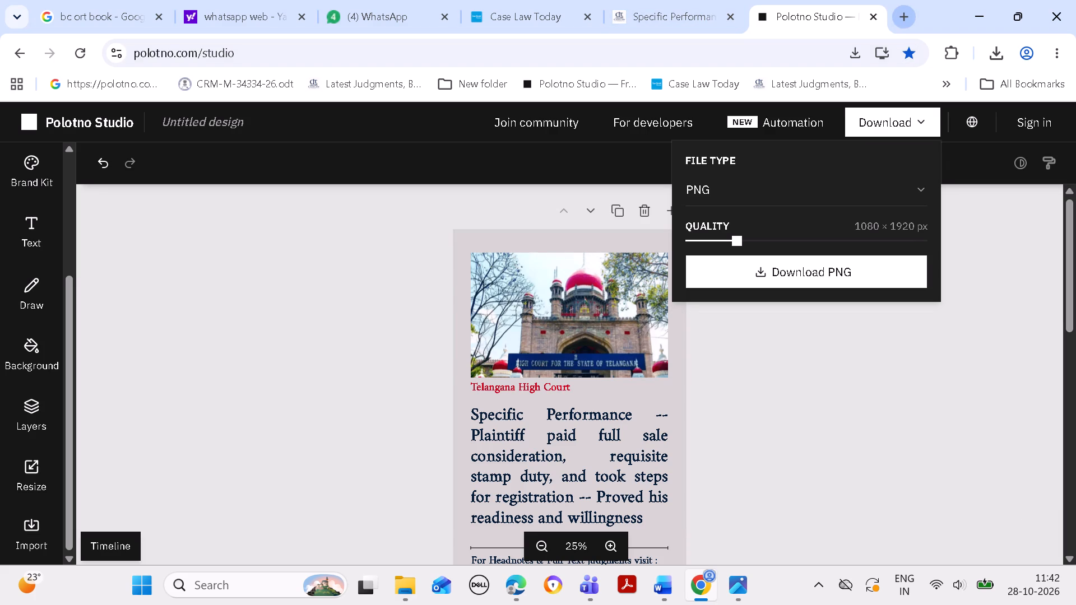
{"action": "left_click", "coordinate": [902, 17]}
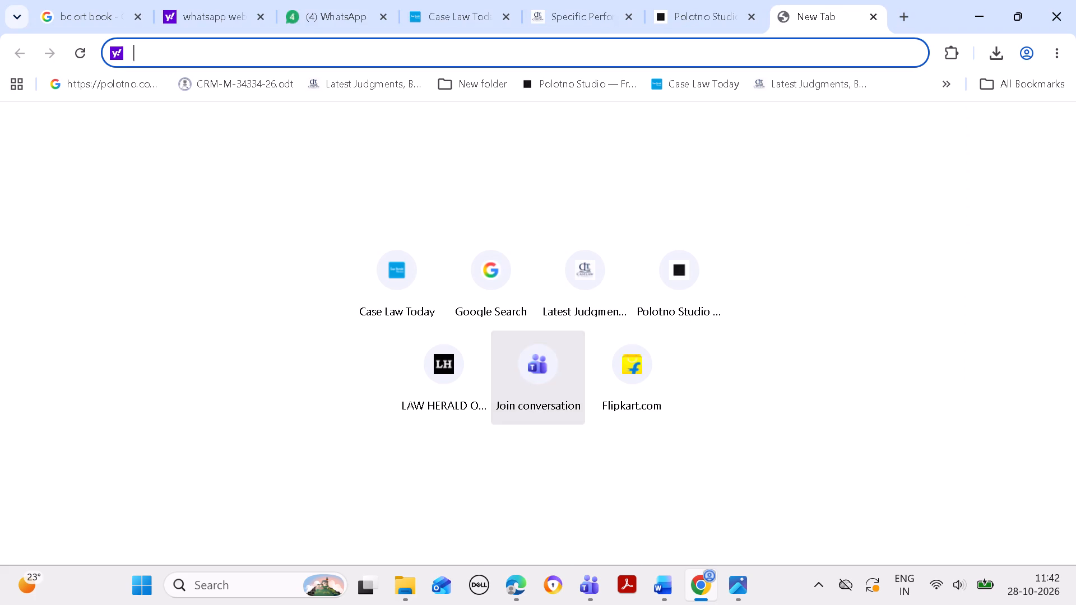
{"action": "left_click", "coordinate": [462, 359]}
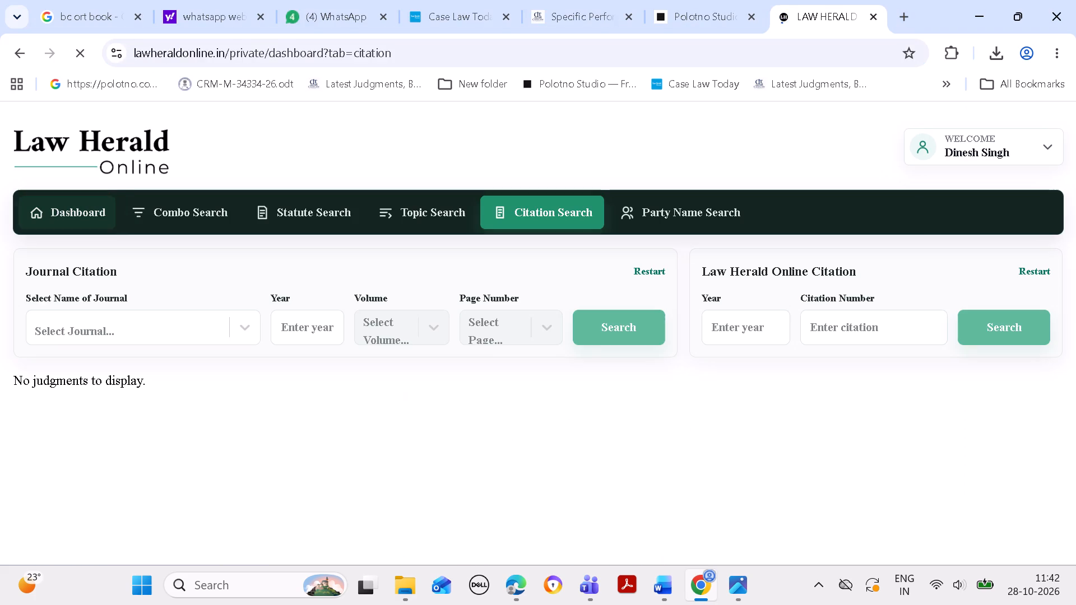
{"action": "left_click", "coordinate": [757, 324]}
{"action": "left_click", "coordinate": [754, 370]}
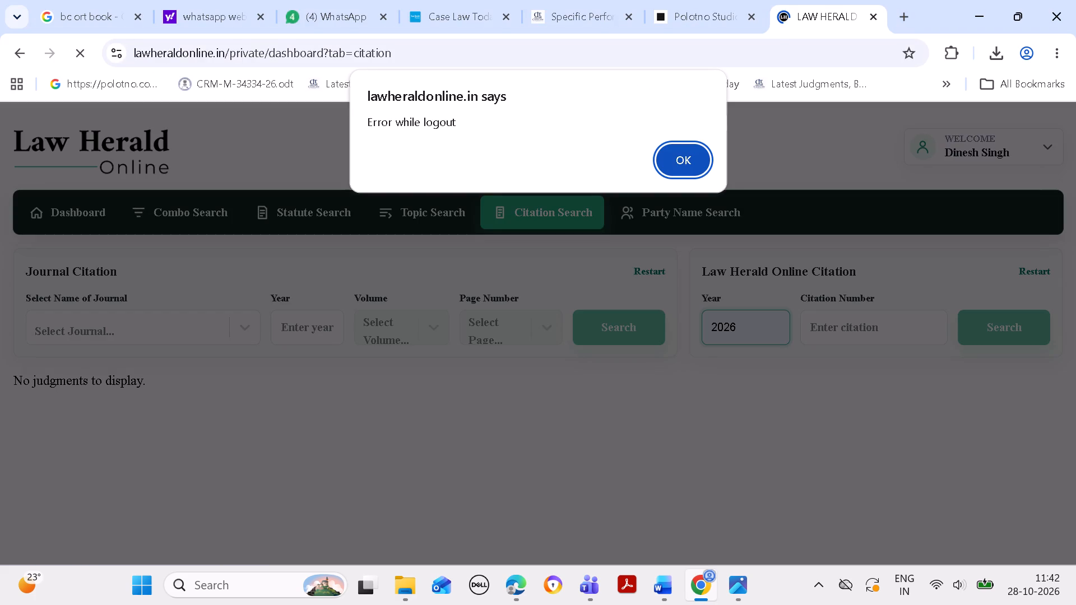
{"action": "left_click", "coordinate": [694, 156]}
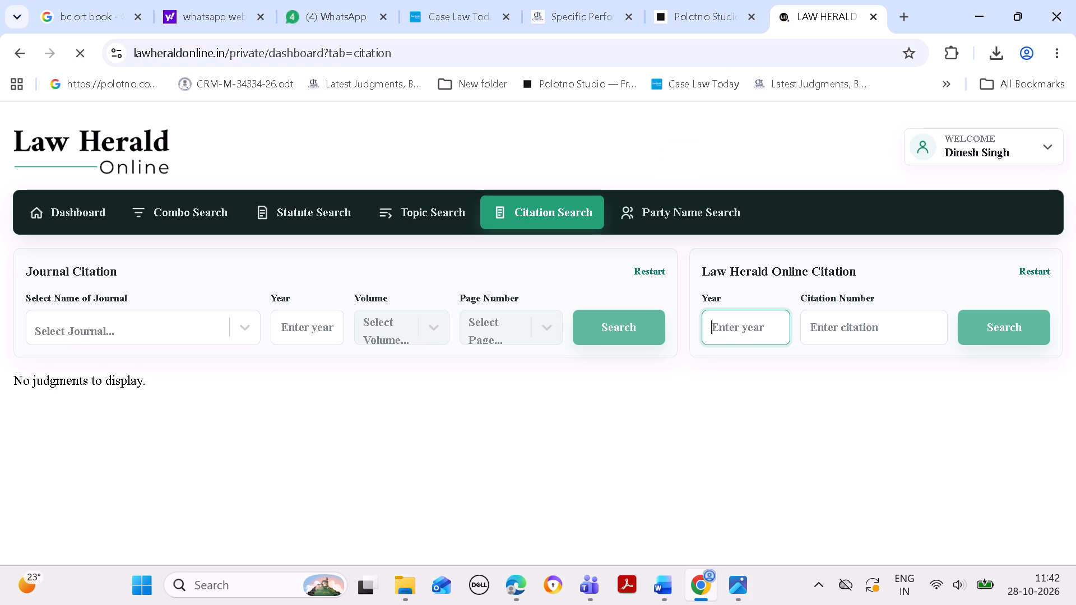
{"action": "left_click", "coordinate": [748, 319]}
{"action": "left_click", "coordinate": [757, 366]}
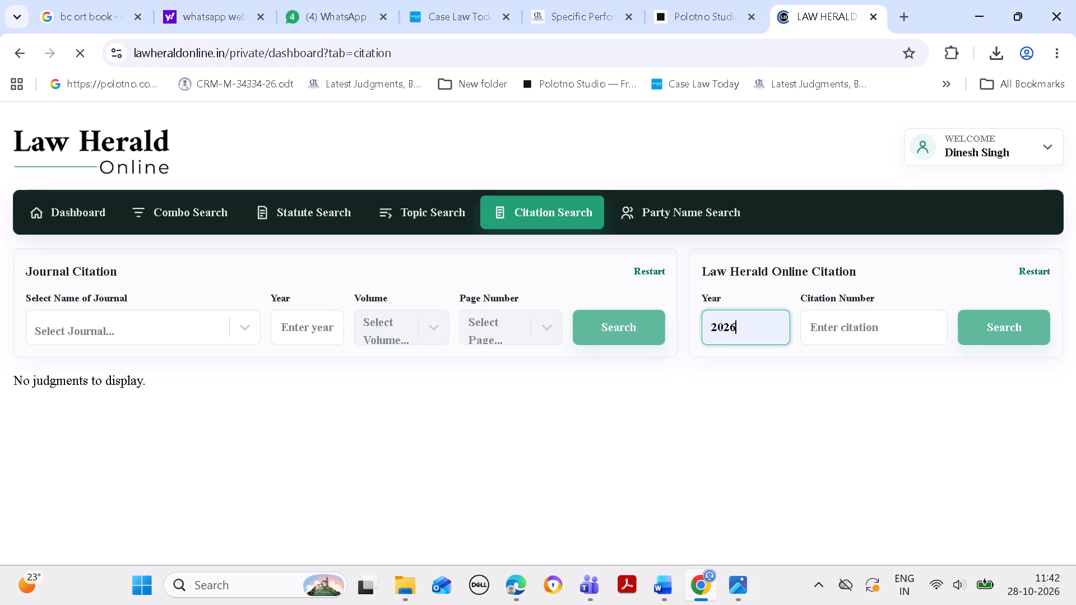
{"action": "left_click", "coordinate": [832, 331]}
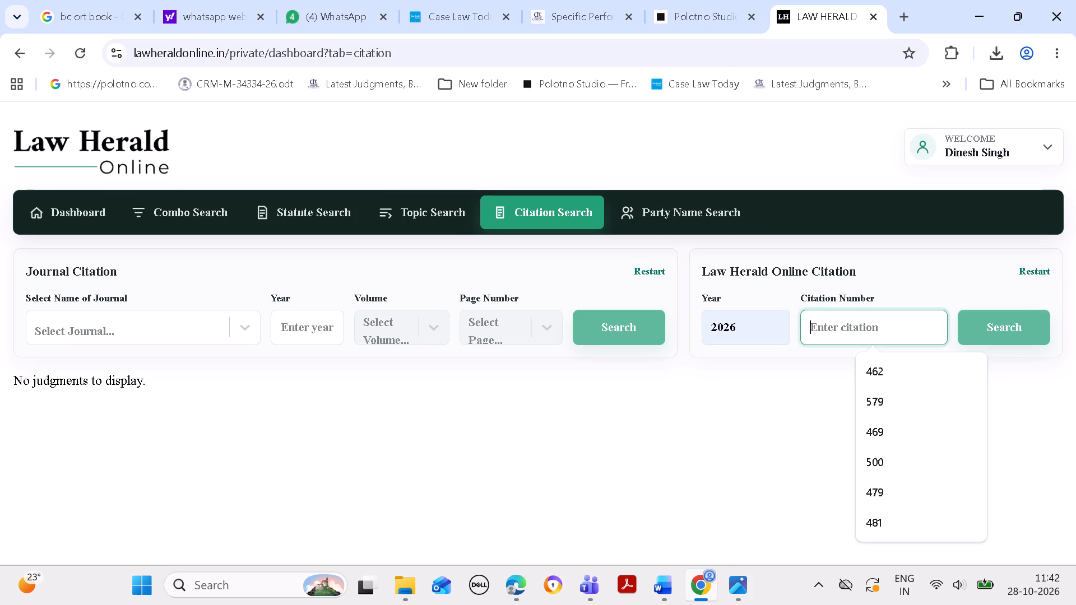
{"action": "type", "text": "713"}
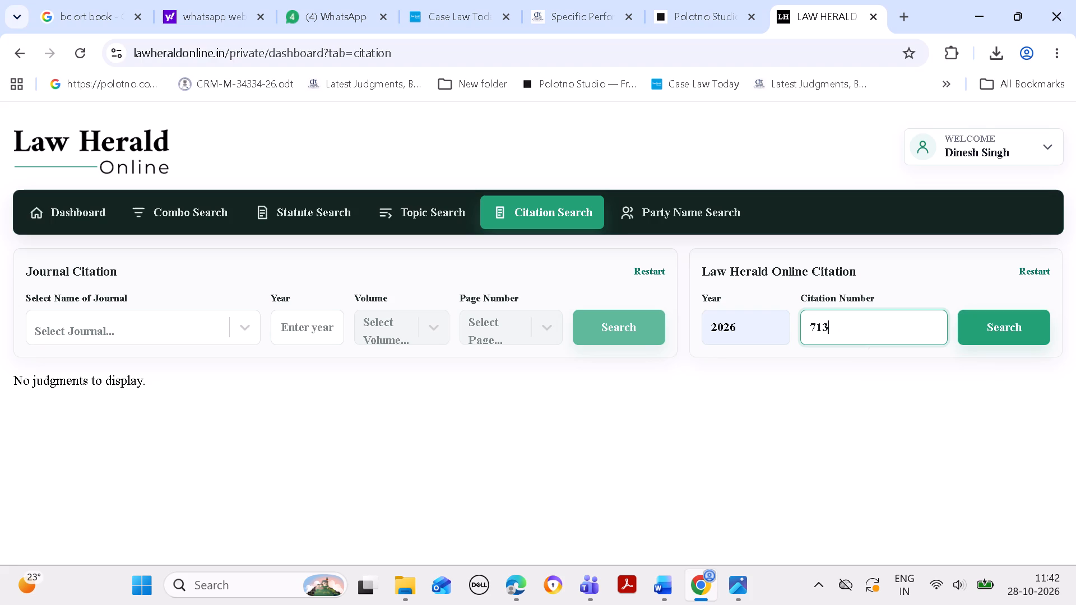
{"action": "left_click", "coordinate": [998, 325]}
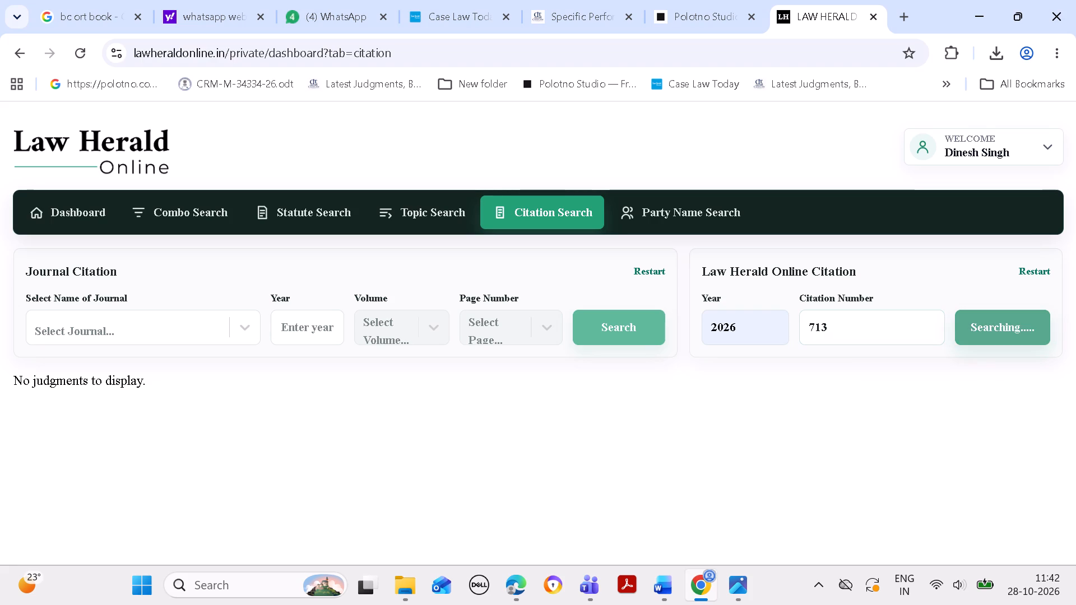
{"action": "left_click", "coordinate": [998, 324]}
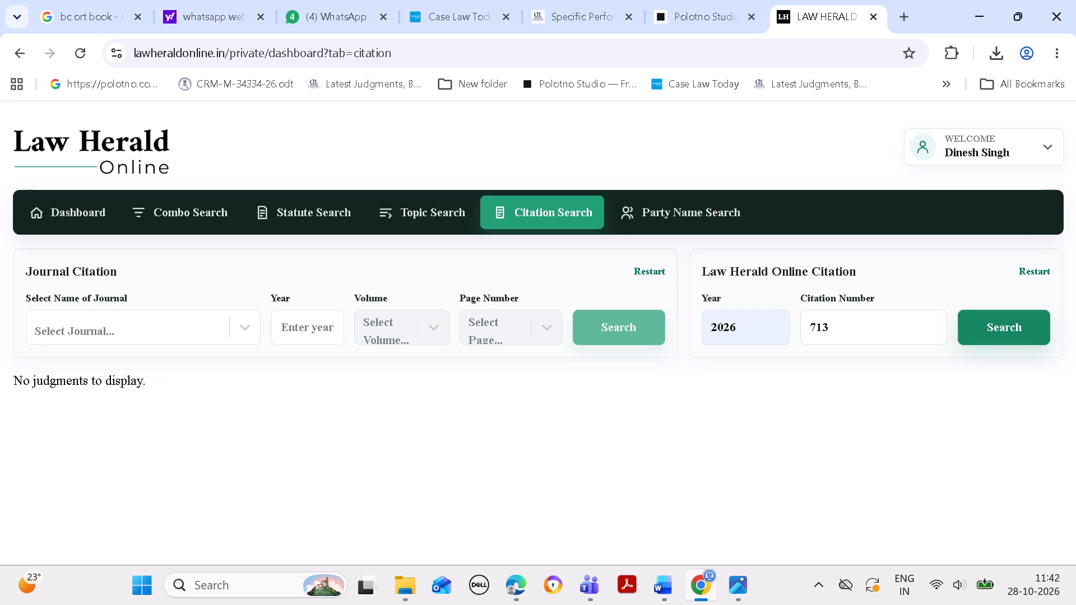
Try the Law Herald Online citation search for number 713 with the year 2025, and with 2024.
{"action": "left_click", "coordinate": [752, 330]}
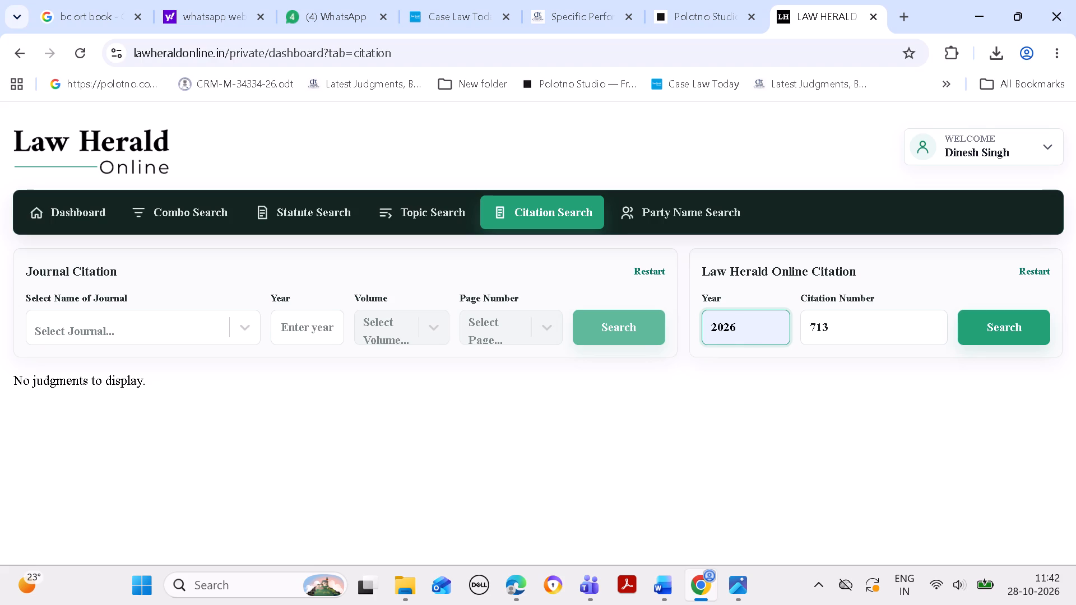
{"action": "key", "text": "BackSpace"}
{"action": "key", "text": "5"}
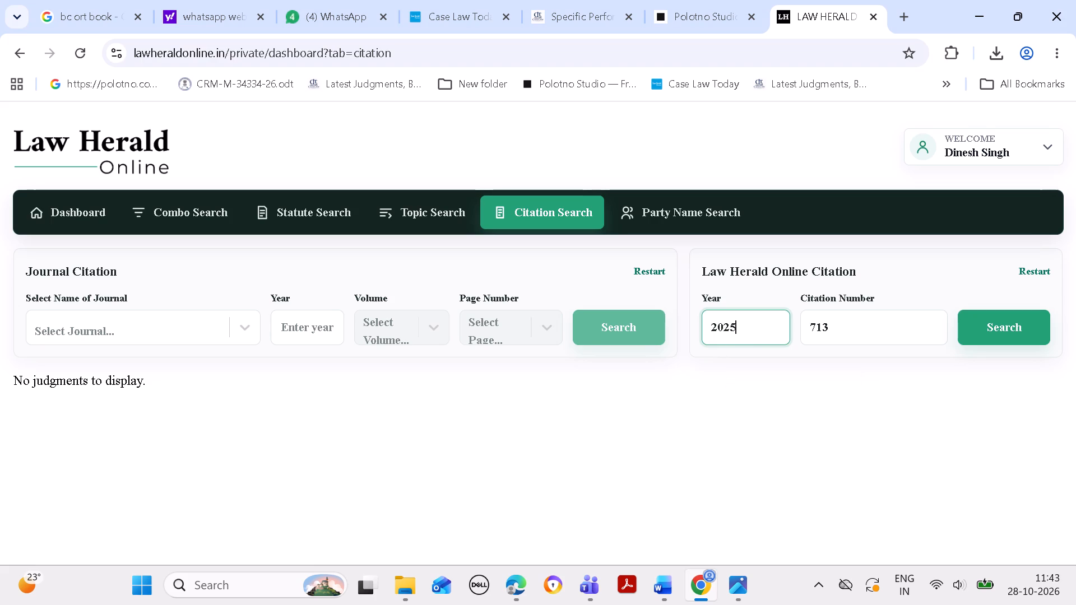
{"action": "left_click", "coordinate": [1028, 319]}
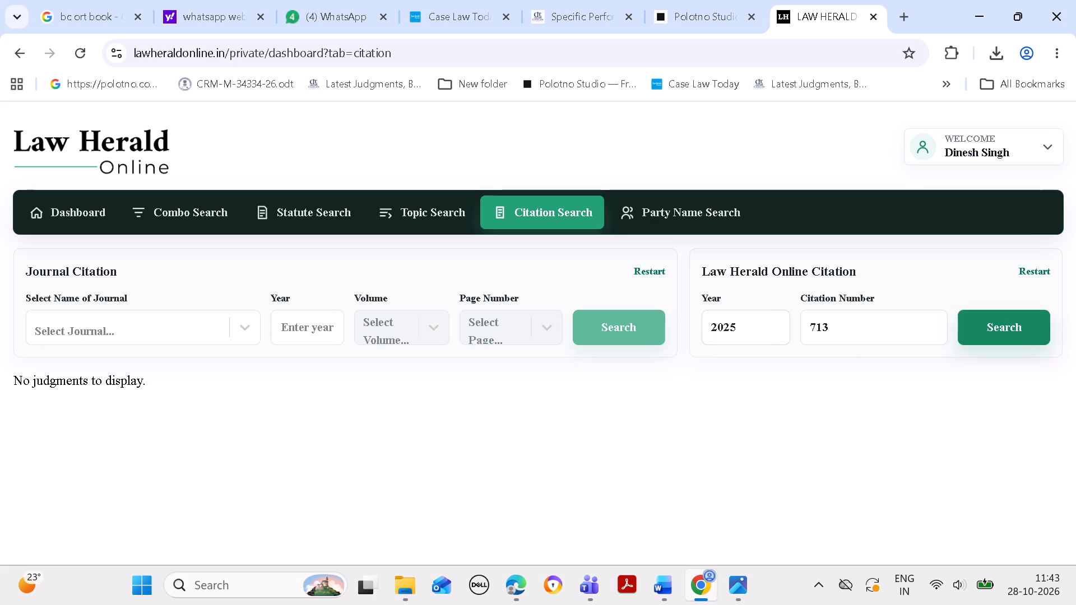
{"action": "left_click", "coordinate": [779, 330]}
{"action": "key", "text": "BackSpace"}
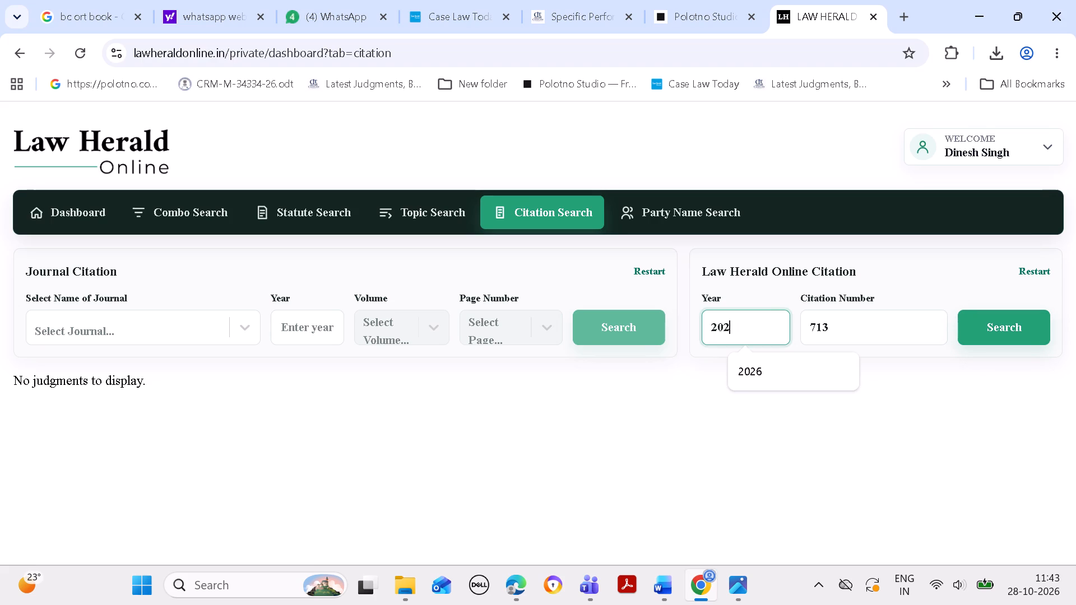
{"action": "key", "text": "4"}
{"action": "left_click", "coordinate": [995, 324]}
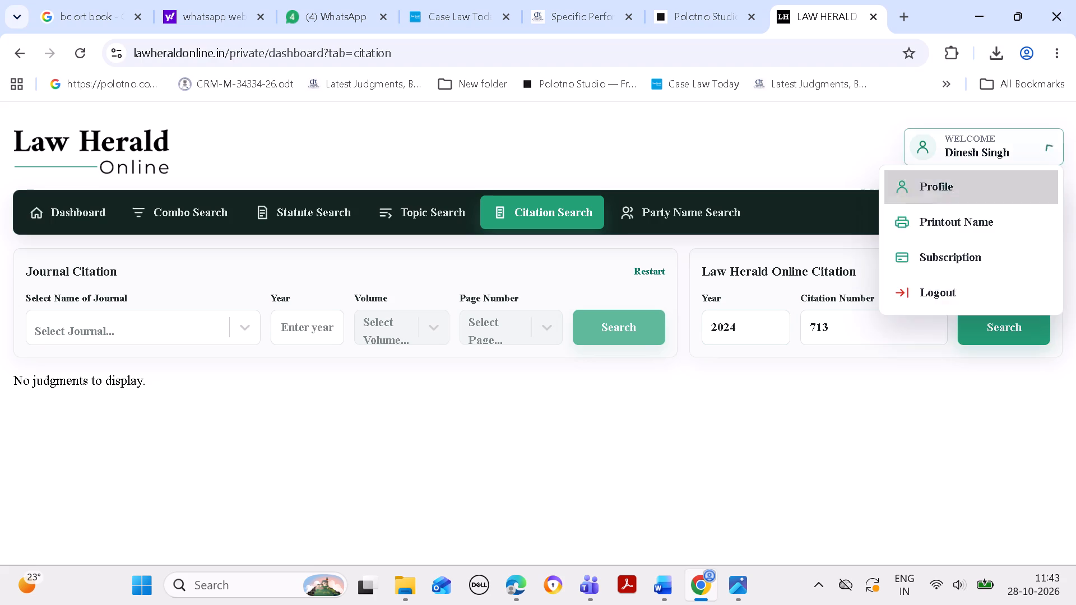
Set the Law Herald Online citation year to 2026 and repeat the search for citation number 713.
{"action": "left_click", "coordinate": [769, 331]}
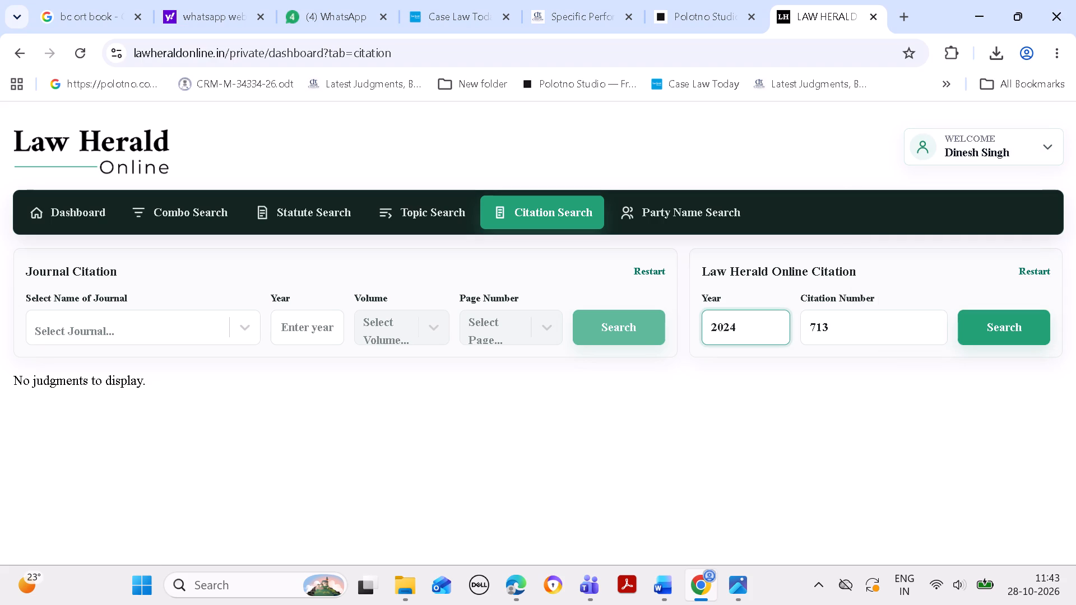
{"action": "key", "text": "BackSpace"}
{"action": "key", "text": "6"}
{"action": "triple_click", "coordinate": [1004, 327]}
{"action": "left_click", "coordinate": [1004, 324]}
{"action": "left_click", "coordinate": [1004, 324]}
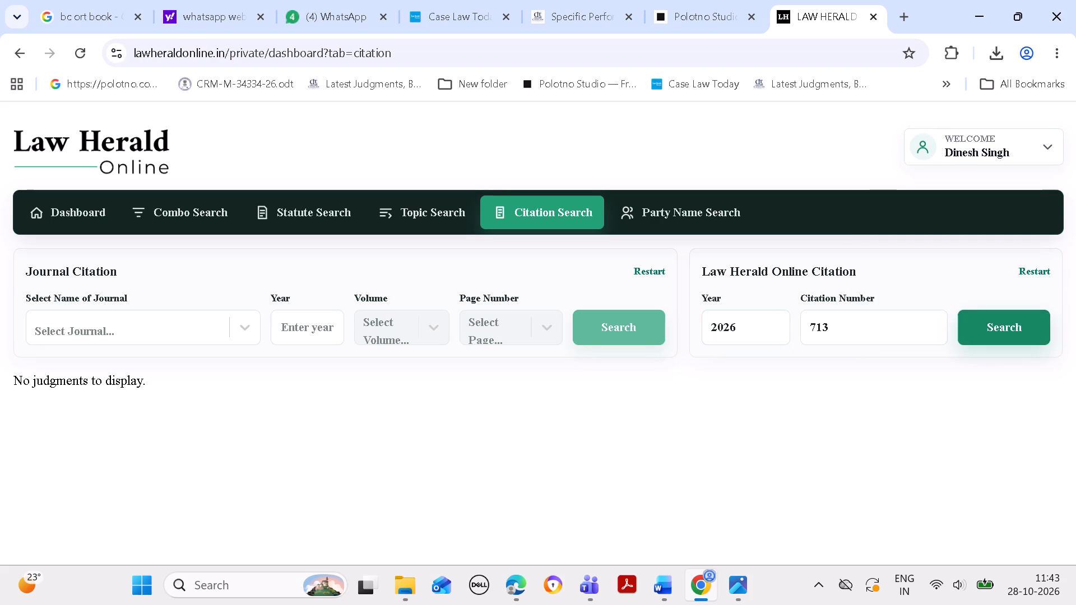
{"action": "left_click", "coordinate": [1004, 324]}
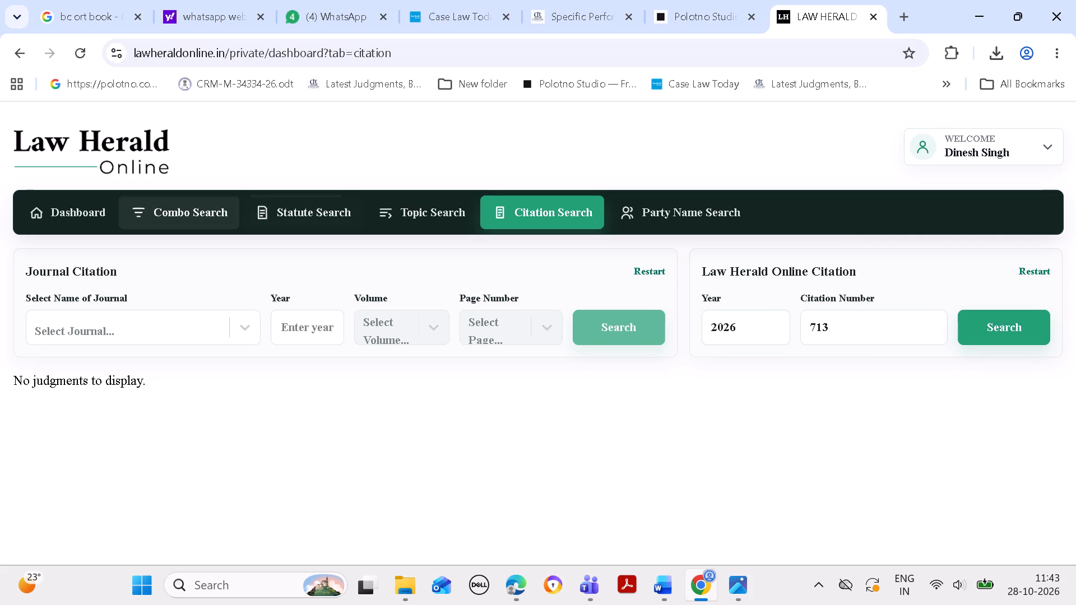
Switch away from Citation Search and back for a blank form, and choose 2026 as the Law Herald Online citation year.
{"action": "left_click", "coordinate": [197, 204]}
{"action": "left_click", "coordinate": [281, 213]}
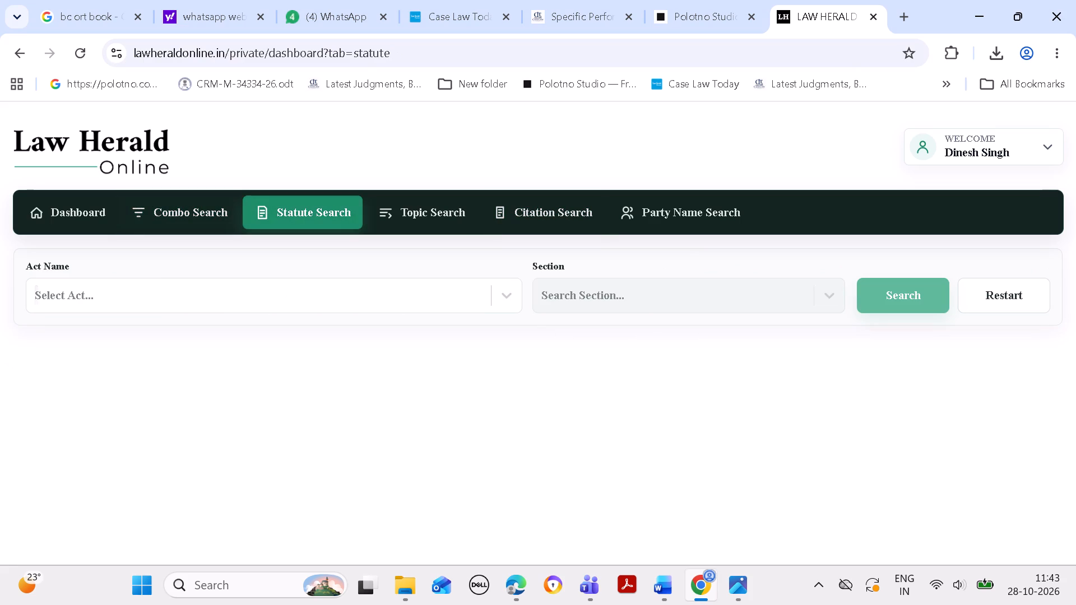
{"action": "left_click", "coordinate": [423, 212]}
{"action": "left_click", "coordinate": [575, 218]}
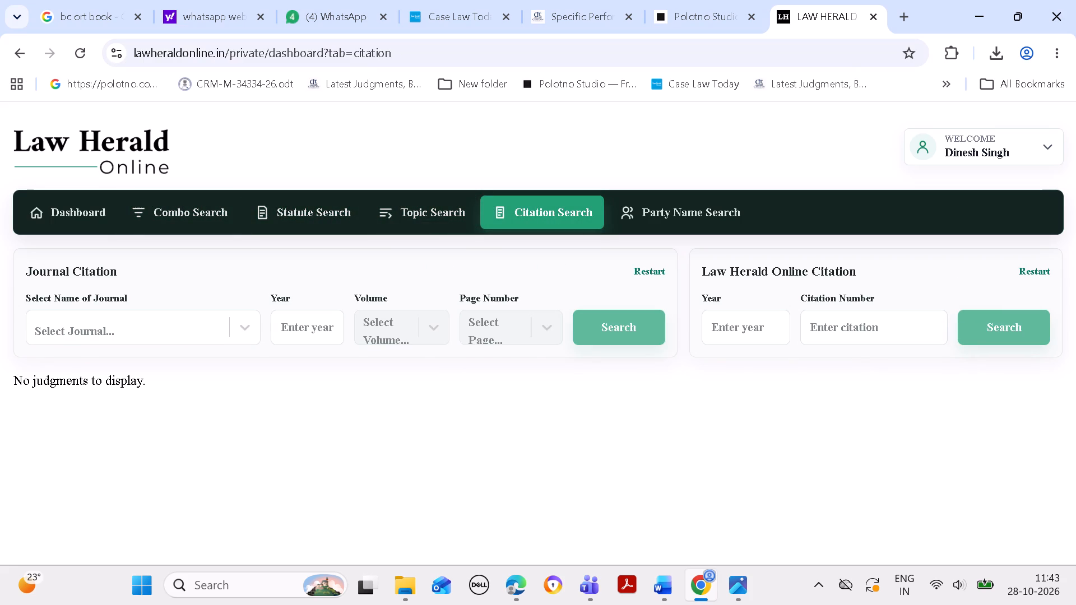
{"action": "left_click", "coordinate": [745, 329]}
{"action": "left_click", "coordinate": [766, 361]}
{"action": "left_click", "coordinate": [850, 325]}
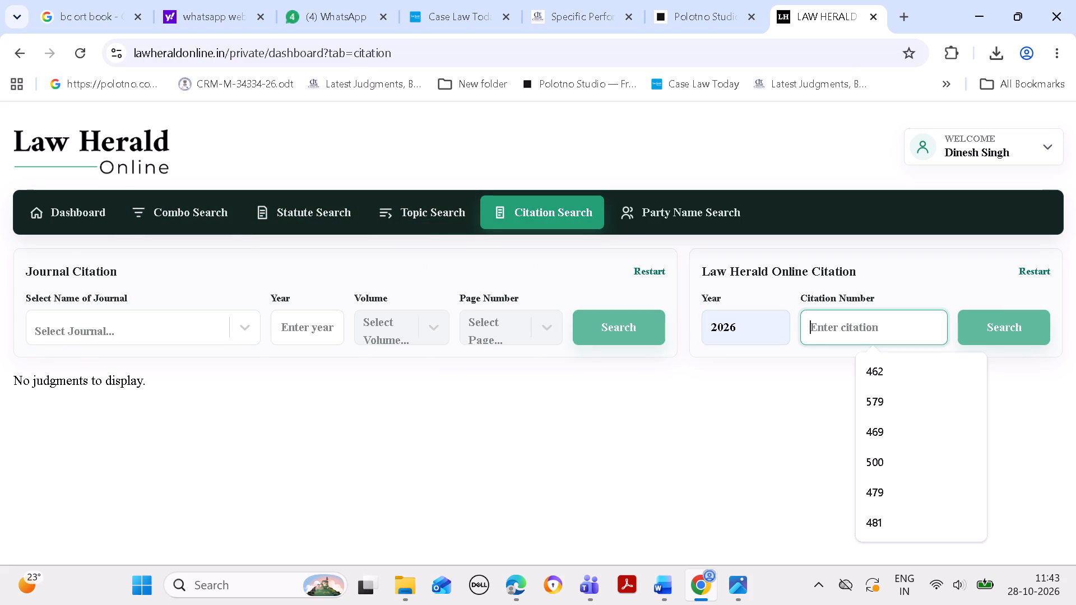